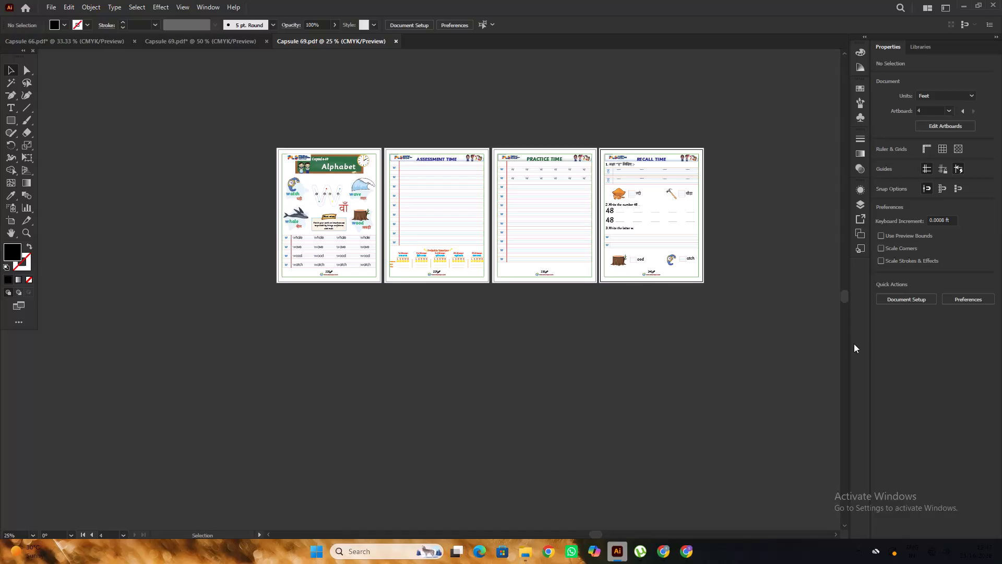
# Examine the four pages of the new Capsule 69 document, from the Alphabet page to RECALL TIME.
pyautogui.keyDown('alt'); pyautogui.scroll(2, 643, 266); pyautogui.keyUp('alt')
pyautogui.keyDown('alt'); pyautogui.scroll(-2, 567, 243); pyautogui.keyUp('alt')
pyautogui.scroll(3, 566, 243)
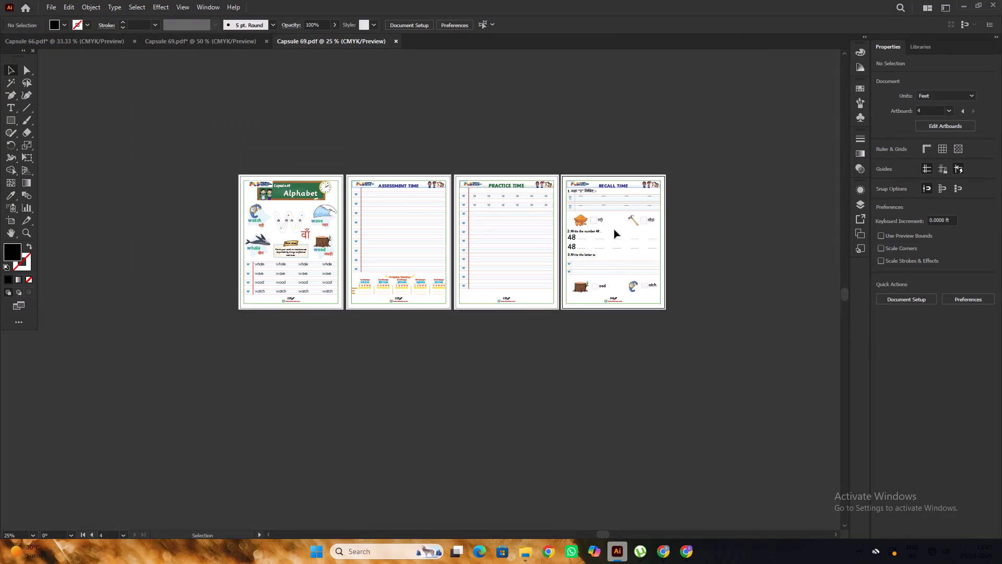
pyautogui.scroll(1, 614, 230)
pyautogui.keyDown('alt'); pyautogui.scroll(1, 614, 230); pyautogui.keyUp('alt')
pyautogui.keyDown('alt'); pyautogui.scroll(-3, 614, 230); pyautogui.keyUp('alt')
pyautogui.keyDown('alt'); pyautogui.scroll(2, 615, 233); pyautogui.keyUp('alt')
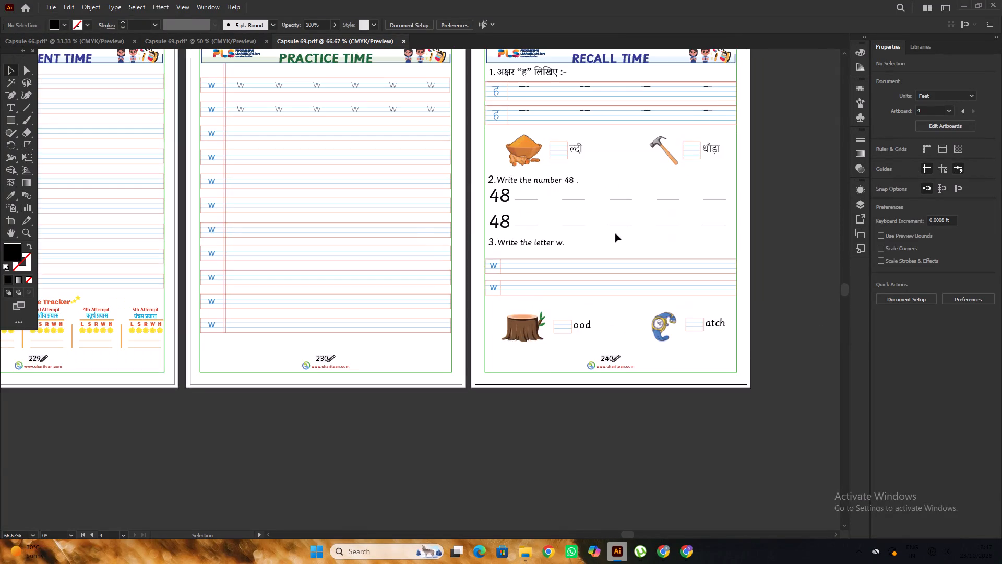
pyautogui.keyDown('alt'); pyautogui.scroll(1, 615, 233); pyautogui.keyUp('alt')
pyautogui.scroll(-3, 615, 233)
pyautogui.click(671, 415)
pyautogui.keyDown('alt'); pyautogui.scroll(2, 651, 356); pyautogui.keyUp('alt')
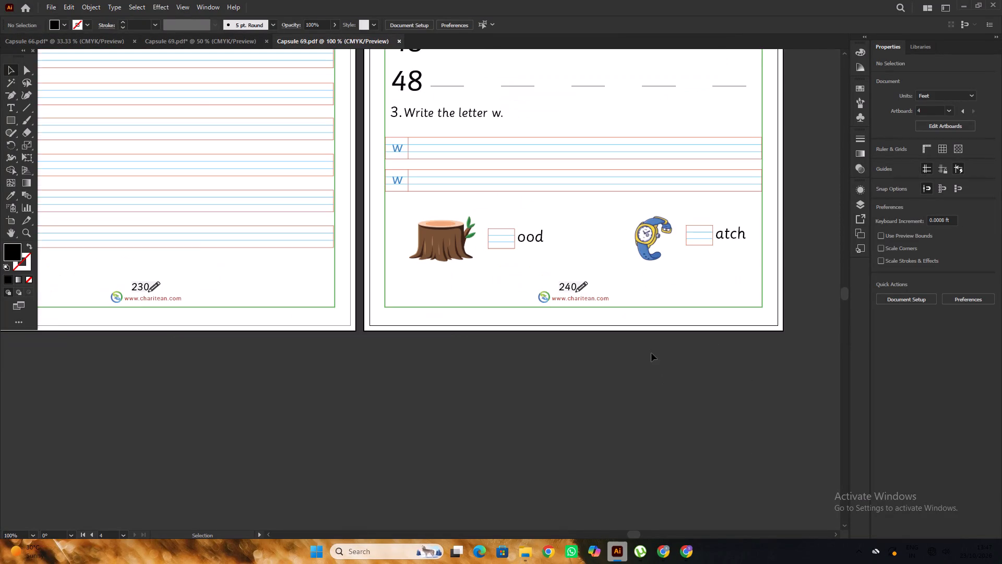
pyautogui.keyDown('alt'); pyautogui.scroll(-2, 651, 352); pyautogui.keyUp('alt')
pyautogui.keyDown('alt'); pyautogui.scroll(3, 562, 327); pyautogui.keyUp('alt')
pyautogui.keyDown('alt'); pyautogui.scroll(-4, 655, 330); pyautogui.keyUp('alt')
pyautogui.click(646, 371)
pyautogui.keyDown('alt'); pyautogui.scroll(2, 518, 307); pyautogui.keyUp('alt')
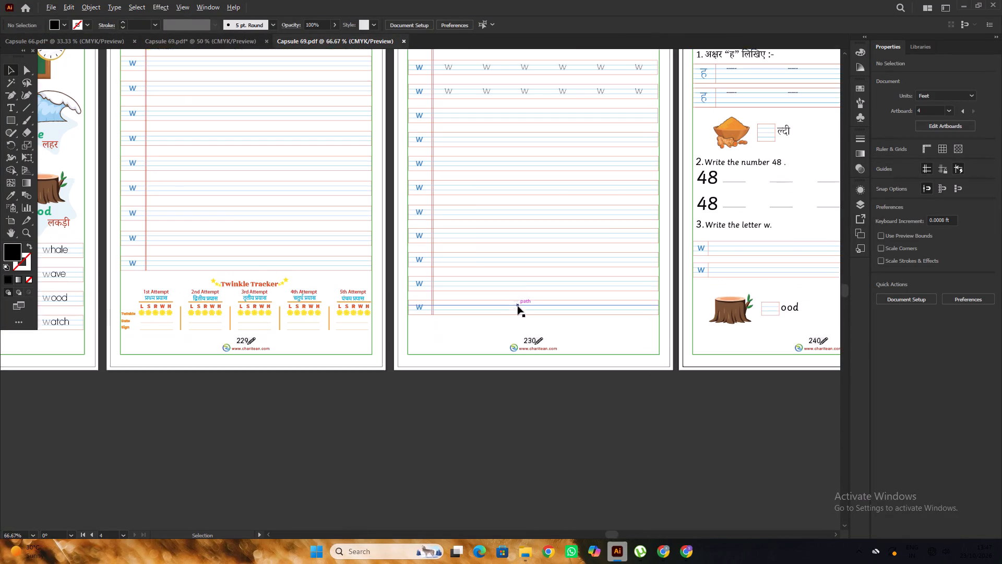
pyautogui.keyDown('alt'); pyautogui.scroll(1, 518, 306); pyautogui.keyUp('alt')
pyautogui.keyDown('alt'); pyautogui.scroll(-2, 518, 305); pyautogui.keyUp('alt')
pyautogui.scroll(2, 518, 305)
pyautogui.keyDown('alt'); pyautogui.scroll(3, 260, 284); pyautogui.keyUp('alt')
pyautogui.keyDown('alt'); pyautogui.scroll(-2, 262, 282); pyautogui.keyUp('alt')
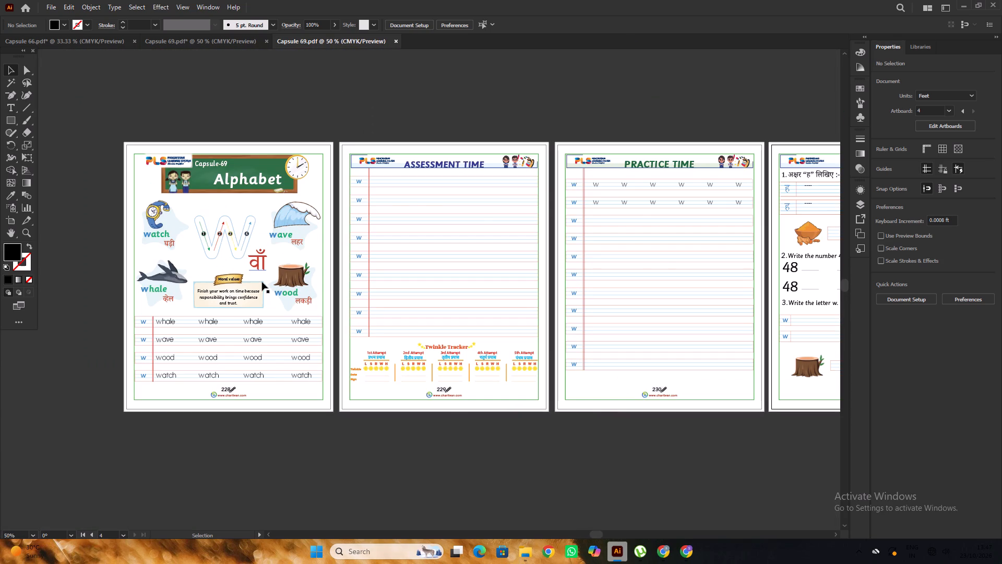
pyautogui.keyDown('alt'); pyautogui.scroll(-1, 262, 282); pyautogui.keyUp('alt')
pyautogui.keyDown('alt'); pyautogui.scroll(2, 498, 285); pyautogui.keyUp('alt')
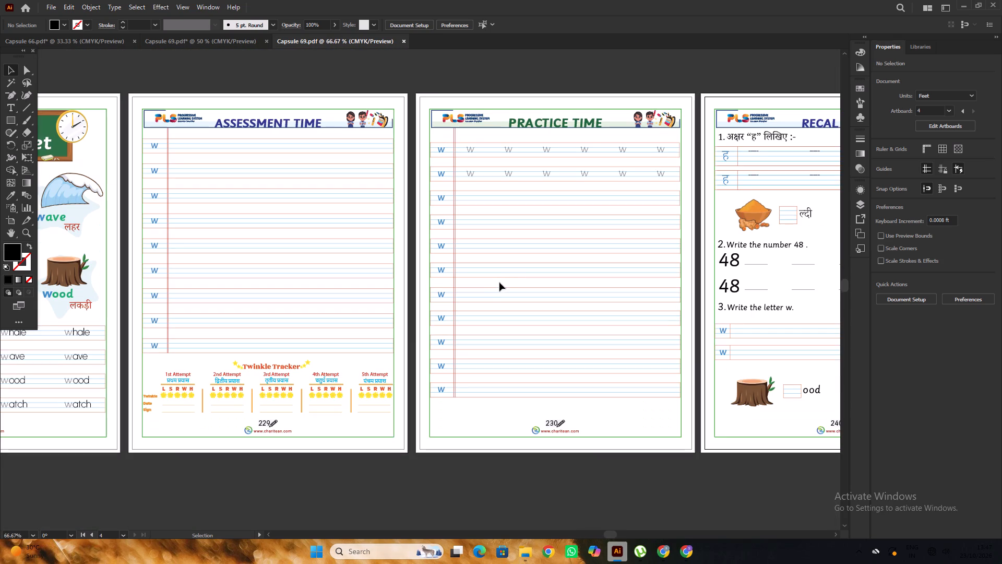
pyautogui.keyDown('alt'); pyautogui.scroll(-2, 400, 248); pyautogui.keyUp('alt')
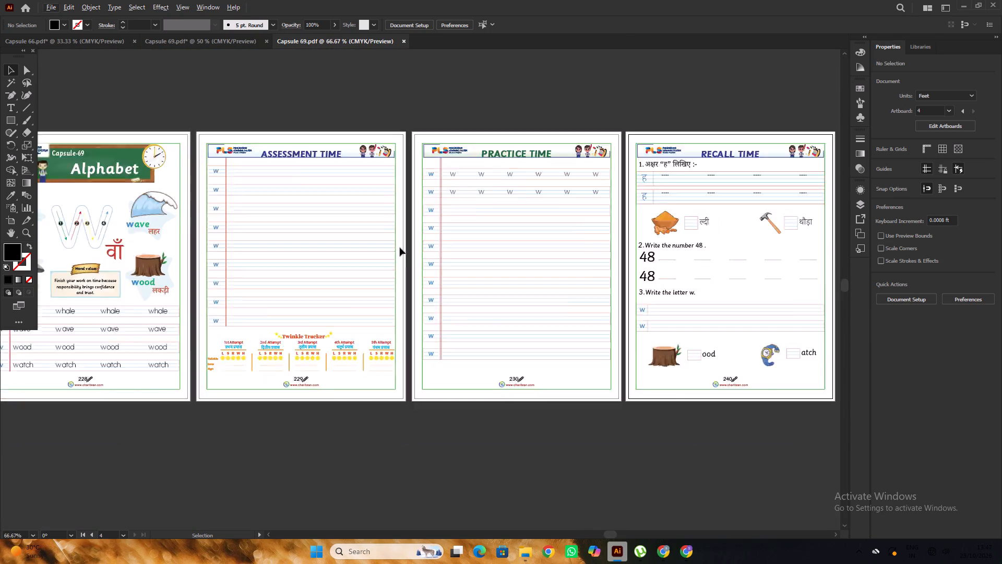
pyautogui.keyDown('alt'); pyautogui.scroll(-1, 400, 248); pyautogui.keyUp('alt')
pyautogui.keyDown('alt'); pyautogui.scroll(3, 272, 218); pyautogui.keyUp('alt')
pyautogui.click(261, 93)
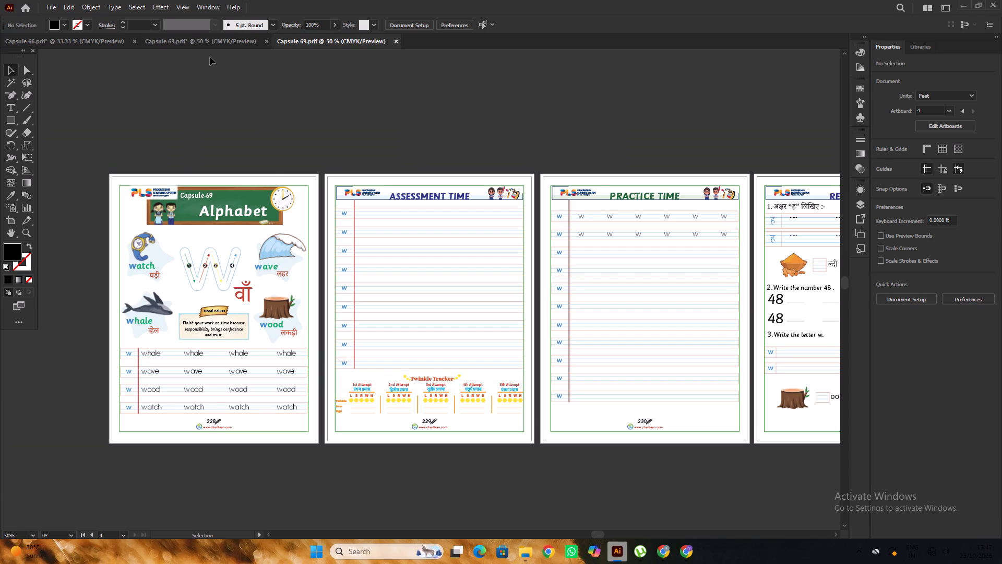
# Close the other open Capsule 69 document, the one with unsaved changes, without saving it.
pyautogui.click(196, 44)
pyautogui.scroll(3, 247, 78)
pyautogui.keyDown('alt'); pyautogui.scroll(-2, 491, 164); pyautogui.keyUp('alt')
pyautogui.scroll(4, 490, 164)
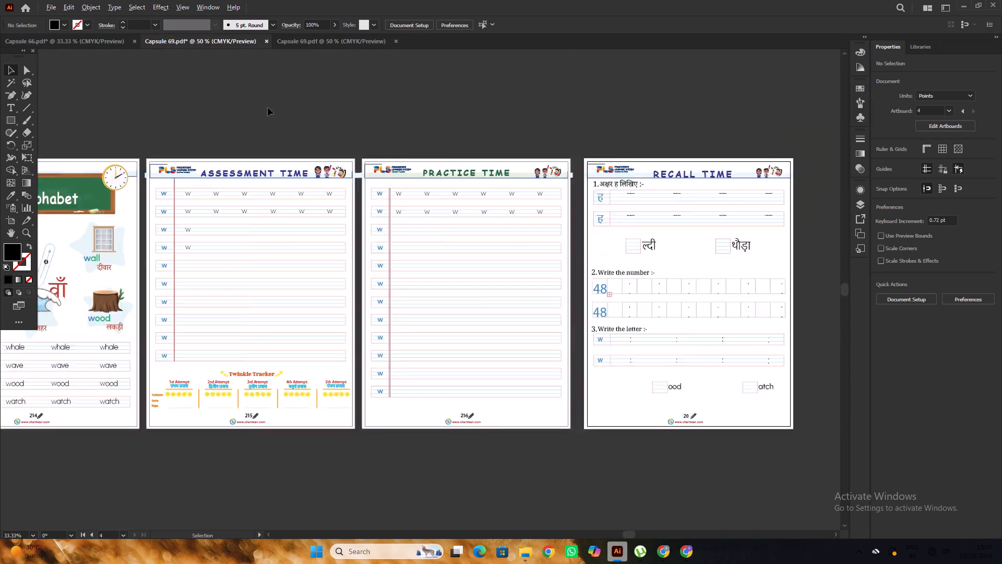
pyautogui.keyDown('alt'); pyautogui.scroll(-1, 310, 93); pyautogui.keyUp('alt')
pyautogui.click(265, 41)
pyautogui.click(553, 291)
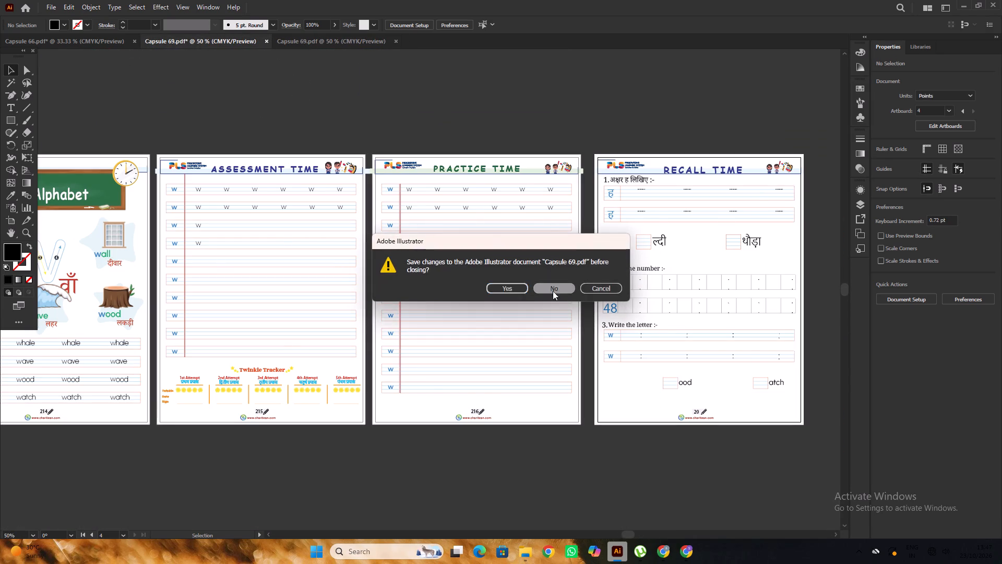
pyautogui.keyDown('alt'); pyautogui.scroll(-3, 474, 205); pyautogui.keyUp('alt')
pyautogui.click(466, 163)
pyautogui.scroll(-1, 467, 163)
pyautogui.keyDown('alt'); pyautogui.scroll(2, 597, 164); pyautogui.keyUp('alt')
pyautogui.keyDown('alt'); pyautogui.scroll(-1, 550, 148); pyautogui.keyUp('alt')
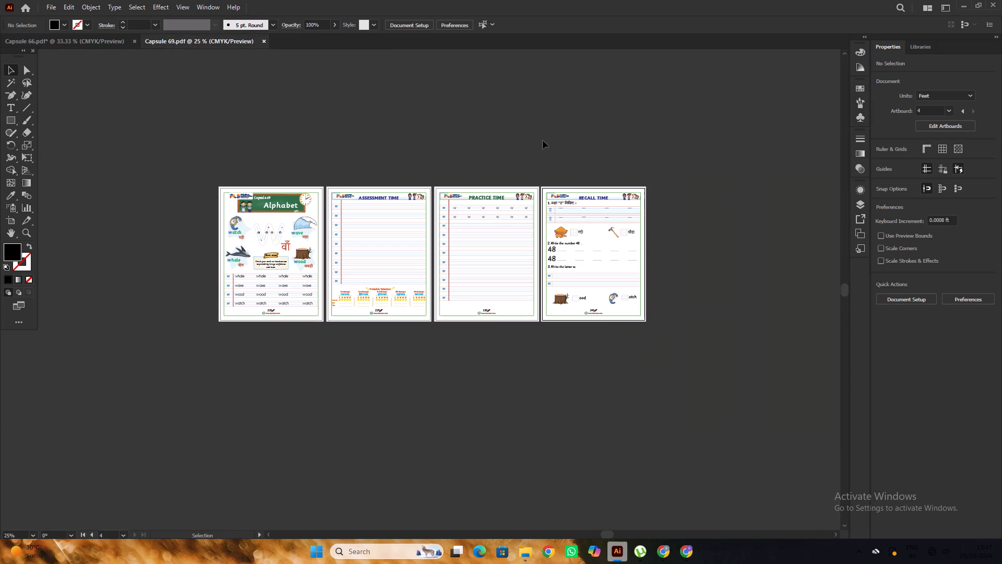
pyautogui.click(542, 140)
# Open Capsule 70 from the ADHAAR PART 2 SPIRAL folder with Adobe Illustrator 2022.
pyautogui.click(960, 9)
pyautogui.scroll(-7, 258, 308)
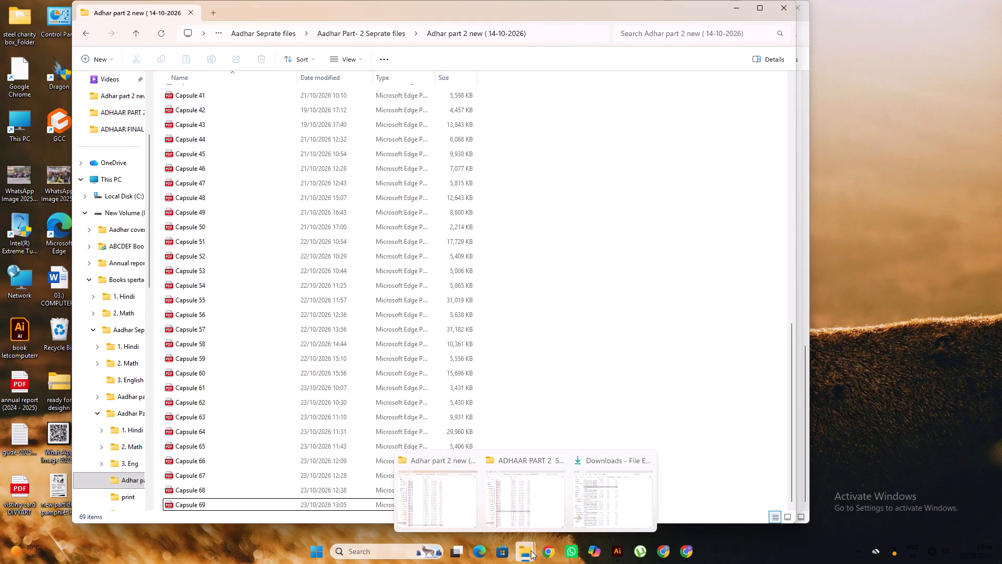
pyautogui.click(529, 523)
pyautogui.click(235, 392)
pyautogui.rightClick(234, 392)
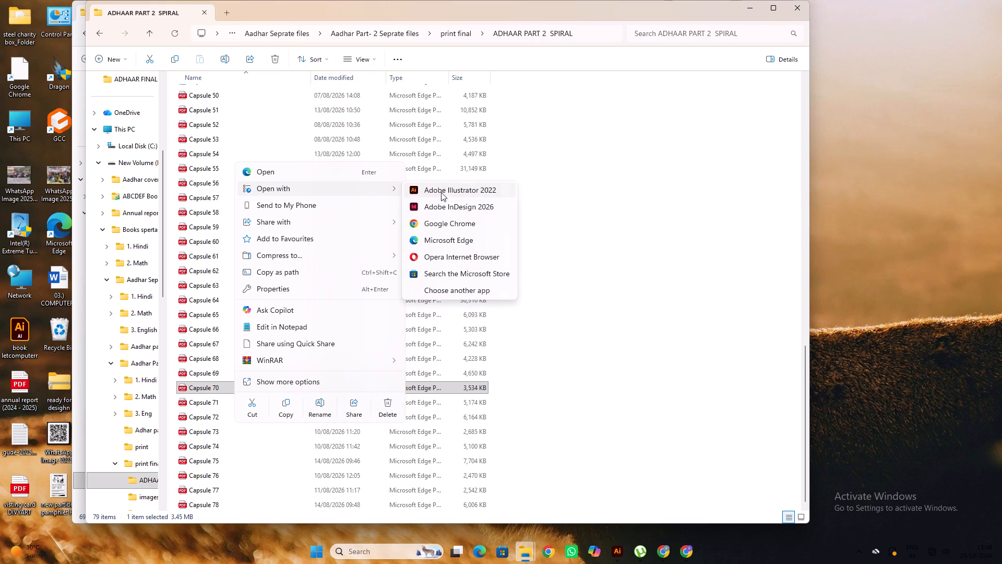
pyautogui.click(441, 192)
# Unlock all locked objects in the Capsule 70 document.
pyautogui.keyDown('alt'); pyautogui.scroll(-4, 393, 226); pyautogui.keyUp('alt')
pyautogui.press('space')
pyautogui.moveTo(511, 175); pyautogui.dragTo(427, 180)
pyautogui.click(426, 179)
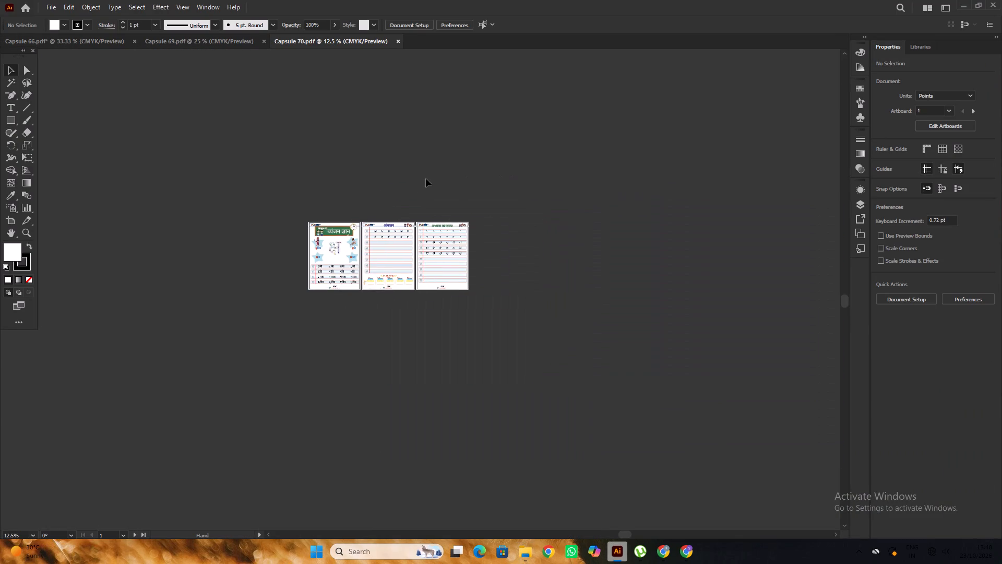
pyautogui.keyDown('alt'); pyautogui.scroll(4, 387, 213); pyautogui.keyUp('alt')
pyautogui.keyDown('alt'); pyautogui.scroll(-2, 387, 213); pyautogui.keyUp('alt')
pyautogui.hotkey('ctrl', 'alt', '2')
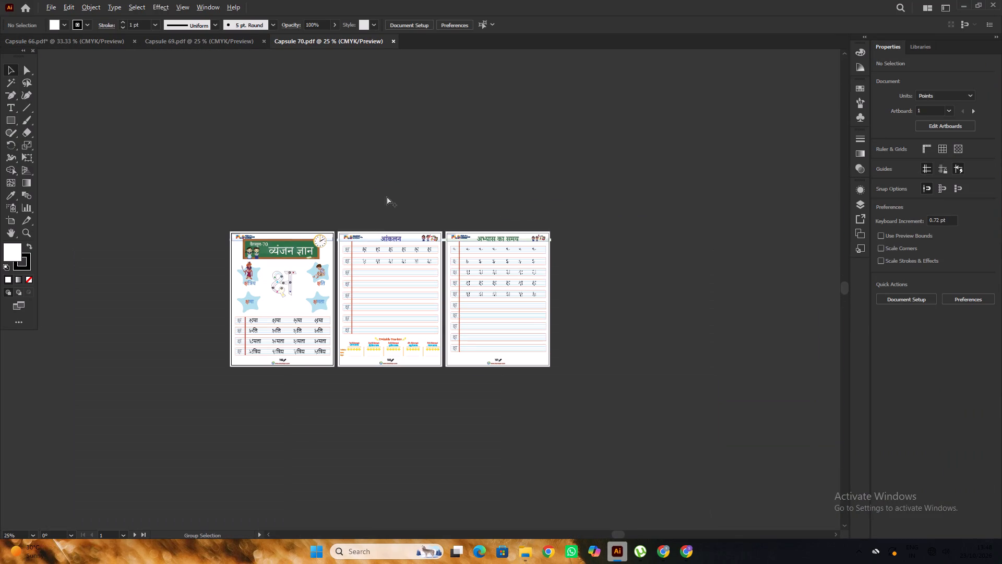
pyautogui.keyDown('alt'); pyautogui.doubleClick(389, 191); pyautogui.keyUp('alt')
pyautogui.hotkey('ctrl', 'alt', '2')
pyautogui.click(389, 191)
pyautogui.scroll(-4, 389, 191)
pyautogui.keyDown('alt'); pyautogui.scroll(1, 389, 193); pyautogui.keyUp('alt')
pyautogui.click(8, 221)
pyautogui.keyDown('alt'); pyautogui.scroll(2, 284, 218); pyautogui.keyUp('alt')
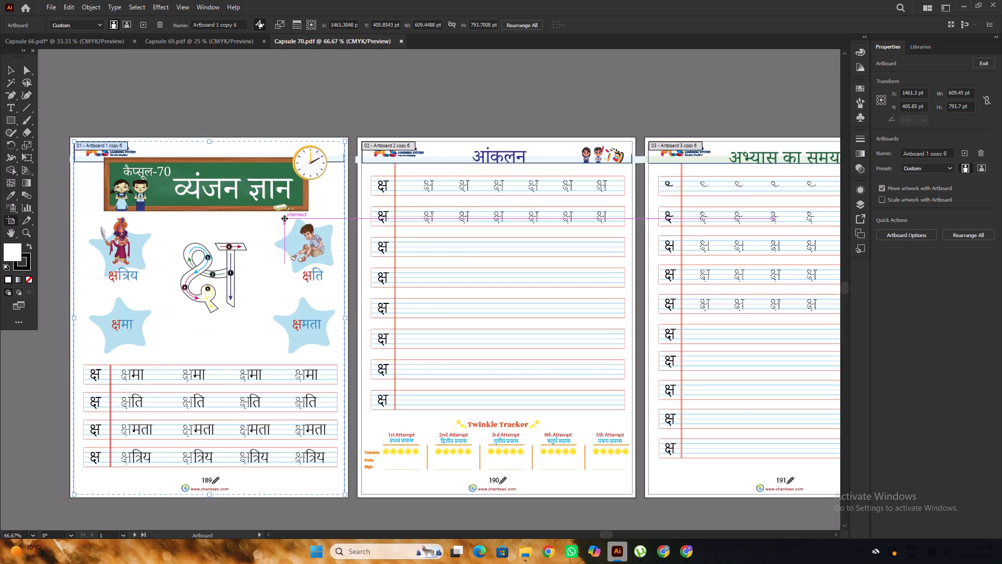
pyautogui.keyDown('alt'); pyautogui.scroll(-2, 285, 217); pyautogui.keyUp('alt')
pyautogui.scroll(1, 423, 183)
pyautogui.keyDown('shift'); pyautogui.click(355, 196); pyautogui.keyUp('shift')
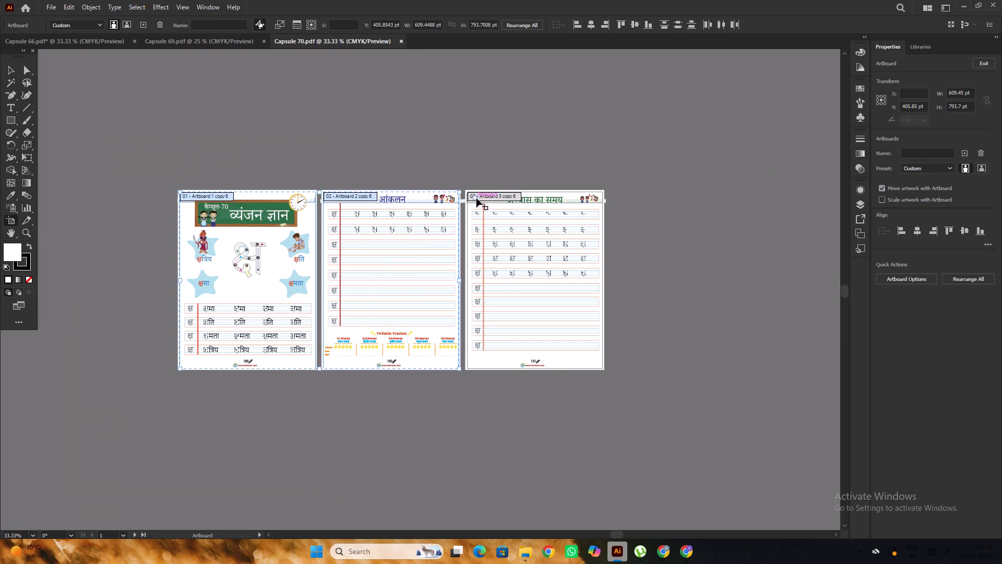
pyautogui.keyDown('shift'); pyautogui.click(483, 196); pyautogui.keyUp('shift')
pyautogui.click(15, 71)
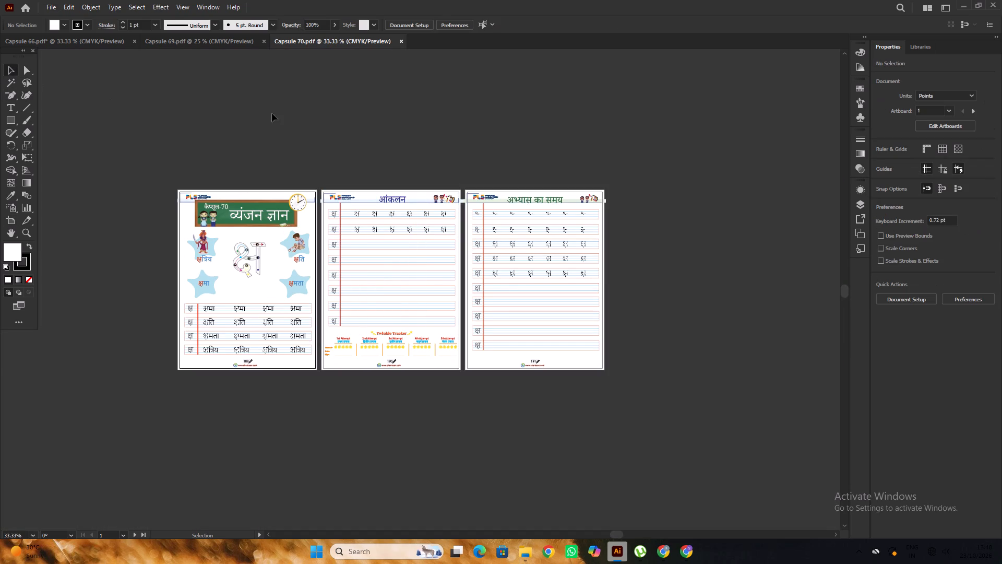
# Examine the layout of the three Capsule 70 pages.
pyautogui.click(272, 113)
pyautogui.keyDown('alt'); pyautogui.scroll(2, 301, 141); pyautogui.keyUp('alt')
pyautogui.keyDown('alt'); pyautogui.scroll(-1, 306, 131); pyautogui.keyUp('alt')
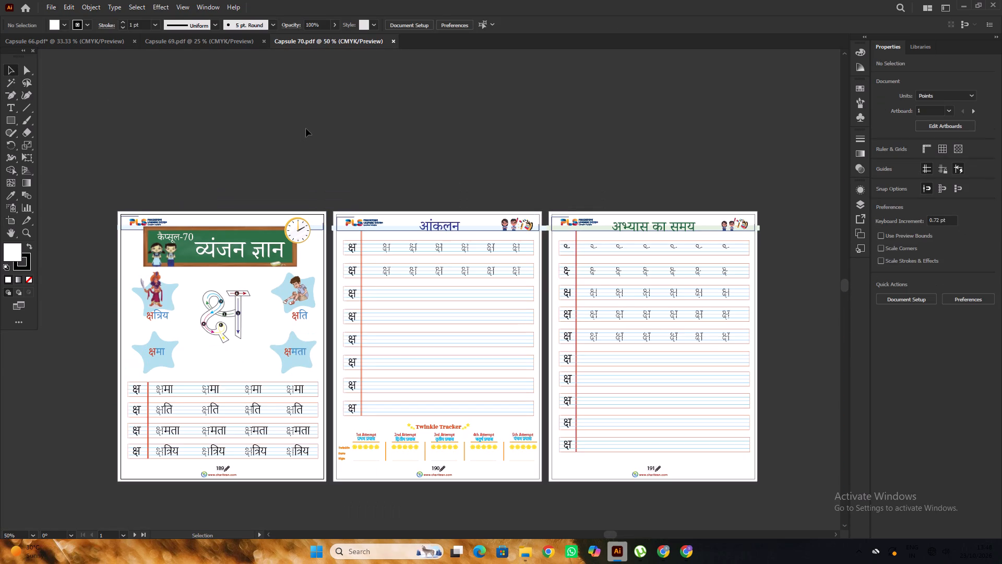
pyautogui.keyDown('alt'); pyautogui.scroll(-3, 306, 128); pyautogui.keyUp('alt')
pyautogui.keyDown('alt'); pyautogui.scroll(2, 304, 135); pyautogui.keyUp('alt')
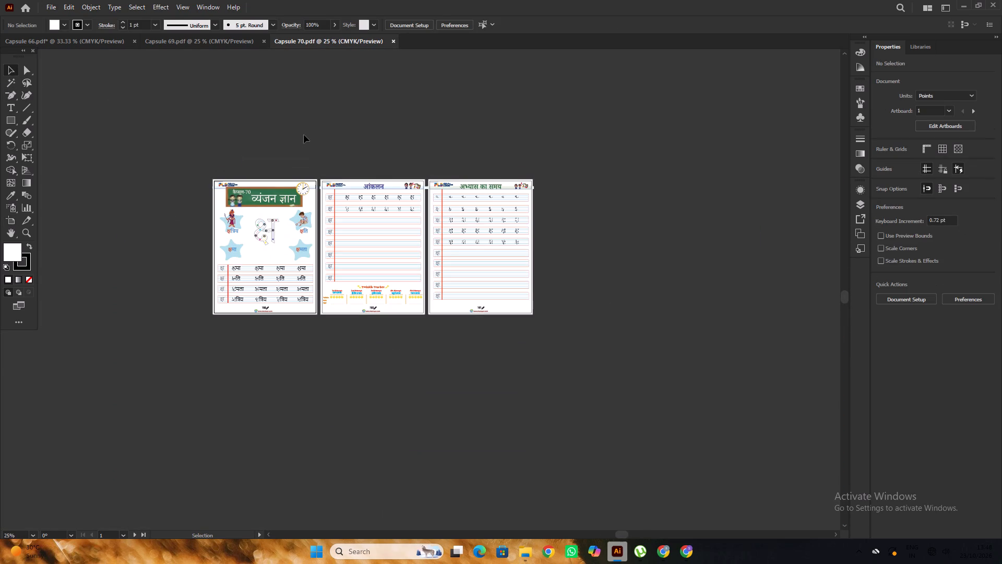
pyautogui.scroll(2, 304, 135)
pyautogui.keyDown('alt'); pyautogui.scroll(-1, 304, 135); pyautogui.keyUp('alt')
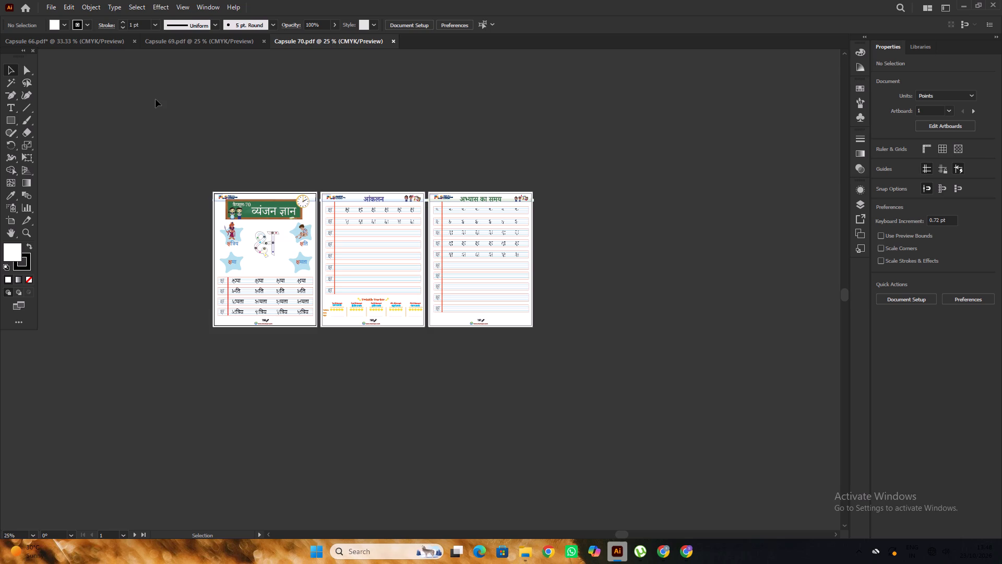
pyautogui.scroll(-1, 270, 179)
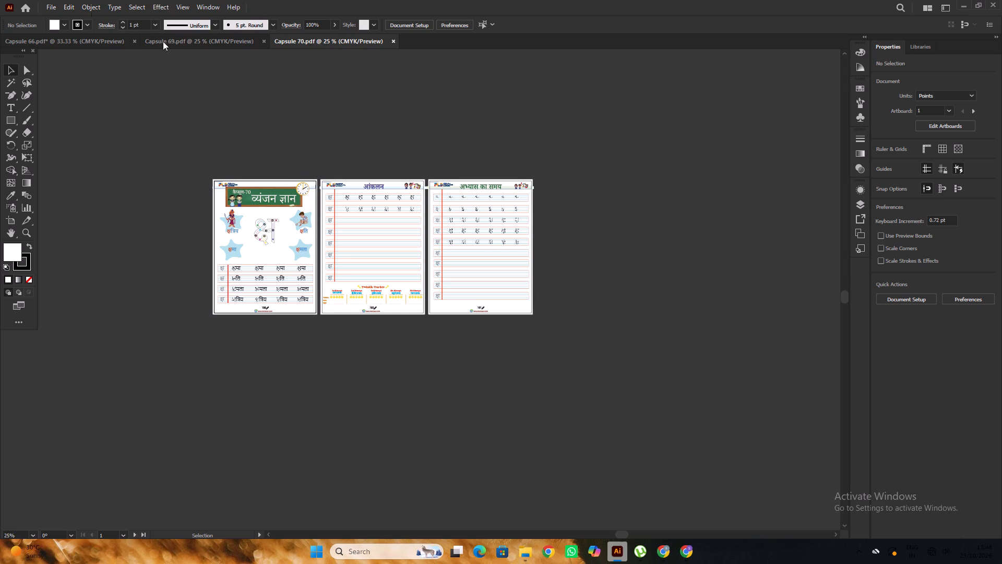
# Look at the open Capsule 69 and Capsule 66 documents for comparison and return to Capsule 70.
pyautogui.click(47, 2)
pyautogui.click(369, 111)
pyautogui.click(179, 47)
pyautogui.click(101, 42)
pyautogui.click(304, 113)
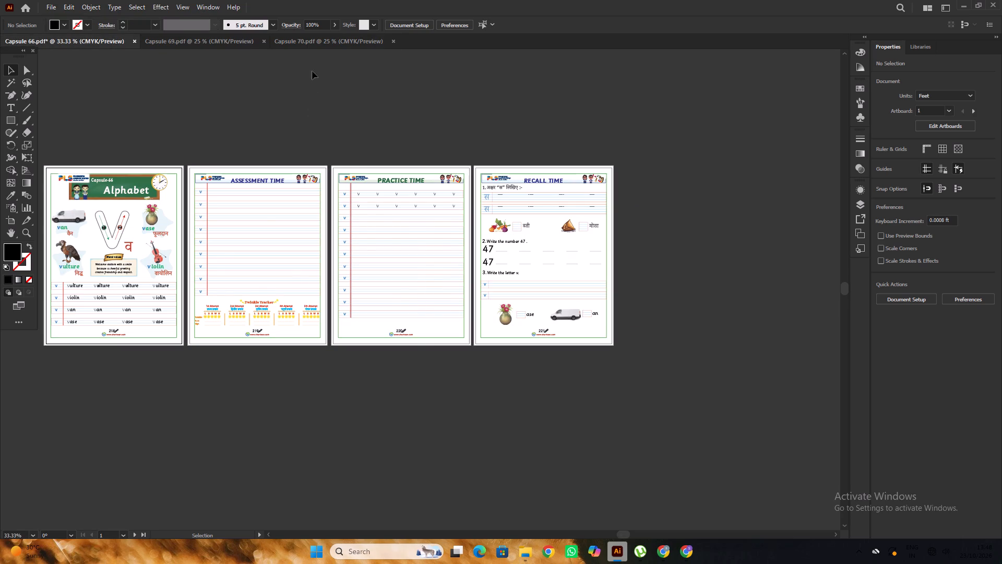
pyautogui.click(313, 49)
pyautogui.keyDown('alt'); pyautogui.scroll(-1, 330, 123); pyautogui.keyUp('alt')
pyautogui.keyDown('alt'); pyautogui.scroll(2, 330, 123); pyautogui.keyUp('alt')
pyautogui.click(331, 120)
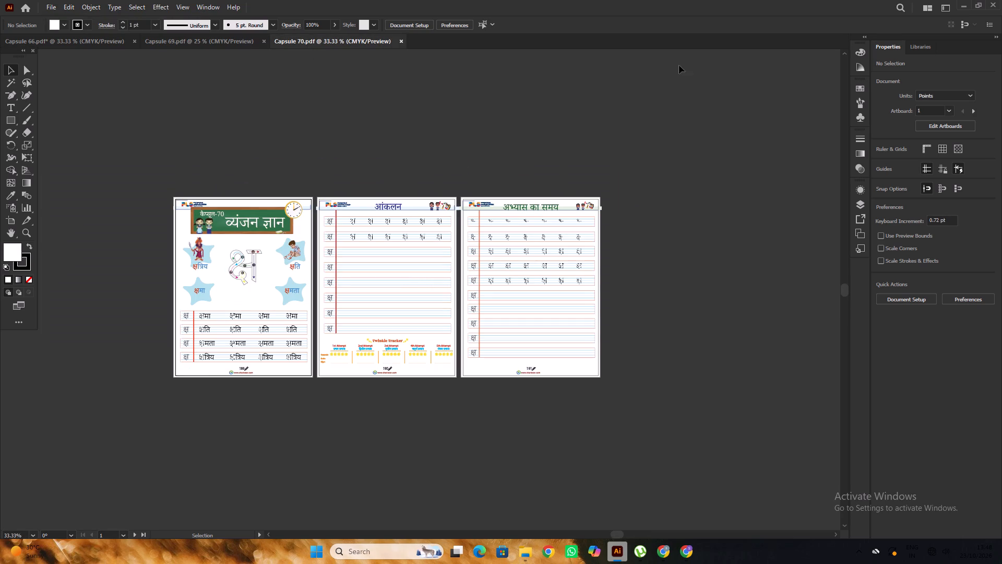
# Check the capsule files in the Adhar part 2 new and ADHAAR PART 2 SPIRAL folders and return to Illustrator.
pyautogui.click(457, 502)
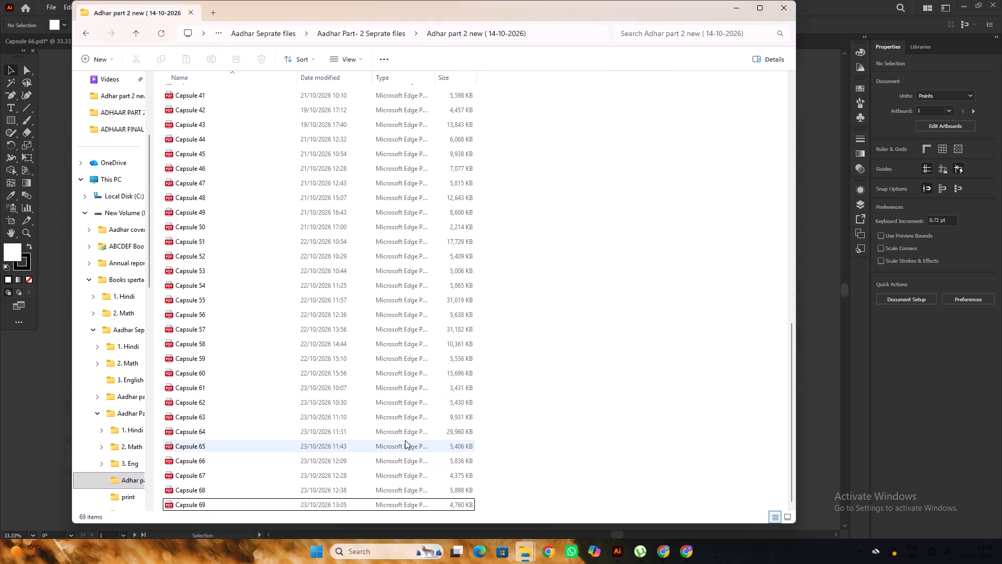
pyautogui.scroll(-4, 405, 439)
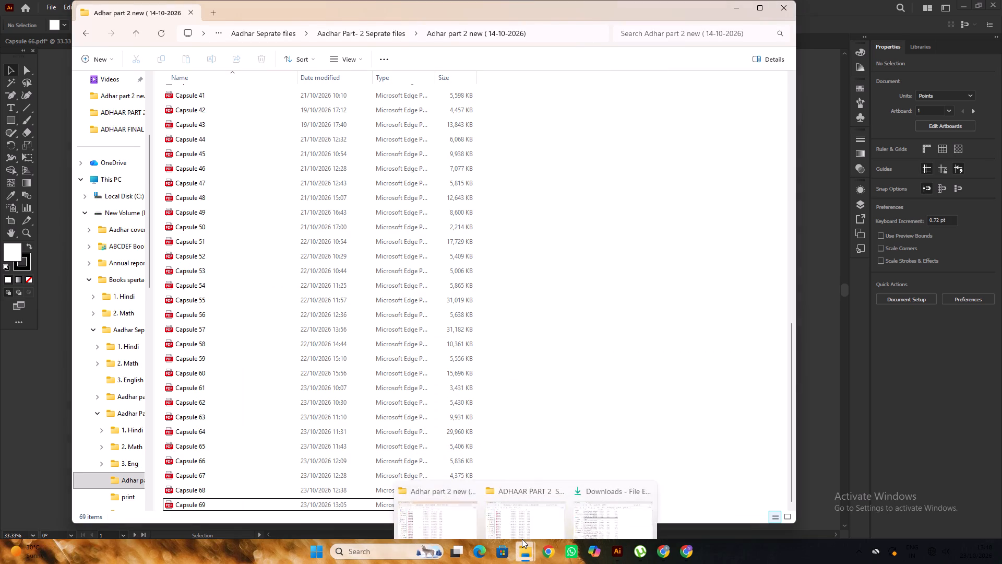
pyautogui.click(516, 498)
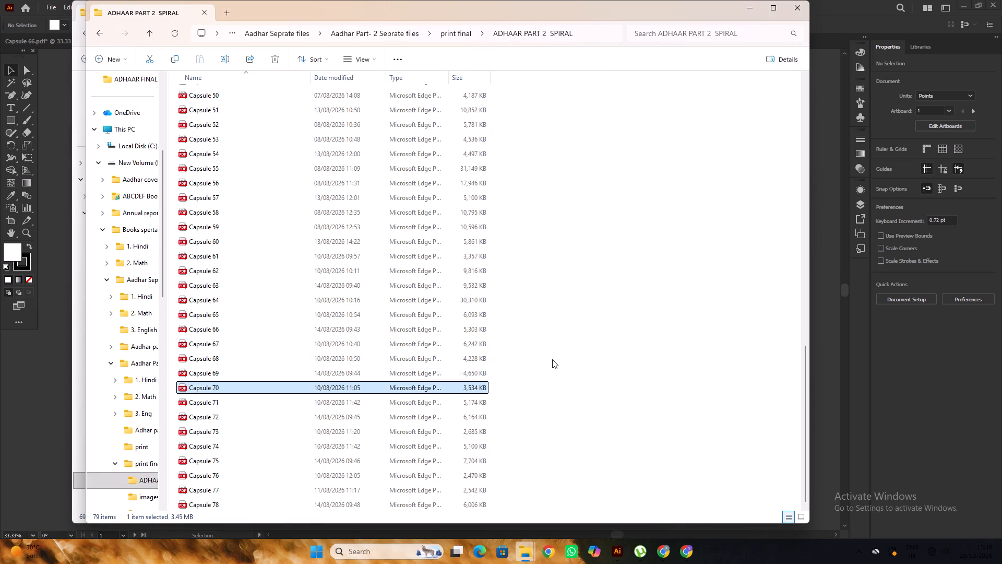
pyautogui.click(751, 13)
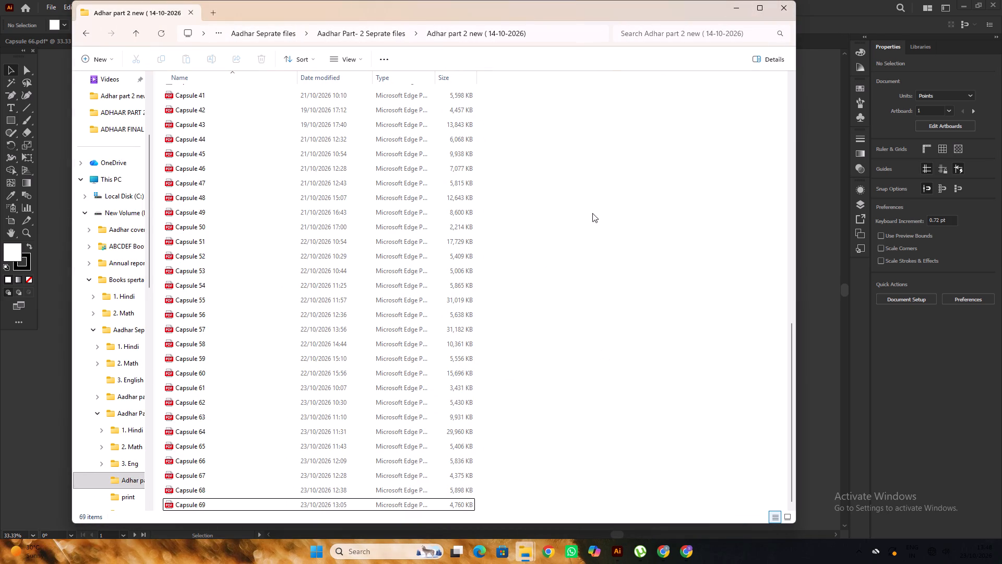
pyautogui.scroll(-7, 581, 190)
pyautogui.click(582, 189)
pyautogui.scroll(-6, 583, 189)
pyautogui.click(740, 6)
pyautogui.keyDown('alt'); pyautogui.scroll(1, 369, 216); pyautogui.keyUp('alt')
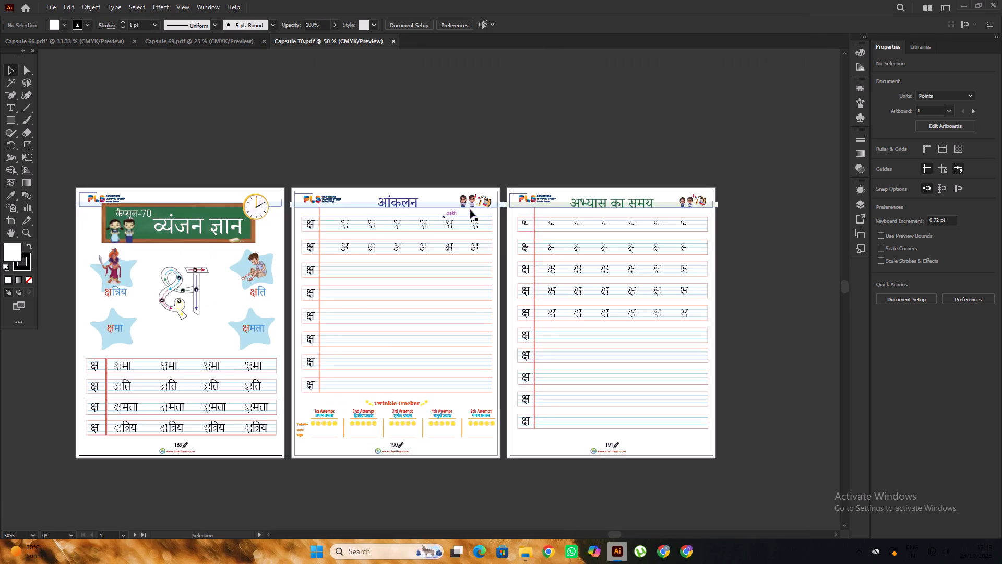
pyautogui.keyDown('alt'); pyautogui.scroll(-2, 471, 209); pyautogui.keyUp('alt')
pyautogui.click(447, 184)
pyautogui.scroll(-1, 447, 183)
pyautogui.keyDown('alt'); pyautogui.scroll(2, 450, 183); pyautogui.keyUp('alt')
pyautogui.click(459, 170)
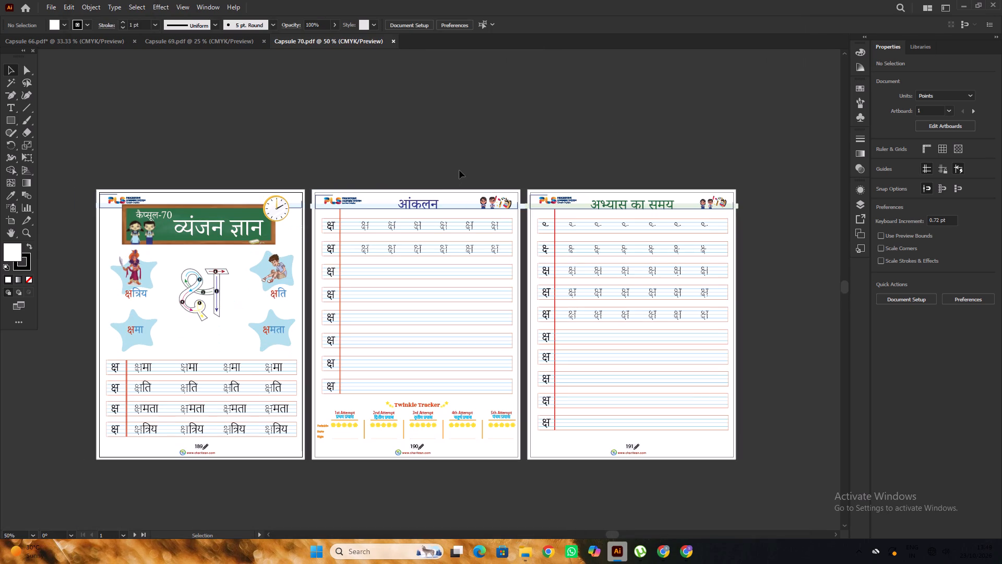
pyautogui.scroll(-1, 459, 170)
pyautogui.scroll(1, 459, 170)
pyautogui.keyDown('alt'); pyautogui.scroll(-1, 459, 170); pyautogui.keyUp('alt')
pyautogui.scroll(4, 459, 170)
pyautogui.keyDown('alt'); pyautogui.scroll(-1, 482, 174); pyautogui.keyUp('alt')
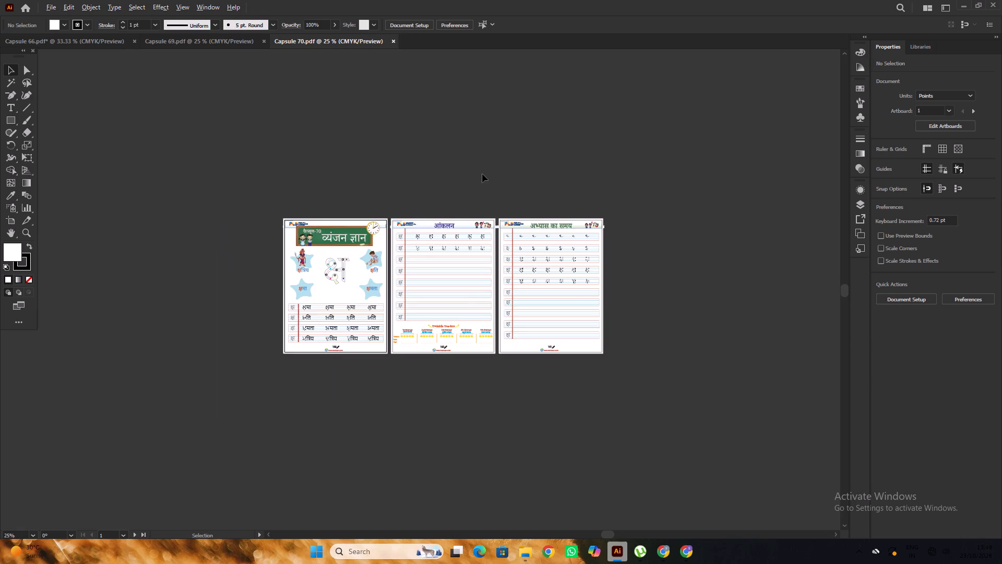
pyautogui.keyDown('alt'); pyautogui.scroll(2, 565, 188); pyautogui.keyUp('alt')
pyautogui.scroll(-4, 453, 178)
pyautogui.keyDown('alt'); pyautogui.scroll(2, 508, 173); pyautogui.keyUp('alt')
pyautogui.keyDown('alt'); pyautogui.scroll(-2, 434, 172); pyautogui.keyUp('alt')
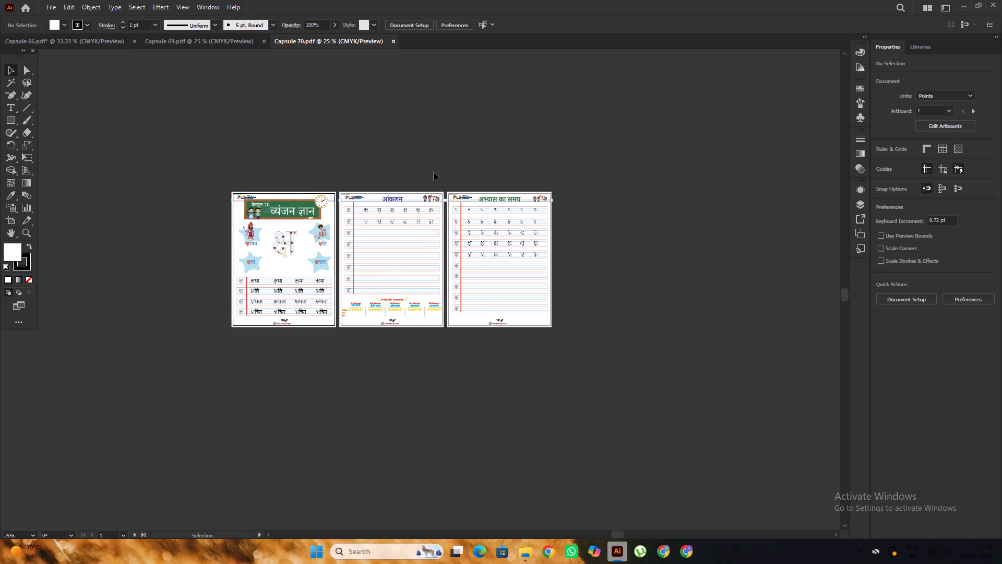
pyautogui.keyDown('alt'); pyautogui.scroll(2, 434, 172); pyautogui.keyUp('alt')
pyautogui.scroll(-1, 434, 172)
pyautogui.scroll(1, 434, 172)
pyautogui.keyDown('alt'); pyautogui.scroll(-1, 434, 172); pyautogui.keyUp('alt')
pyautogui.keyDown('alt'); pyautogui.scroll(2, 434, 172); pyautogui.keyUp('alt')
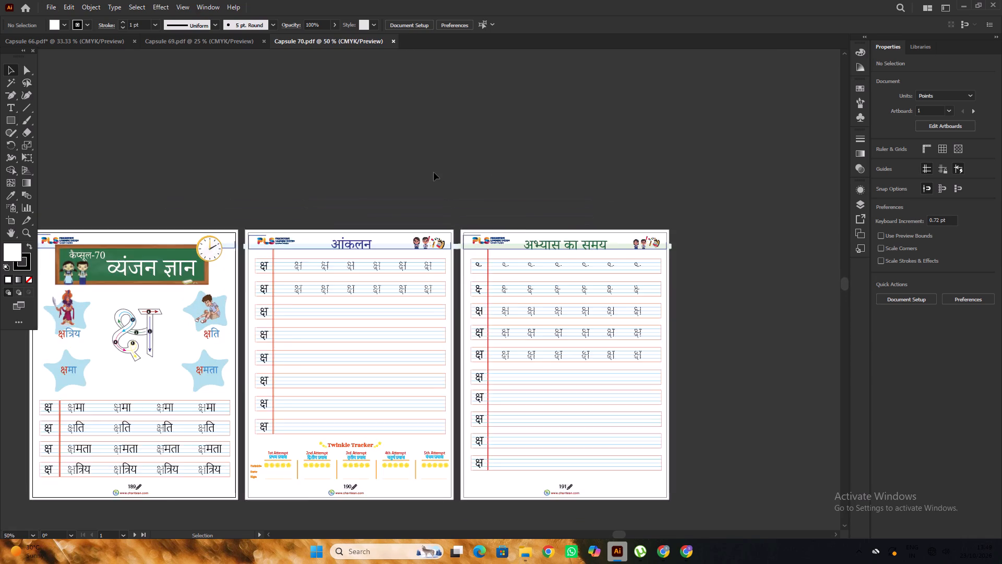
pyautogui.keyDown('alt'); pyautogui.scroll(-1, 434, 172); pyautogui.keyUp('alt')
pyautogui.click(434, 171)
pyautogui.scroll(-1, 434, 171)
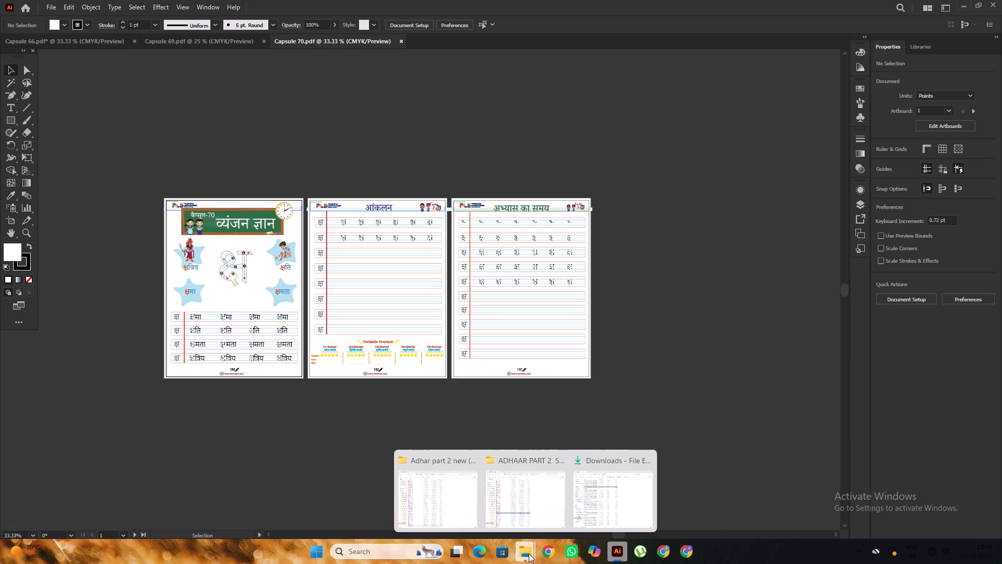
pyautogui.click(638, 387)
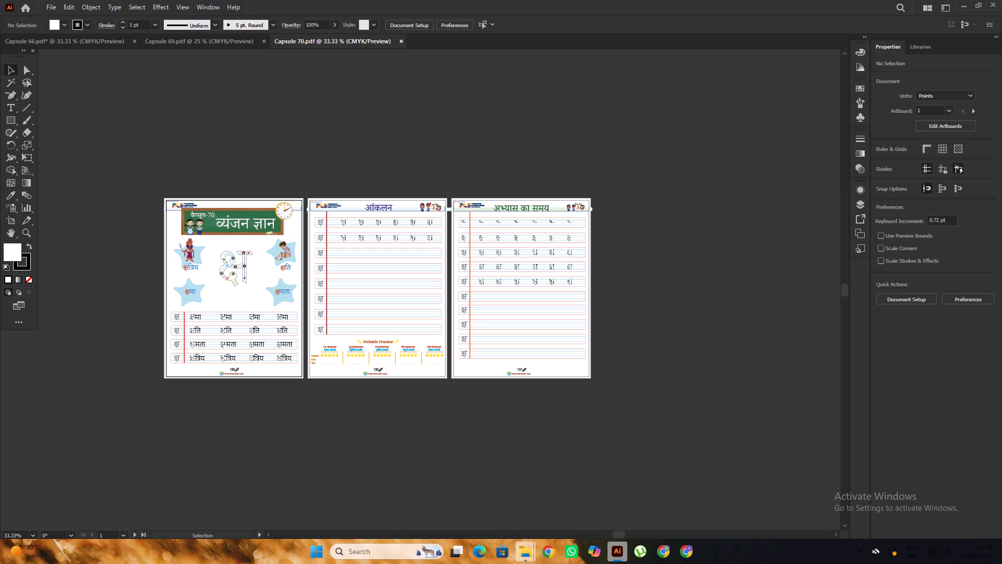
# Preview the Capsule 68 and Capsule 67 PDFs from the Adhar part 2 new folder.
pyautogui.click(511, 495)
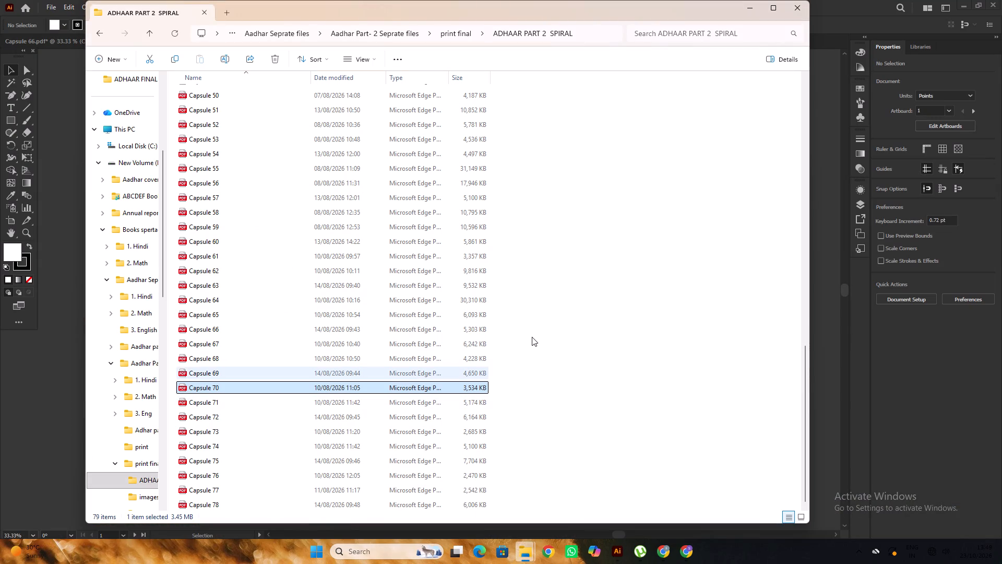
pyautogui.click(747, 12)
pyautogui.click(430, 504)
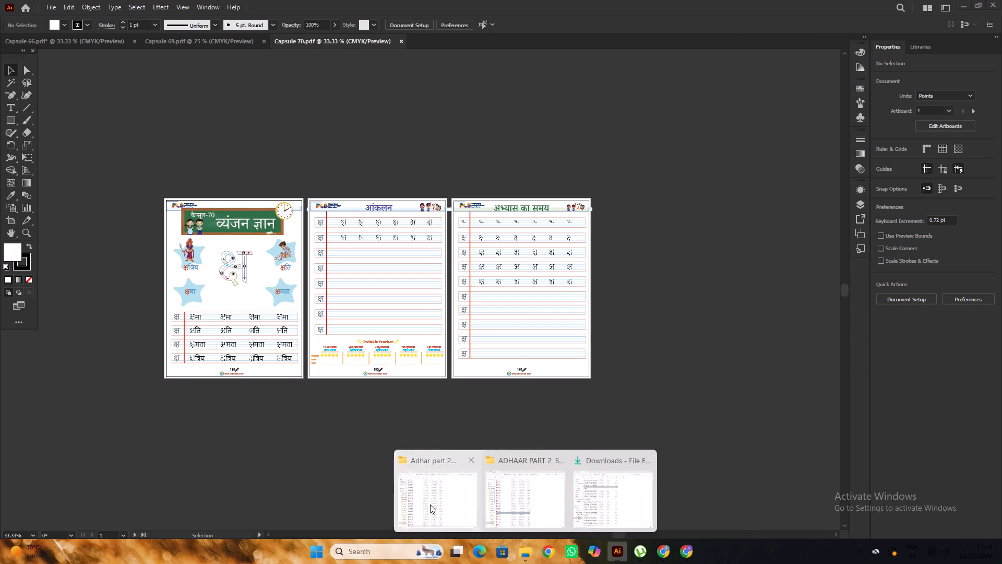
pyautogui.scroll(-6, 230, 425)
pyautogui.doubleClick(258, 491)
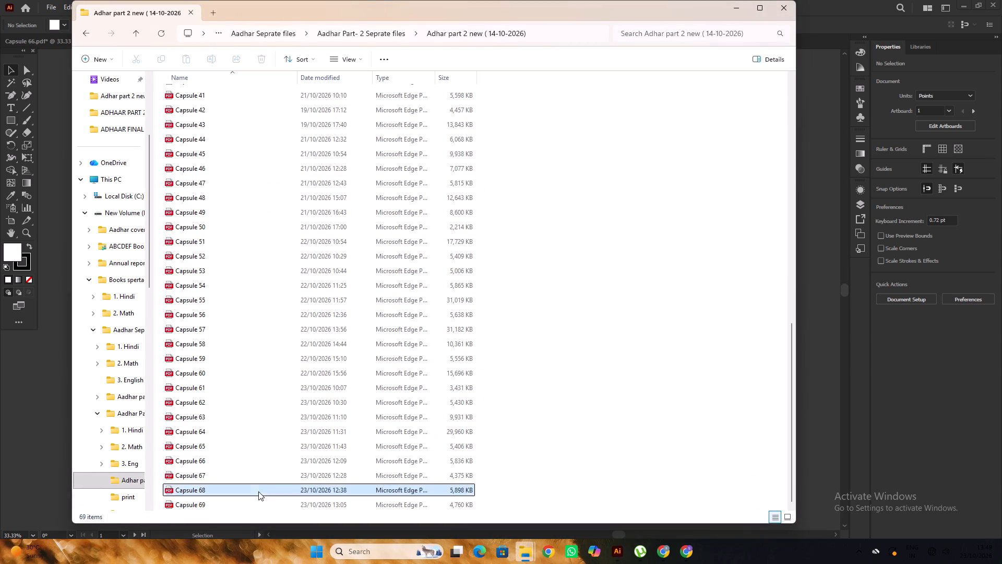
pyautogui.scroll(5, 546, 218)
pyautogui.click(991, 5)
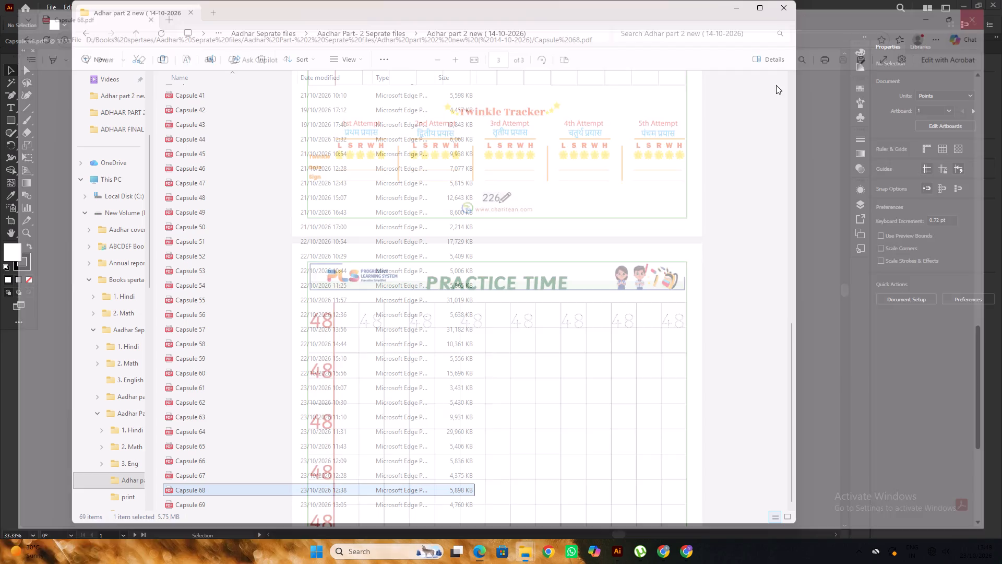
pyautogui.doubleClick(261, 476)
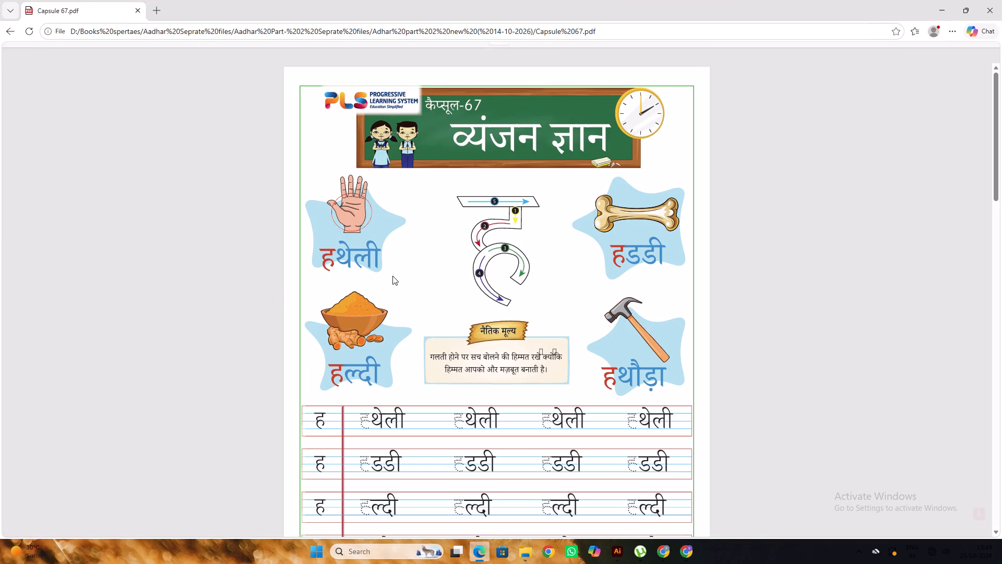
pyautogui.scroll(4, 392, 276)
pyautogui.click(1000, 14)
# Open Capsule 67 from the Adhar part 2 new folder in Illustrator and unlock all its objects.
pyautogui.rightClick(221, 475)
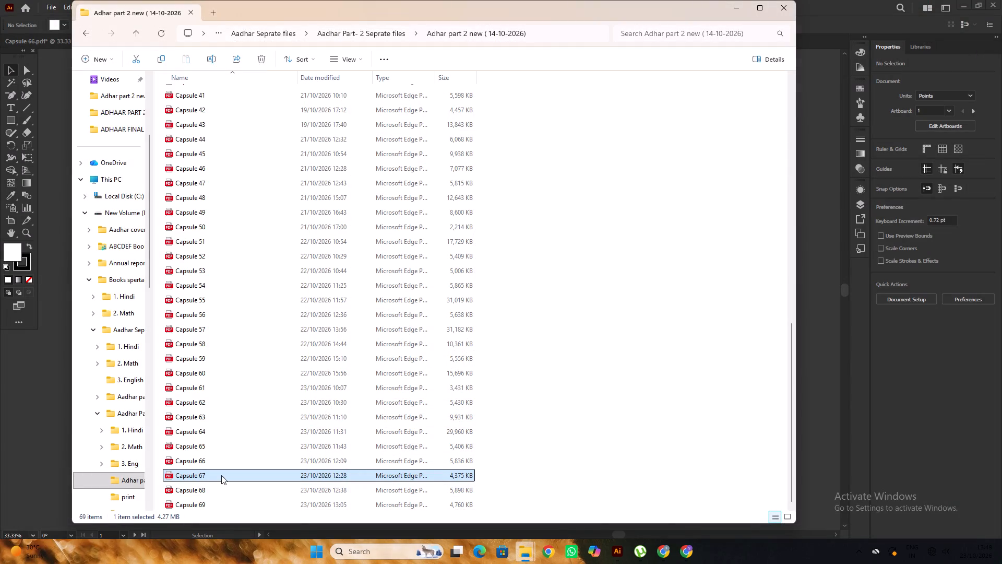
pyautogui.click(425, 272)
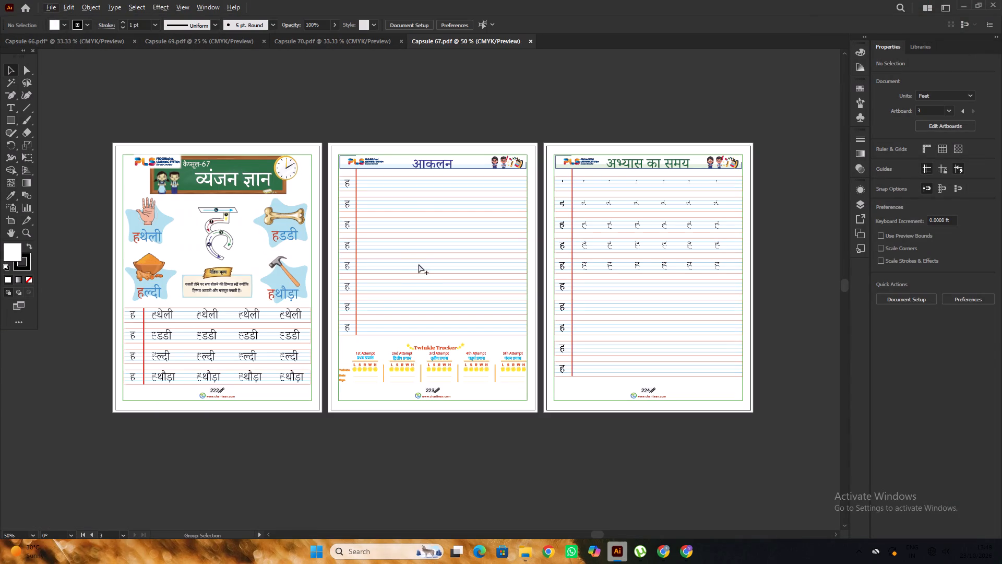
pyautogui.hotkey('ctrl', 'alt', '2')
pyautogui.click(439, 105)
# Copy all three Capsule 67 artboards with their artwork into a new document.
pyautogui.click(6, 222)
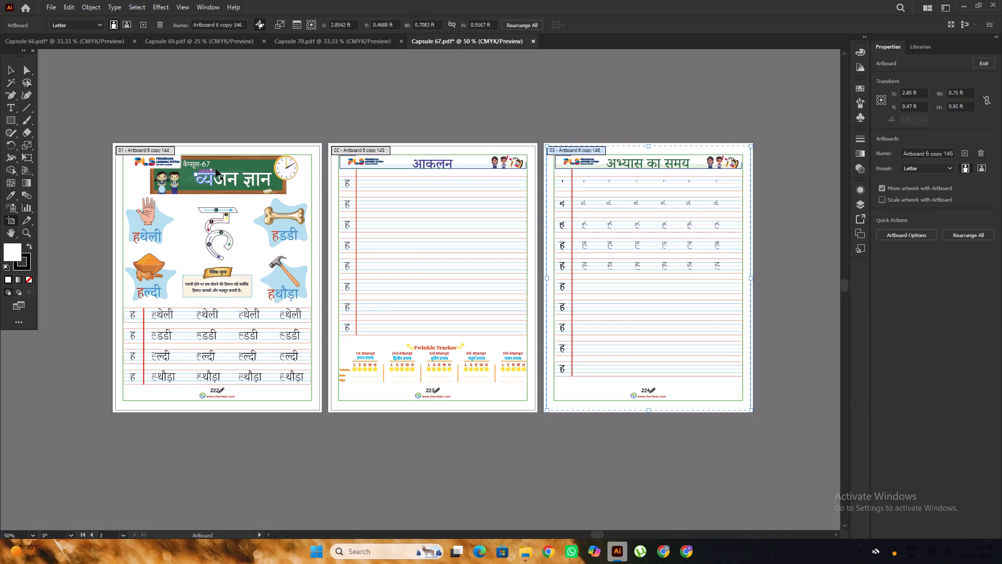
pyautogui.click(160, 148)
pyautogui.keyDown('shift'); pyautogui.click(341, 147); pyautogui.keyUp('shift')
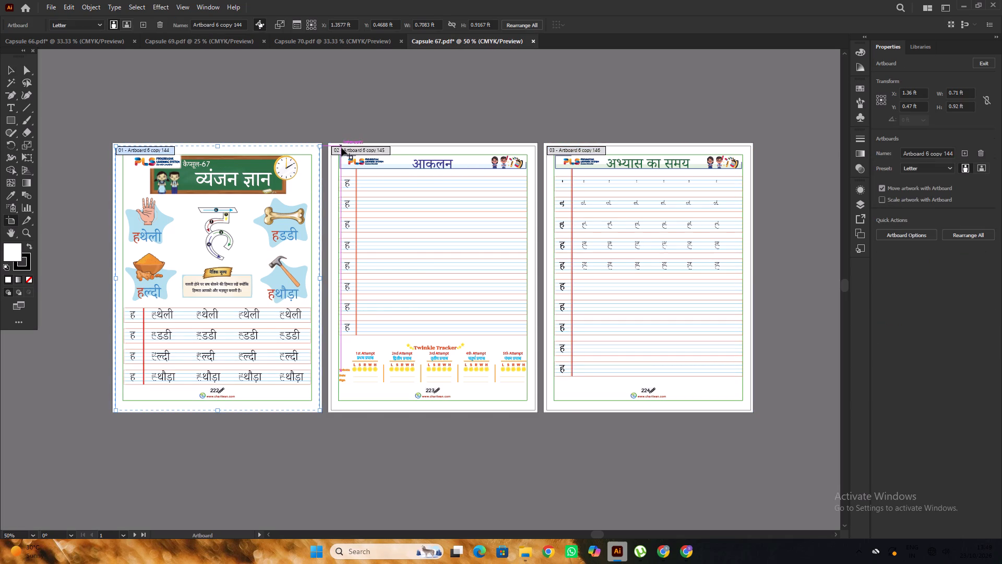
pyautogui.keyDown('shift'); pyautogui.click(557, 147); pyautogui.keyUp('shift')
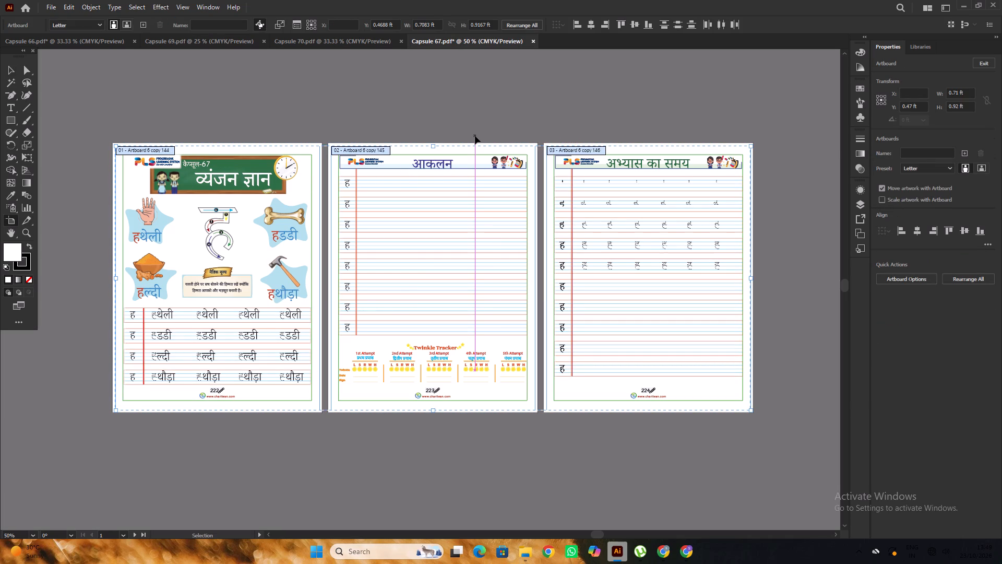
pyautogui.click(54, 7)
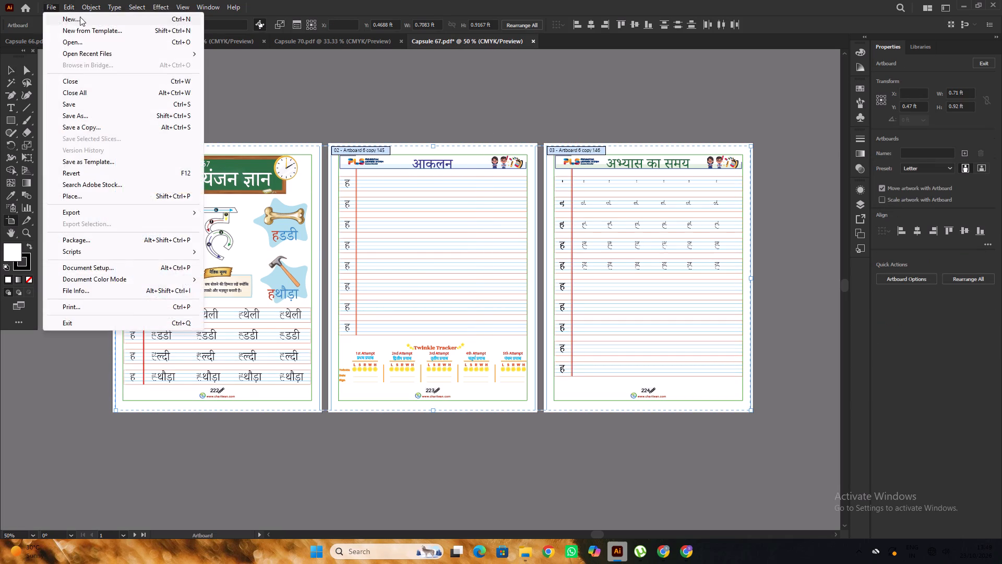
pyautogui.click(81, 16)
pyautogui.click(709, 435)
pyautogui.keyDown('alt'); pyautogui.scroll(-4, 425, 269); pyautogui.keyUp('alt')
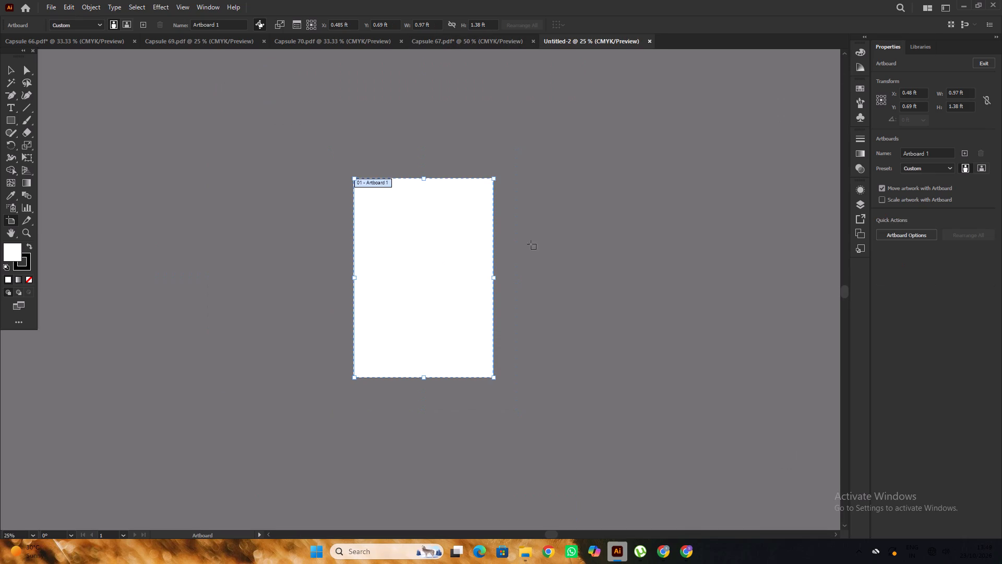
pyautogui.click(486, 46)
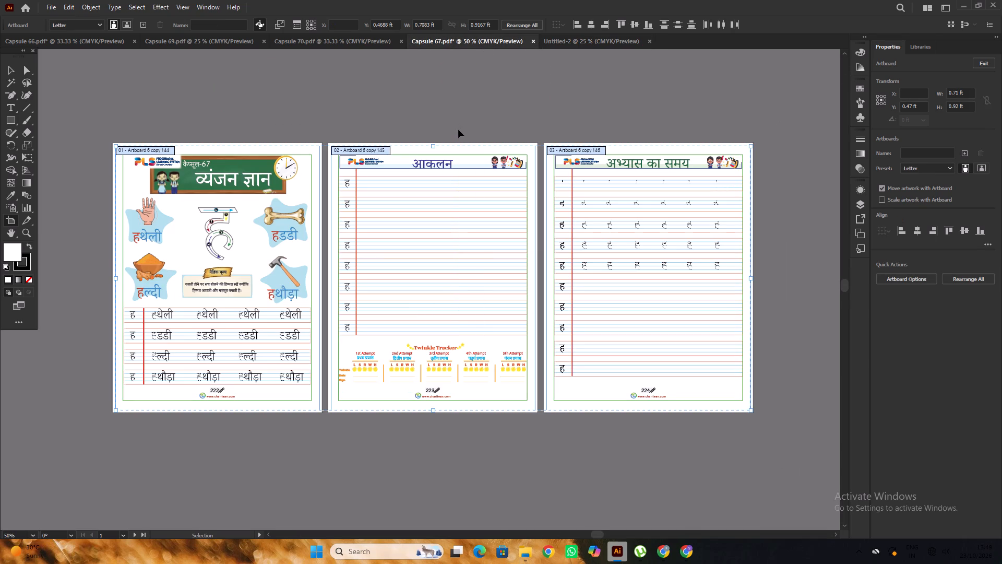
pyautogui.hotkey('ctrl', 'c')
pyautogui.click(617, 41)
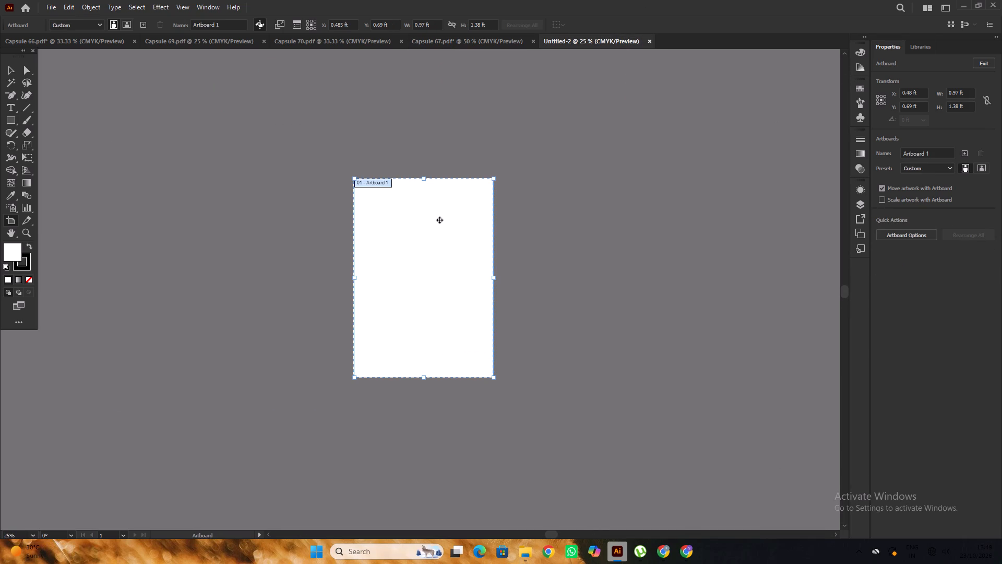
pyautogui.hotkey('ctrl', 'v')
# Delete the blank default artboard from the new document, keeping the three pasted worksheet pages.
pyautogui.click(383, 183)
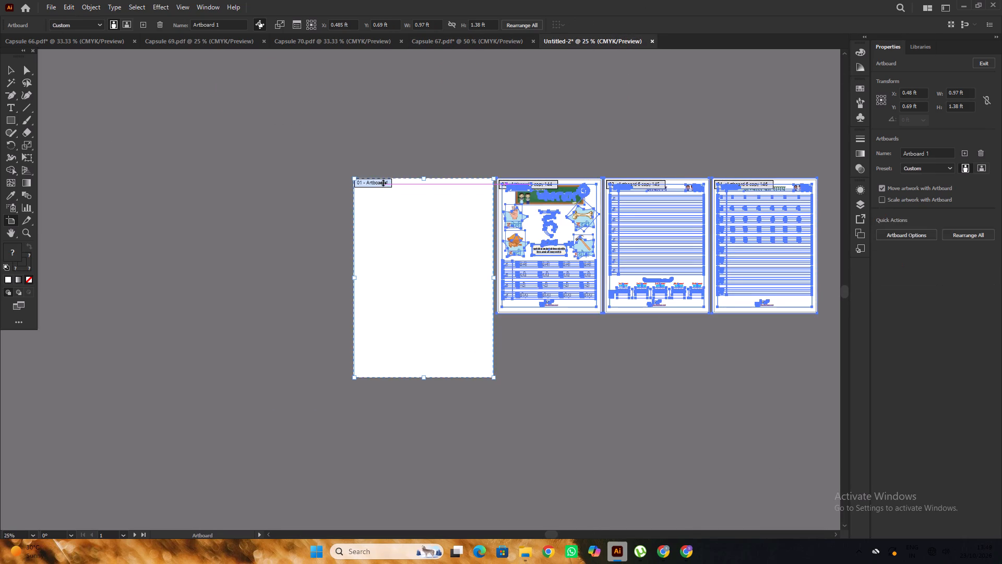
pyautogui.press('Delete')
pyautogui.keyDown('alt'); pyautogui.scroll(-3, 343, 190); pyautogui.keyUp('alt')
pyautogui.keyDown('alt'); pyautogui.scroll(2, 536, 194); pyautogui.keyUp('alt')
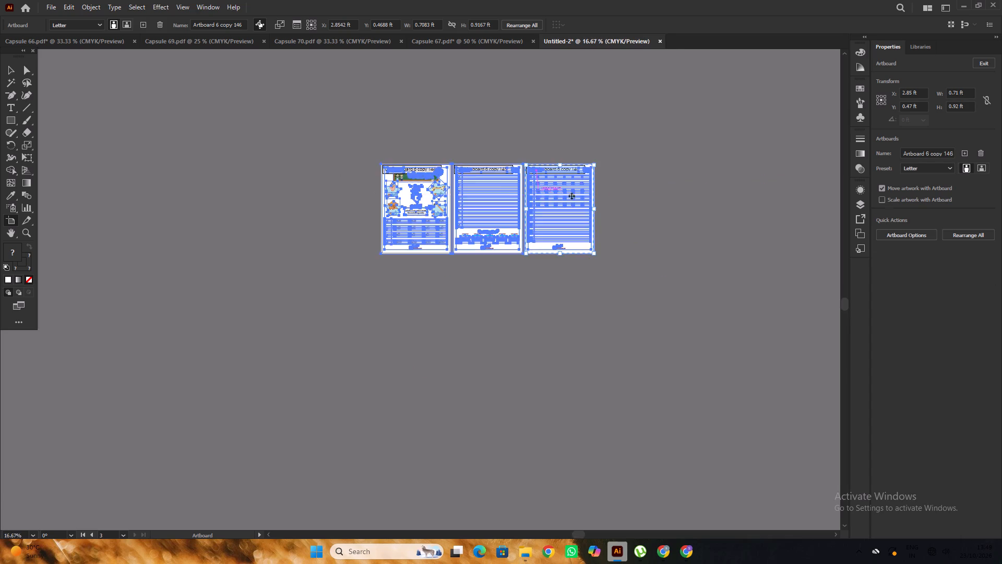
pyautogui.keyDown('alt'); pyautogui.scroll(2, 571, 196); pyautogui.keyUp('alt')
pyautogui.keyDown('alt'); pyautogui.scroll(-2, 448, 186); pyautogui.keyUp('alt')
pyautogui.keyDown('alt'); pyautogui.scroll(1, 515, 194); pyautogui.keyUp('alt')
pyautogui.keyDown('alt'); pyautogui.scroll(-1, 515, 194); pyautogui.keyUp('alt')
pyautogui.keyDown('alt'); pyautogui.scroll(2, 426, 183); pyautogui.keyUp('alt')
pyautogui.keyDown('alt'); pyautogui.scroll(-2, 560, 197); pyautogui.keyUp('alt')
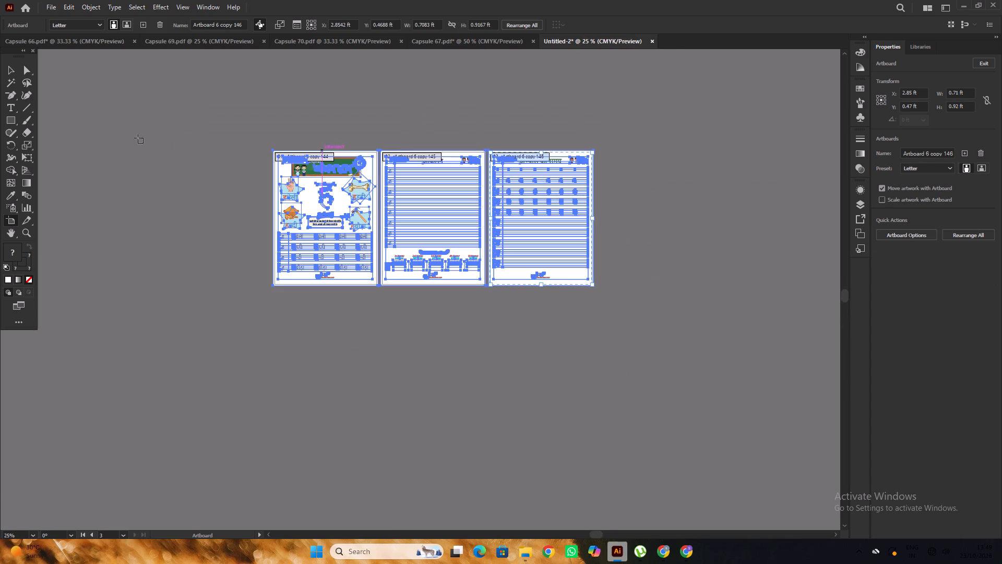
pyautogui.click(9, 70)
pyautogui.click(197, 108)
# Lock the outer page-background rectangles on all three worksheet pages.
pyautogui.keyDown('alt'); pyautogui.scroll(1, 289, 131); pyautogui.keyUp('alt')
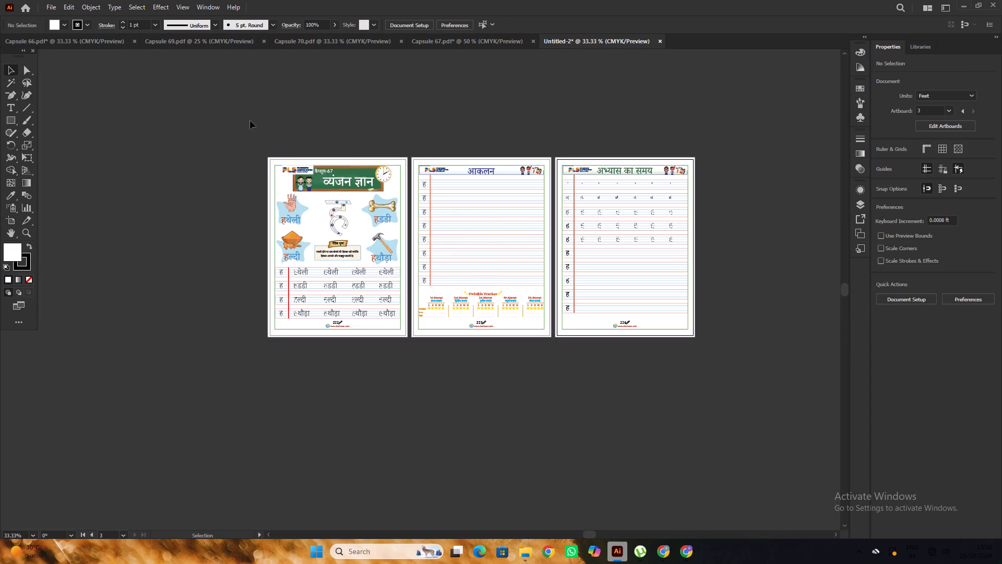
pyautogui.keyDown('alt'); pyautogui.scroll(-1, 250, 121); pyautogui.keyUp('alt')
pyautogui.keyDown('alt'); pyautogui.scroll(1, 329, 123); pyautogui.keyUp('alt')
pyautogui.click(12, 224)
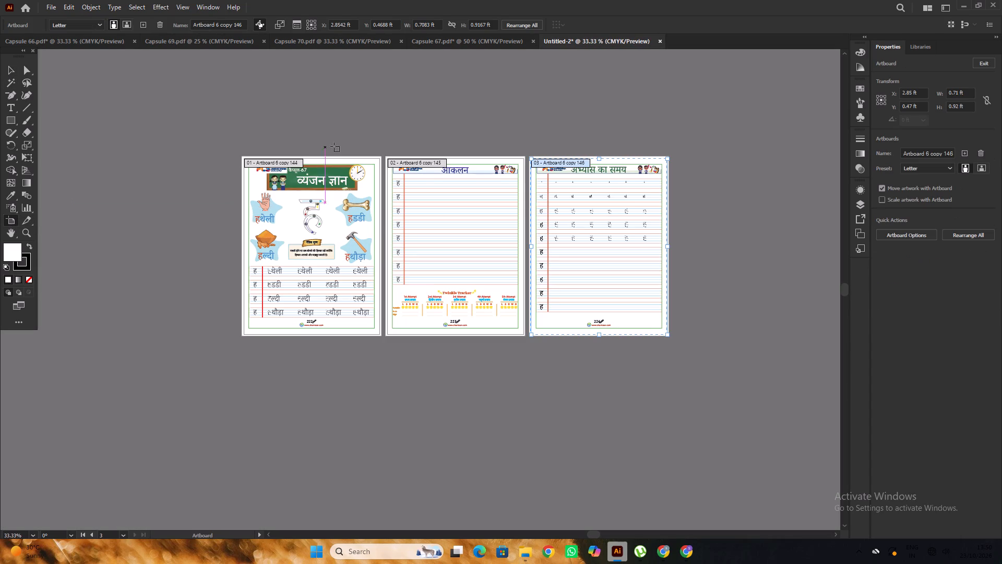
pyautogui.click(12, 68)
pyautogui.click(180, 110)
pyautogui.keyDown('alt'); pyautogui.scroll(1, 400, 170); pyautogui.keyUp('alt')
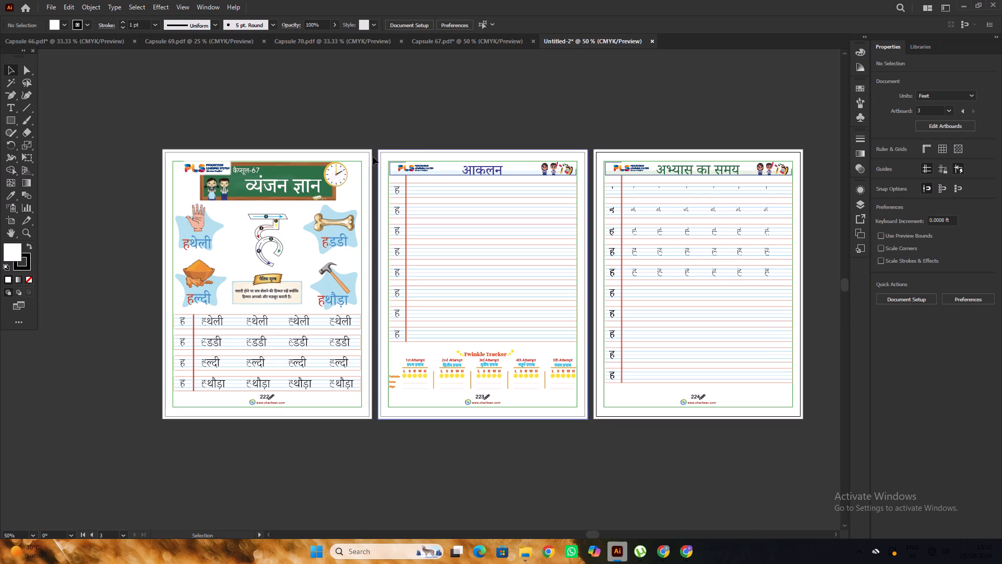
pyautogui.click(368, 156)
pyautogui.keyDown('shift'); pyautogui.click(417, 151); pyautogui.keyUp('shift')
pyautogui.keyDown('shift'); pyautogui.click(609, 154); pyautogui.keyUp('shift')
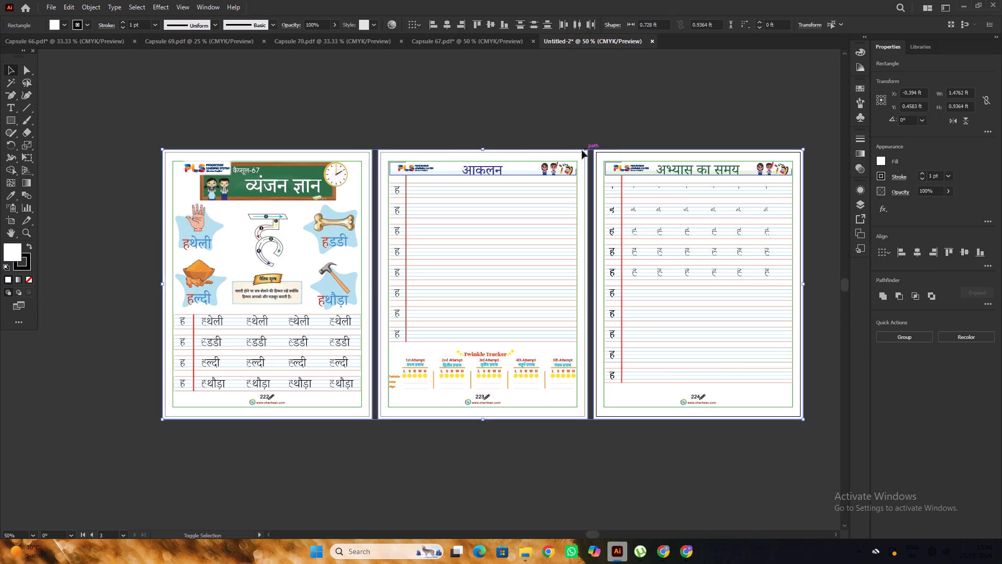
pyautogui.hotkey('ctrl', '2')
# Change the capsule number in the first page's chalkboard heading to 70.
pyautogui.keyDown('alt'); pyautogui.scroll(3, 247, 169); pyautogui.keyUp('alt')
pyautogui.keyDown('alt'); pyautogui.scroll(-2, 390, 173); pyautogui.keyUp('alt')
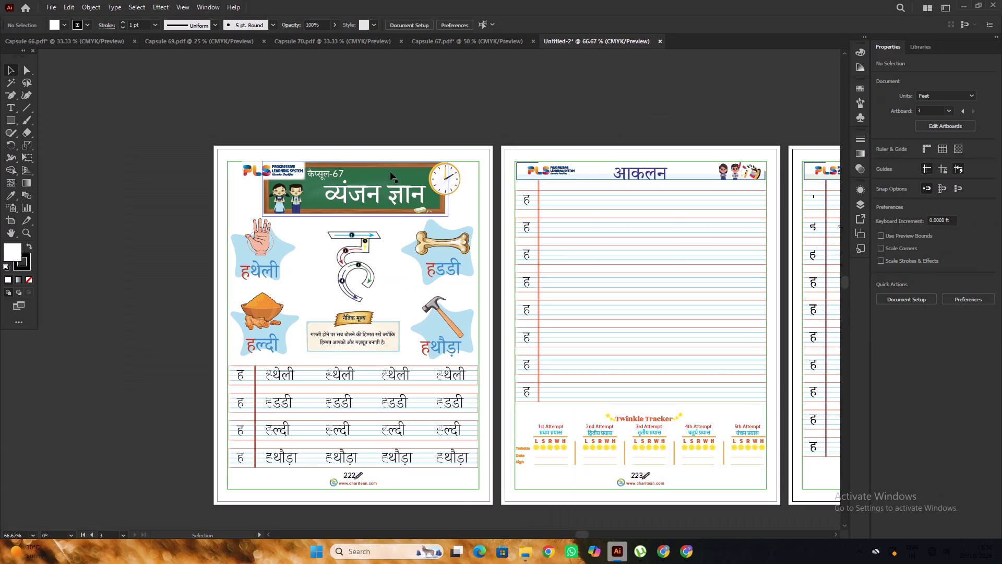
pyautogui.scroll(1, 390, 172)
pyautogui.keyDown('alt'); pyautogui.scroll(3, 388, 167); pyautogui.keyUp('alt')
pyautogui.keyDown('alt'); pyautogui.scroll(-2, 370, 160); pyautogui.keyUp('alt')
pyautogui.scroll(3, 369, 160)
pyautogui.click(329, 38)
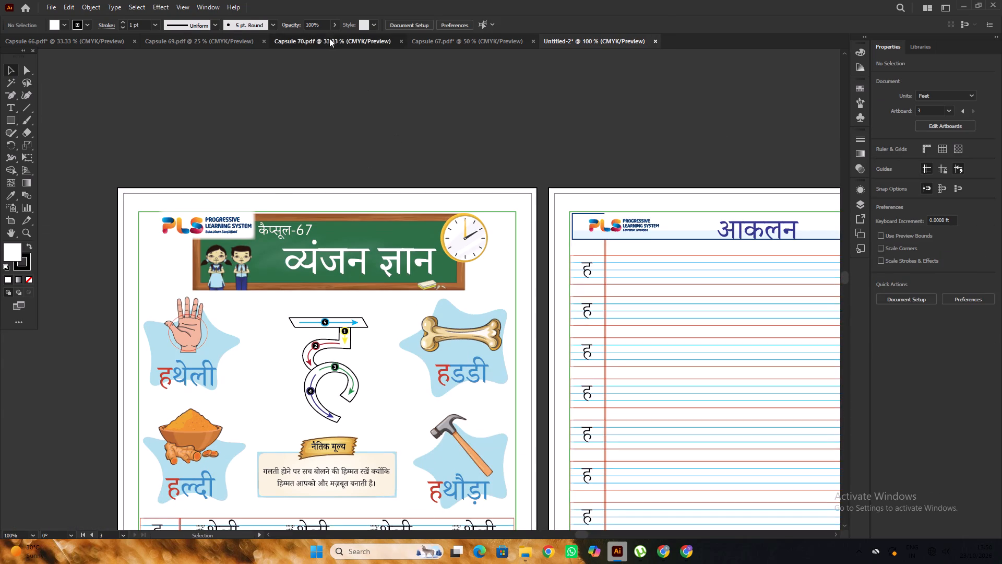
pyautogui.scroll(2, 414, 150)
pyautogui.scroll(-3, 414, 148)
pyautogui.scroll(1, 246, 151)
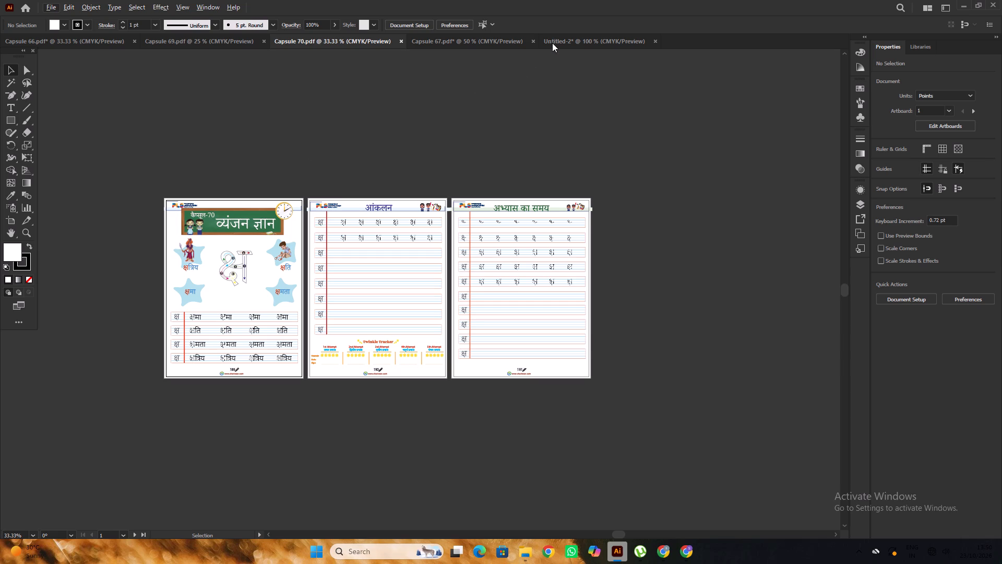
pyautogui.click(555, 41)
pyautogui.keyDown('alt'); pyautogui.scroll(2, 267, 213); pyautogui.keyUp('alt')
pyautogui.keyDown('alt'); pyautogui.scroll(-3, 315, 174); pyautogui.keyUp('alt')
pyautogui.keyDown('alt'); pyautogui.scroll(1, 368, 220); pyautogui.keyUp('alt')
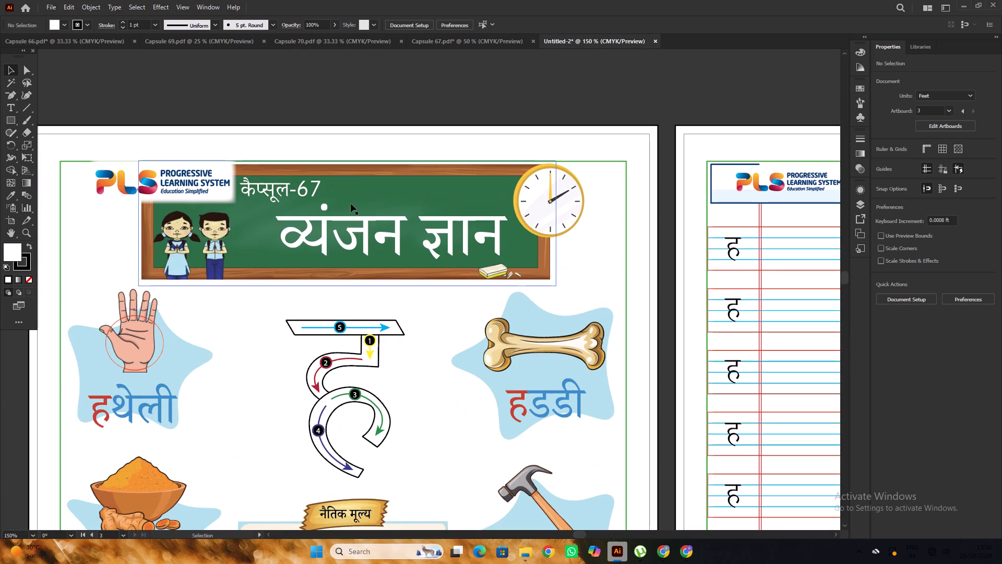
pyautogui.press('t')
pyautogui.moveTo(300, 194); pyautogui.dragTo(354, 197)
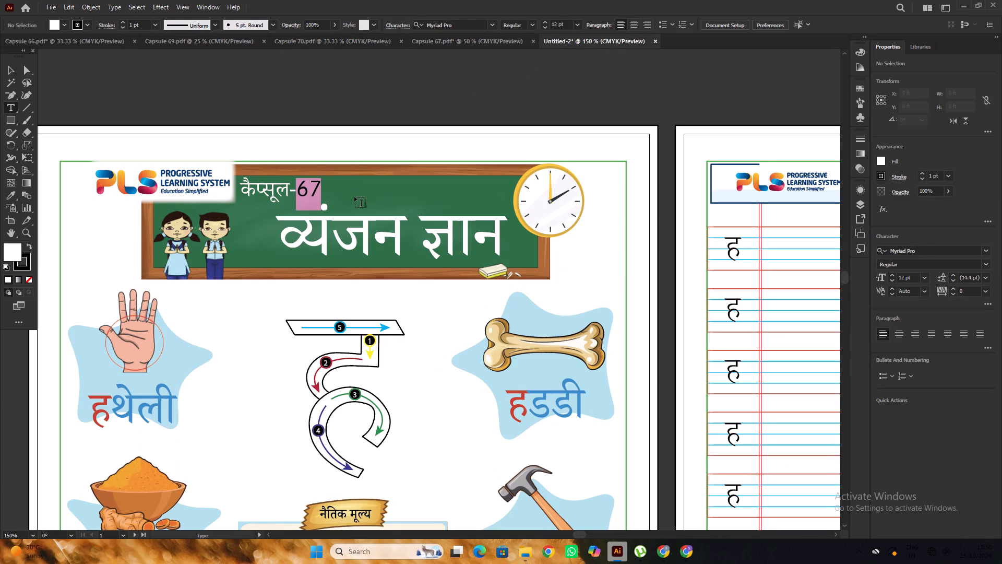
pyautogui.write('70')
pyautogui.keyDown('alt'); pyautogui.scroll(-1, 329, 189); pyautogui.keyUp('alt')
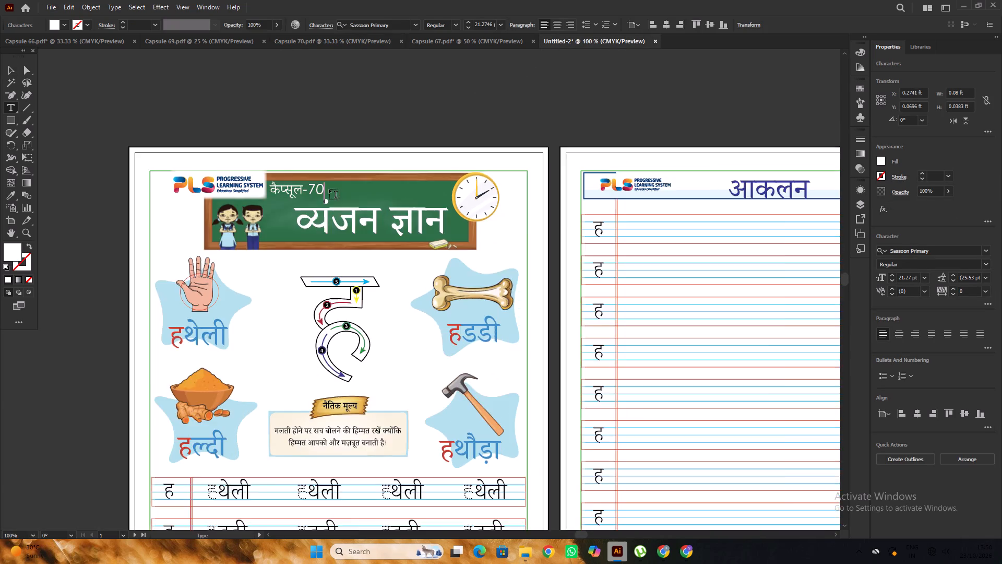
pyautogui.keyDown('alt'); pyautogui.scroll(-2, 329, 189); pyautogui.keyUp('alt')
pyautogui.click(13, 69)
pyautogui.click(177, 98)
# Lock the green border rectangle on the first page.
pyautogui.scroll(-3, 177, 110)
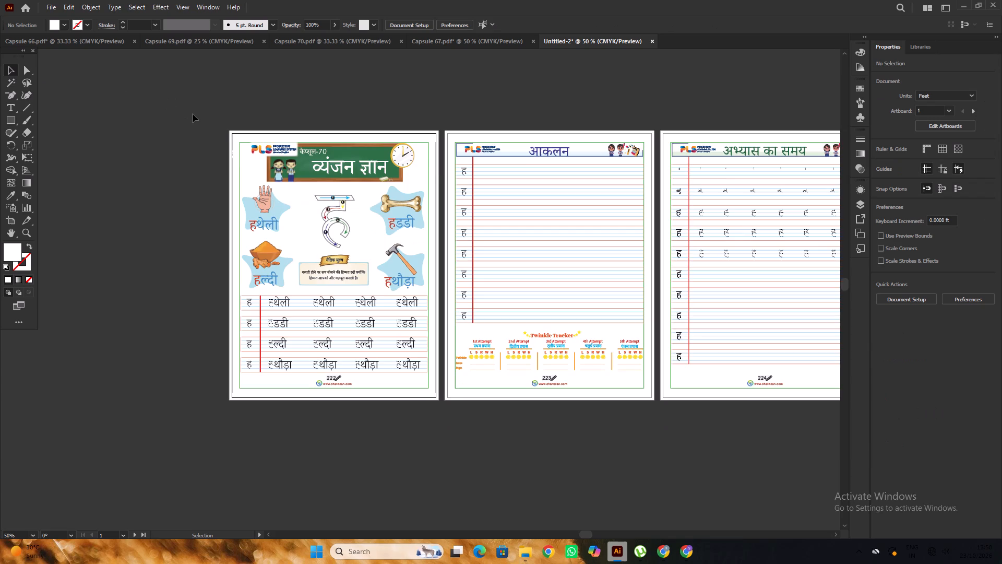
pyautogui.scroll(-1, 193, 114)
pyautogui.keyDown('alt'); pyautogui.scroll(2, 220, 122); pyautogui.keyUp('alt')
pyautogui.click(259, 151)
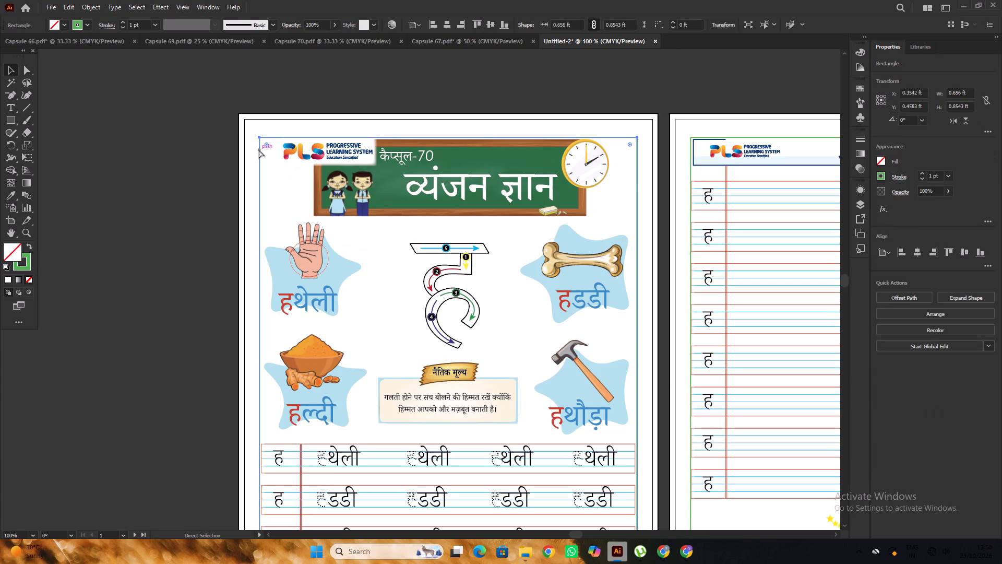
pyautogui.hotkey('ctrl', '2')
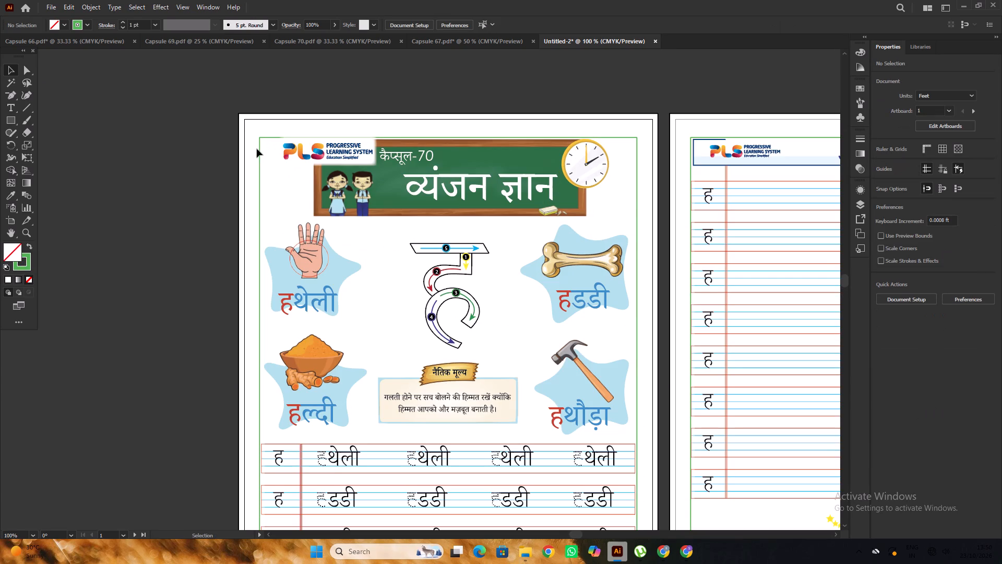
# Lock the chalkboard heading group, with its logo, children and clock, on the first page.
pyautogui.keyDown('alt'); pyautogui.scroll(-1, 244, 142); pyautogui.keyUp('alt')
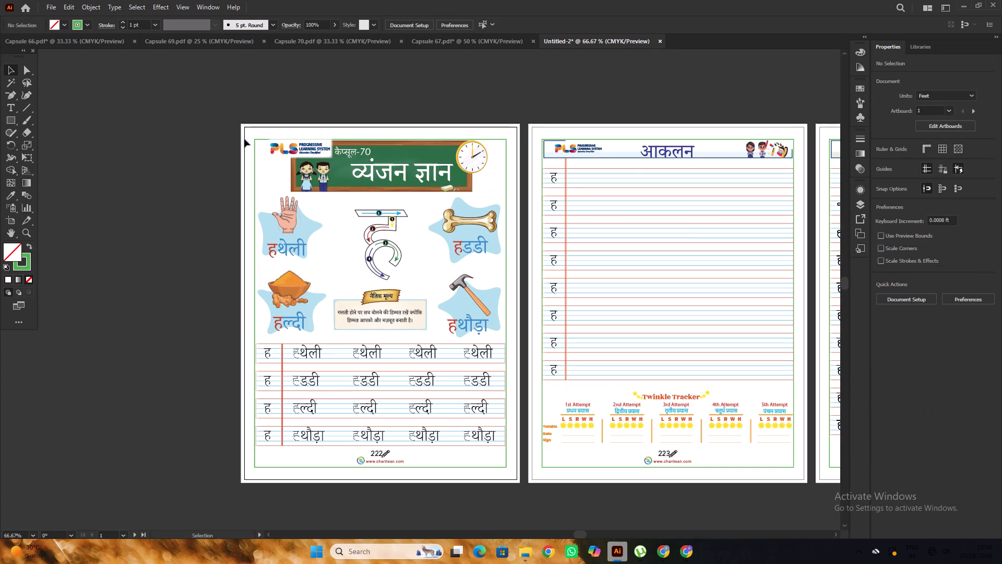
pyautogui.keyDown('alt'); pyautogui.scroll(-2, 244, 139); pyautogui.keyUp('alt')
pyautogui.keyDown('alt'); pyautogui.scroll(1, 411, 185); pyautogui.keyUp('alt')
pyautogui.keyDown('alt'); pyautogui.scroll(-1, 317, 166); pyautogui.keyUp('alt')
pyautogui.click(333, 161)
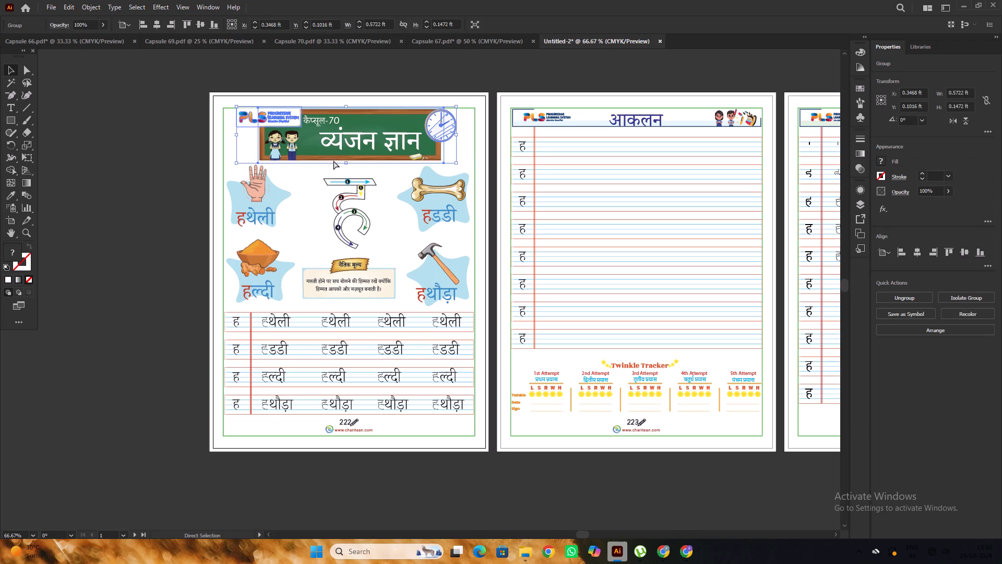
pyautogui.hotkey('ctrl', '2')
# Delete the large stroke-order letter ह from the centre of the first page.
pyautogui.scroll(-3, 333, 161)
pyautogui.keyDown('alt'); pyautogui.scroll(1, 333, 161); pyautogui.keyUp('alt')
pyautogui.click(286, 134)
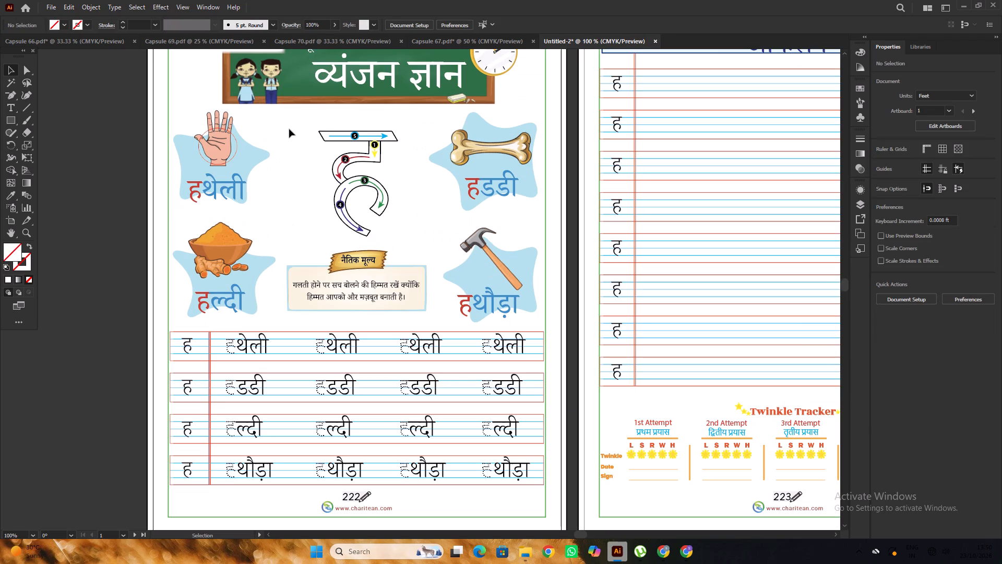
pyautogui.moveTo(289, 129); pyautogui.dragTo(405, 236)
pyautogui.keyDown('alt'); pyautogui.scroll(-1, 335, 180); pyautogui.keyUp('alt')
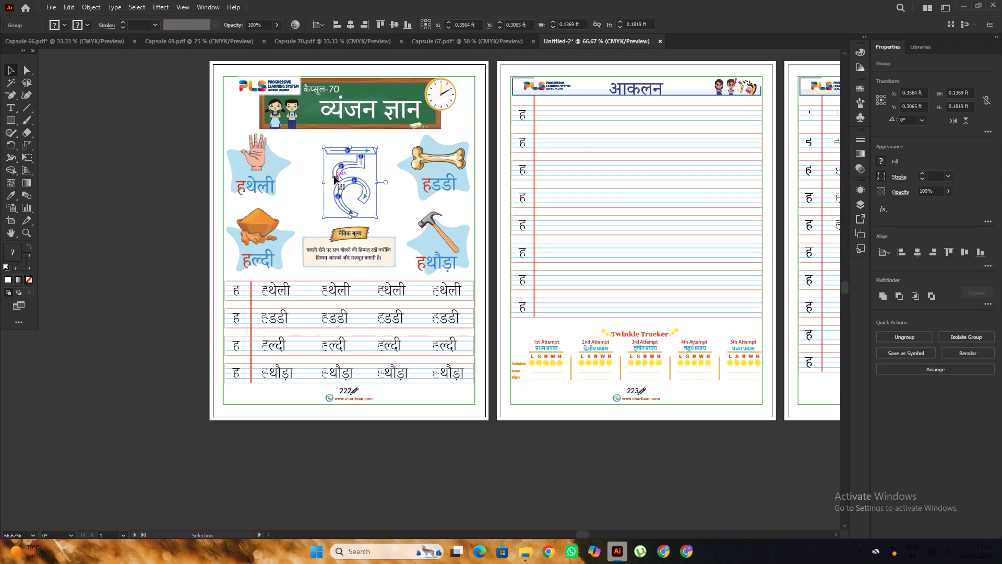
pyautogui.press('Delete')
# Delete the hand and turmeric pictures and their words हथेली and हल्दी, keeping the blue stars behind them.
pyautogui.click(245, 152)
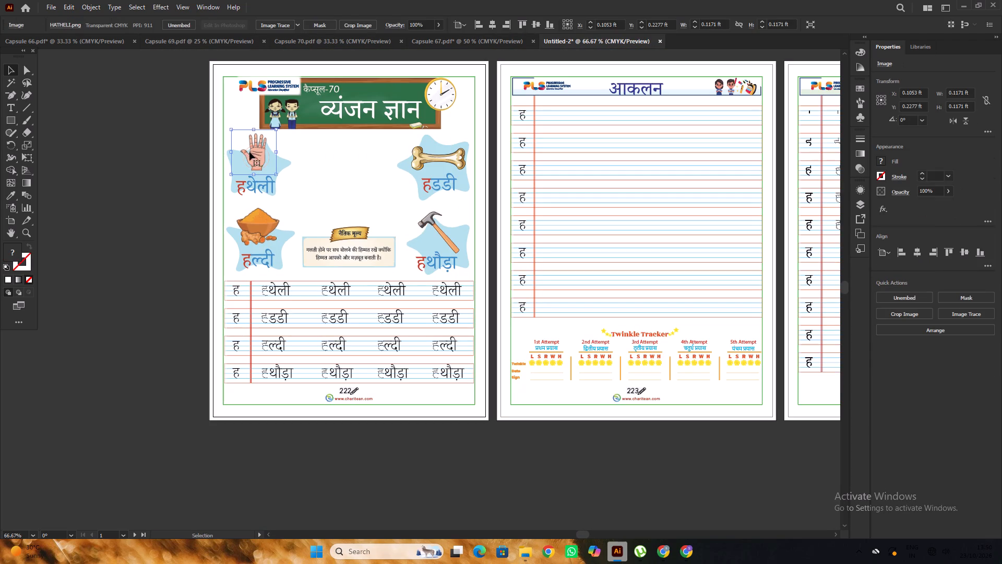
pyautogui.press('Delete')
pyautogui.click(262, 187)
pyautogui.press('Delete')
pyautogui.click(264, 227)
pyautogui.press('Delete')
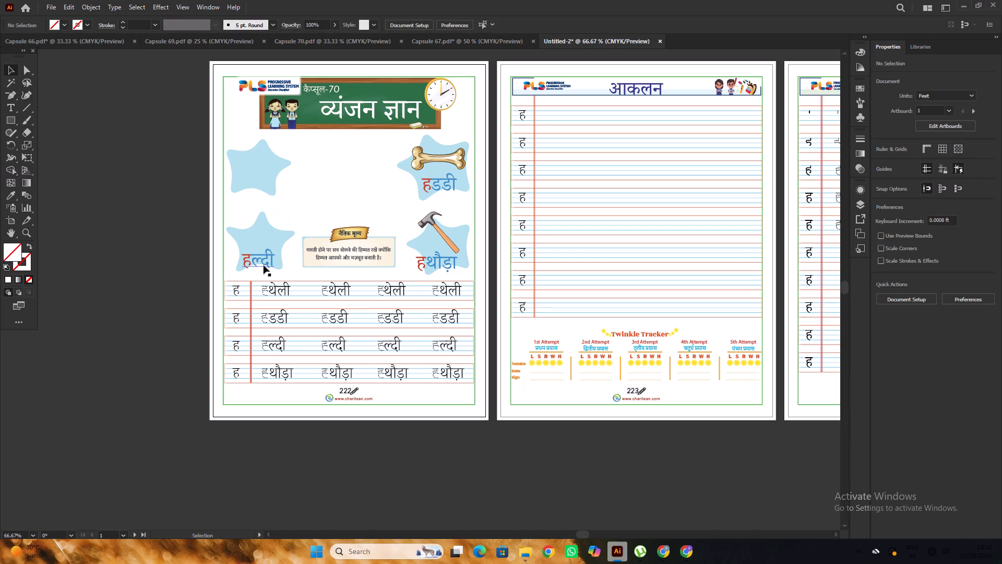
pyautogui.click(265, 264)
pyautogui.press('Delete')
# Delete the hammer and bone pictures and their words हथौड़ा and हडडी, keeping their blue stars.
pyautogui.click(442, 236)
pyautogui.press('Delete')
pyautogui.click(436, 268)
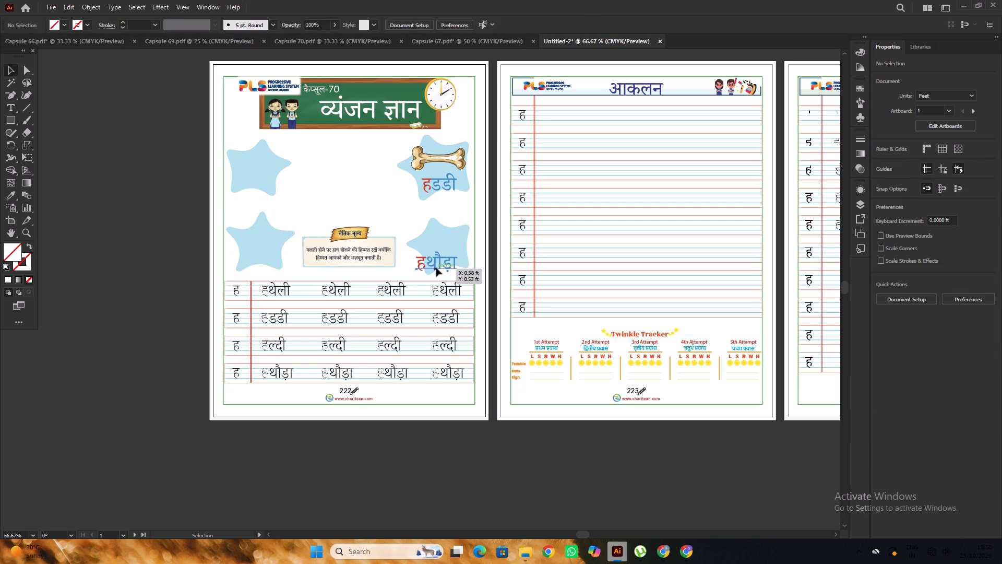
pyautogui.press('Delete')
pyautogui.click(427, 183)
pyautogui.press('Delete')
pyautogui.click(433, 163)
pyautogui.press('Delete')
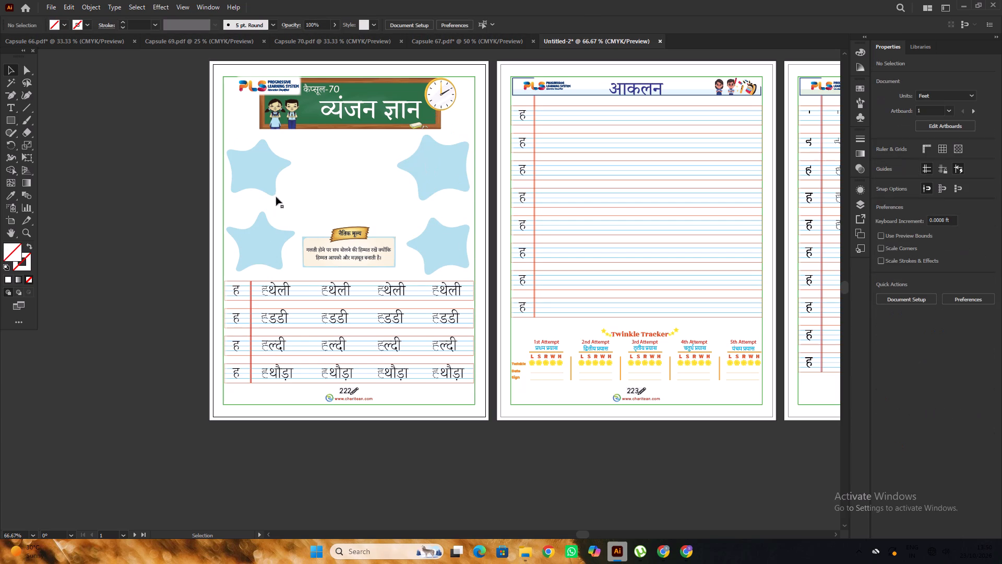
pyautogui.click(141, 179)
# Compare the emptied first page of the new document with the original Capsule 67 layout.
pyautogui.keyDown('alt'); pyautogui.scroll(1, 382, 226); pyautogui.keyUp('alt')
pyautogui.keyDown('alt'); pyautogui.scroll(-2, 422, 214); pyautogui.keyUp('alt')
pyautogui.scroll(4, 422, 214)
pyautogui.keyDown('alt'); pyautogui.scroll(-1, 316, 186); pyautogui.keyUp('alt')
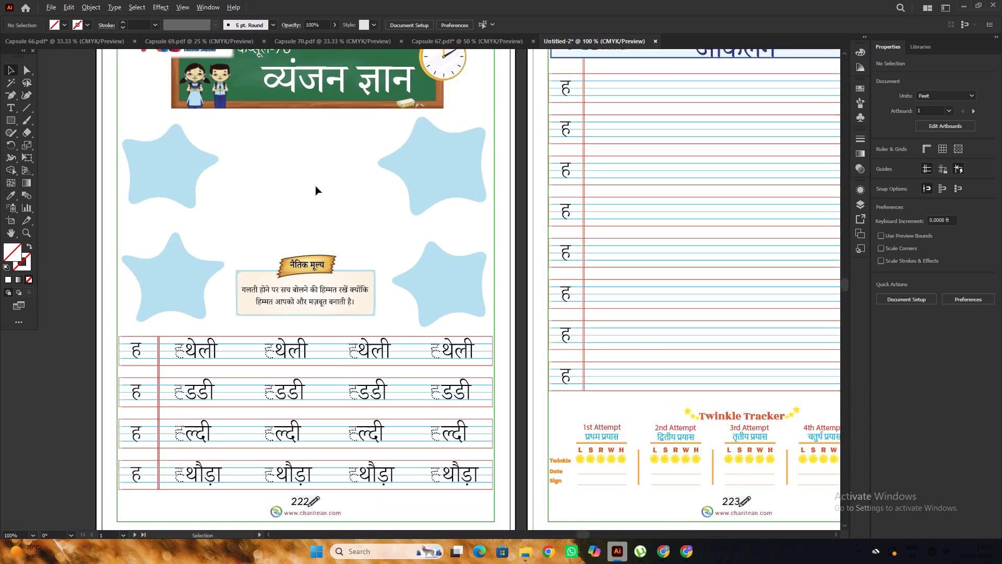
pyautogui.keyDown('alt'); pyautogui.scroll(-3, 316, 186); pyautogui.keyUp('alt')
pyautogui.keyDown('alt'); pyautogui.scroll(3, 284, 189); pyautogui.keyUp('alt')
pyautogui.click(329, 192)
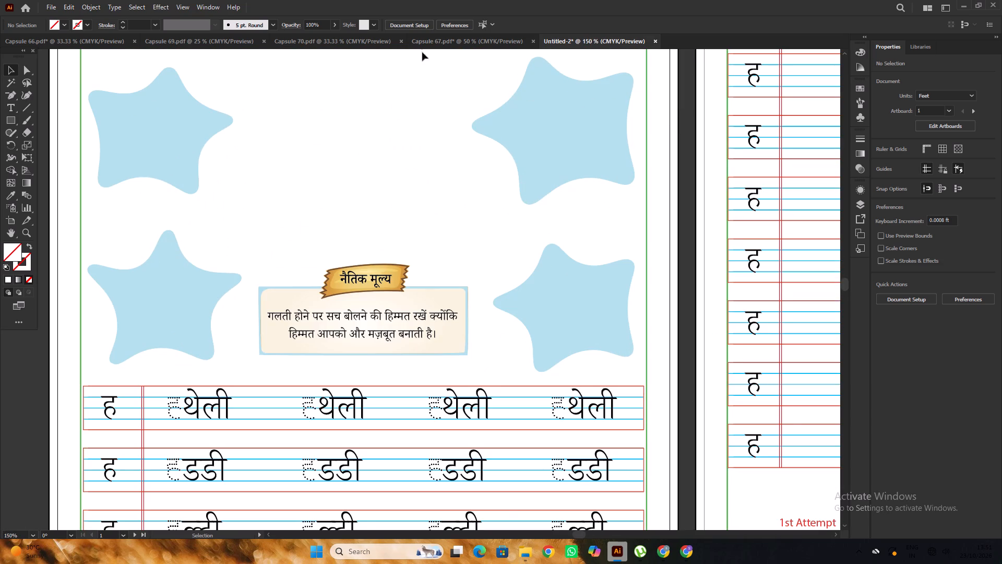
pyautogui.click(436, 35)
pyautogui.keyDown('alt'); pyautogui.scroll(1, 446, 145); pyautogui.keyUp('alt')
pyautogui.scroll(-1, 446, 145)
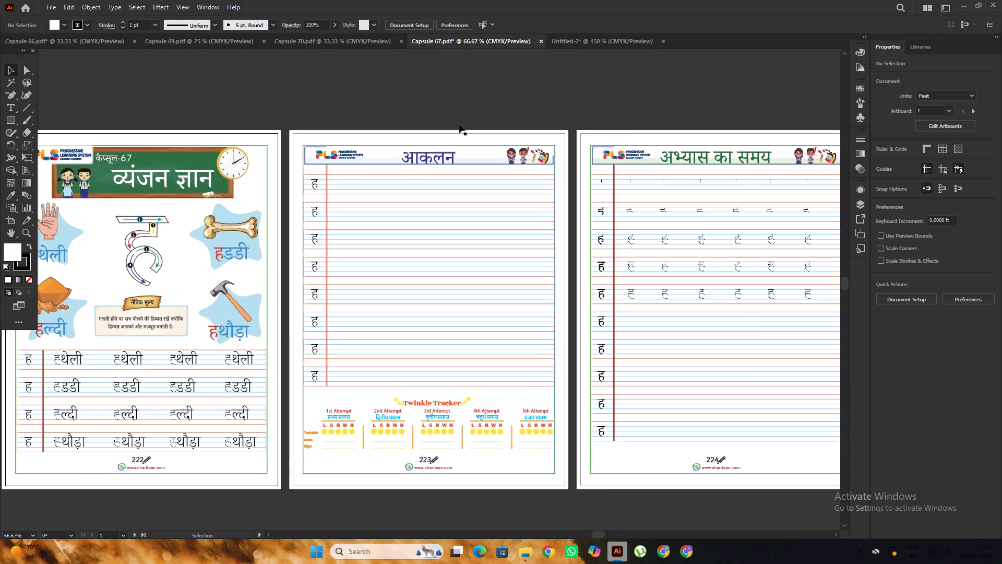
pyautogui.click(582, 40)
pyautogui.keyDown('alt'); pyautogui.scroll(-3, 446, 116); pyautogui.keyUp('alt')
pyautogui.scroll(4, 446, 116)
# Lock the page-background rectangle on the first page of the Capsule 67 document.
pyautogui.click(449, 43)
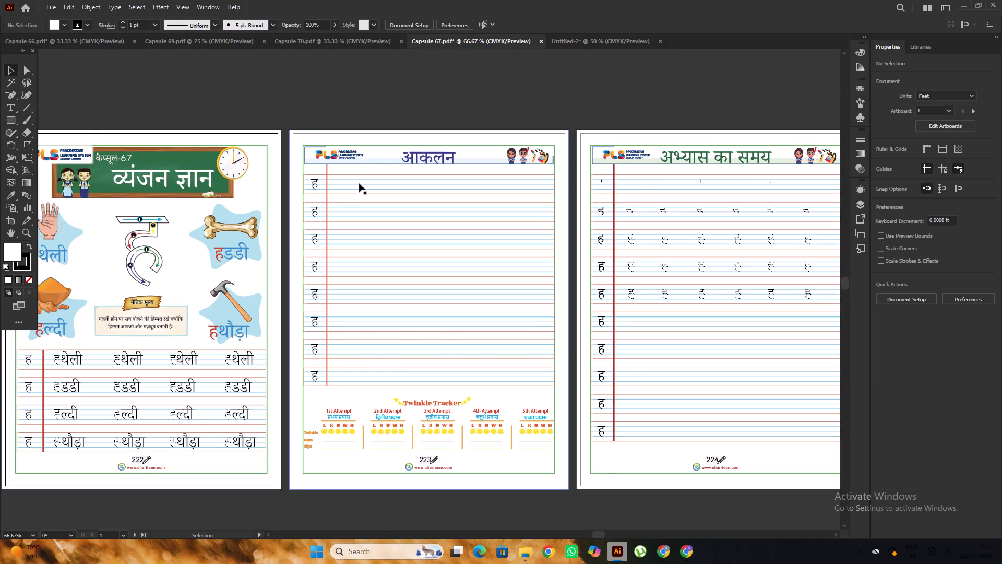
pyautogui.keyDown('alt'); pyautogui.scroll(-2, 359, 183); pyautogui.keyUp('alt')
pyautogui.click(229, 131)
pyautogui.press('space')
pyautogui.moveTo(191, 101); pyautogui.dragTo(263, 111)
pyautogui.click(335, 101)
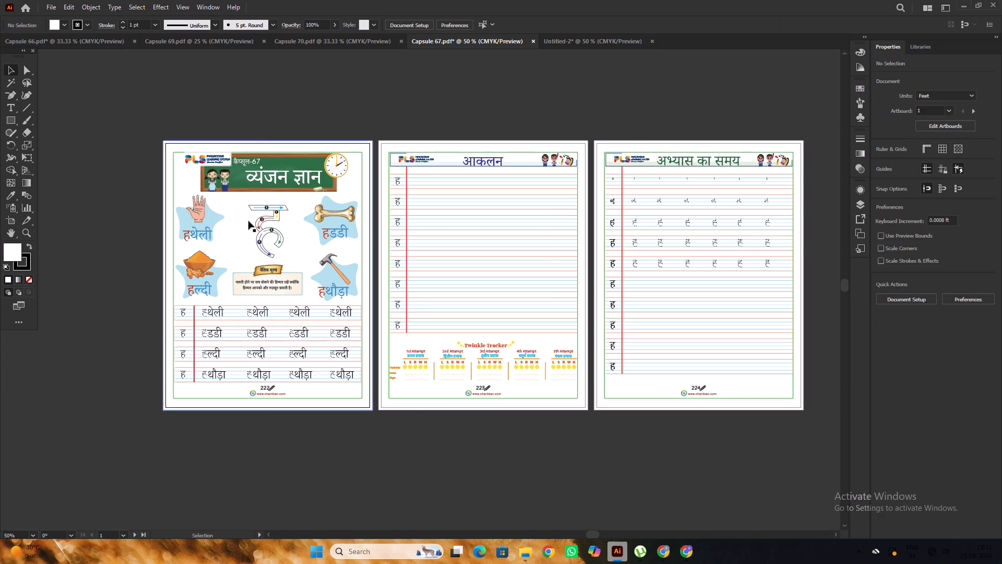
pyautogui.keyDown('alt'); pyautogui.scroll(2, 248, 221); pyautogui.keyUp('alt')
pyautogui.keyDown('alt'); pyautogui.scroll(-2, 289, 206); pyautogui.keyUp('alt')
pyautogui.click(285, 131)
pyautogui.hotkey('ctrl', '2')
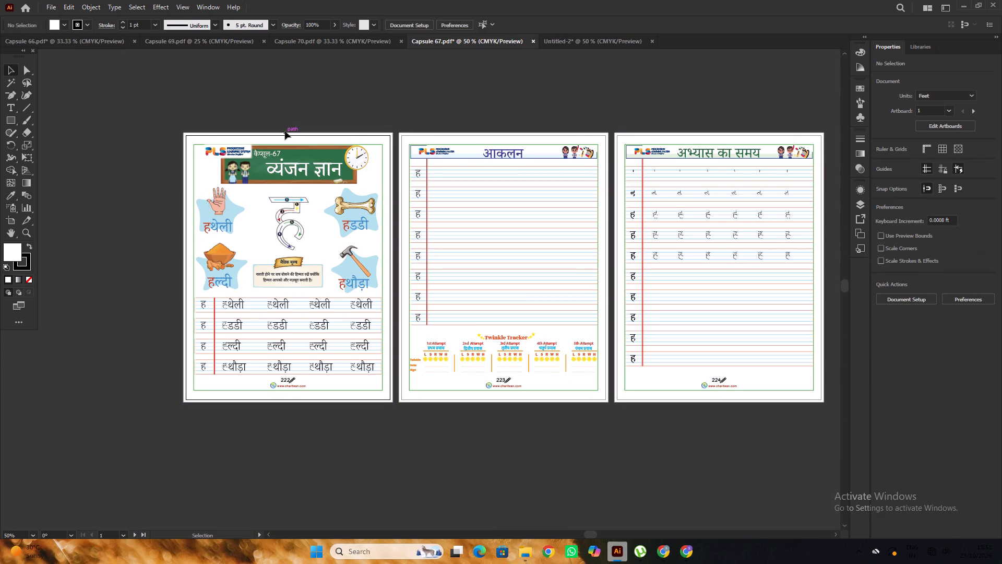
pyautogui.scroll(-2, 285, 137)
pyautogui.keyDown('alt'); pyautogui.scroll(2, 269, 191); pyautogui.keyUp('alt')
pyautogui.scroll(2, 329, 179)
pyautogui.keyDown('alt'); pyautogui.scroll(-1, 333, 174); pyautogui.keyUp('alt')
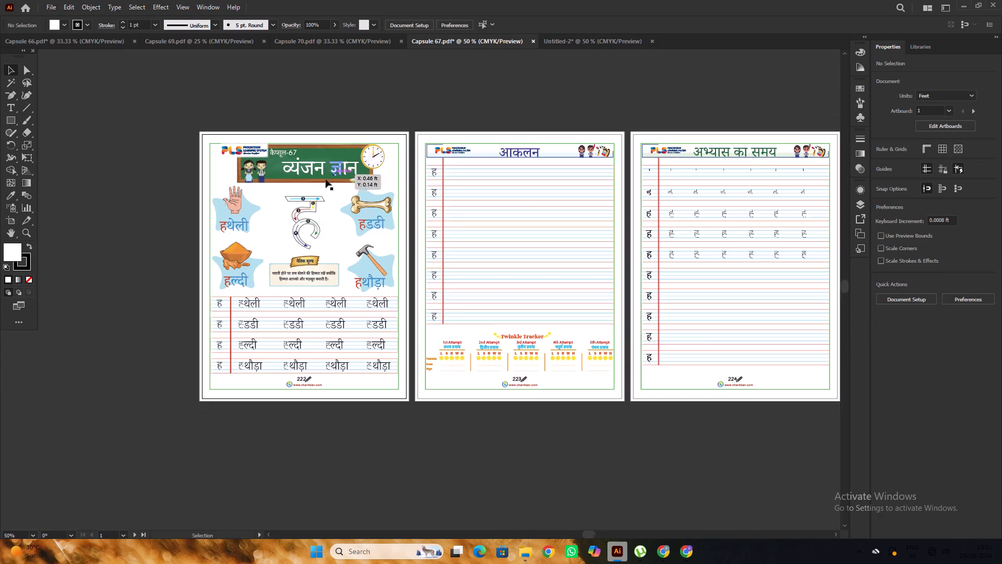
pyautogui.keyDown('alt'); pyautogui.scroll(2, 317, 182); pyautogui.keyUp('alt')
pyautogui.click(321, 181)
pyautogui.keyDown('alt'); pyautogui.scroll(-2, 321, 181); pyautogui.keyUp('alt')
pyautogui.click(134, 162)
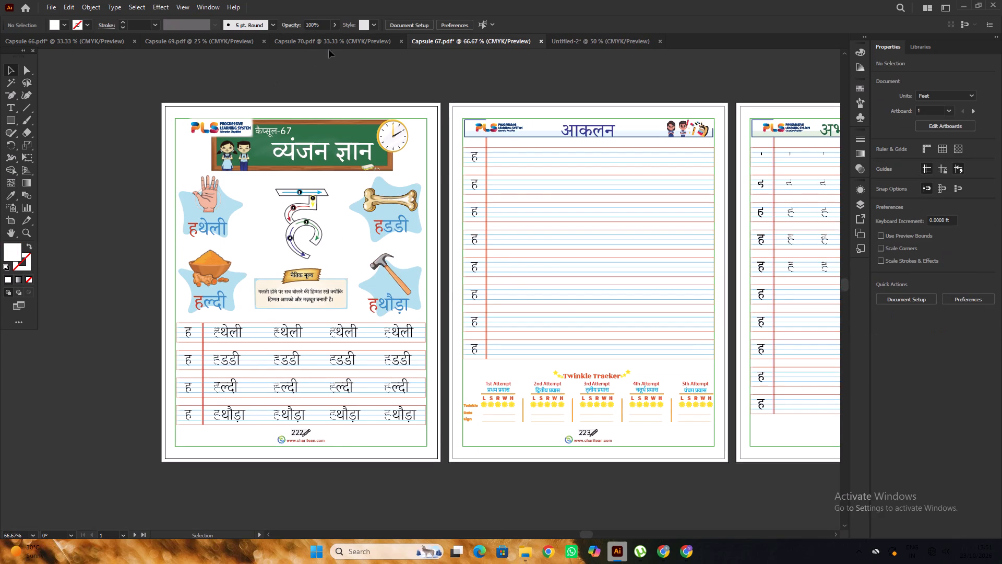
# In the Capsule 70 document, lock the first page's chalkboard heading and its page-background rectangle.
pyautogui.click(329, 49)
pyautogui.scroll(-1, 325, 154)
pyautogui.click(325, 150)
pyautogui.scroll(-4, 325, 150)
pyautogui.keyDown('alt'); pyautogui.scroll(3, 235, 177); pyautogui.keyUp('alt')
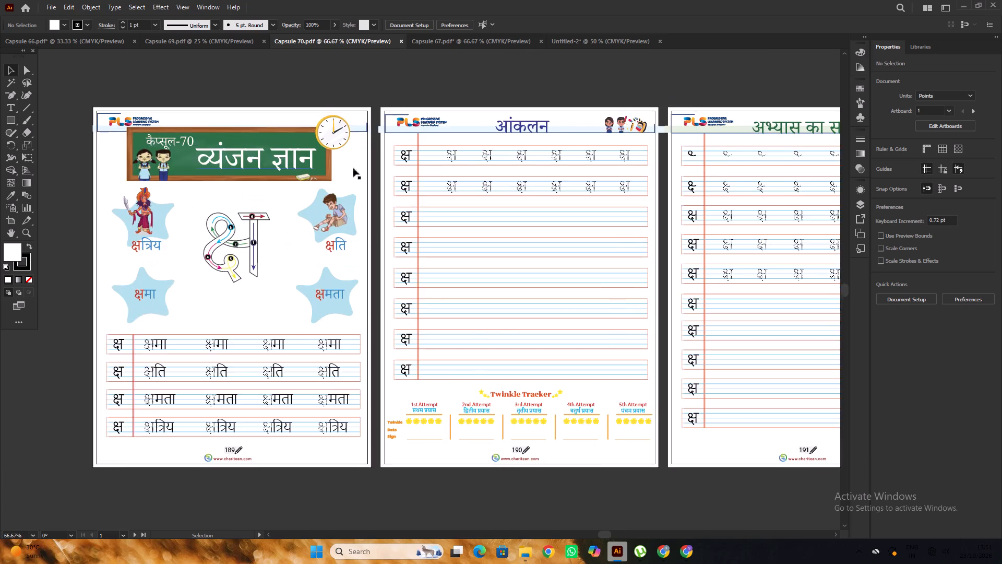
pyautogui.keyDown('alt'); pyautogui.scroll(-2, 432, 155); pyautogui.keyUp('alt')
pyautogui.keyDown('alt'); pyautogui.scroll(1, 253, 191); pyautogui.keyUp('alt')
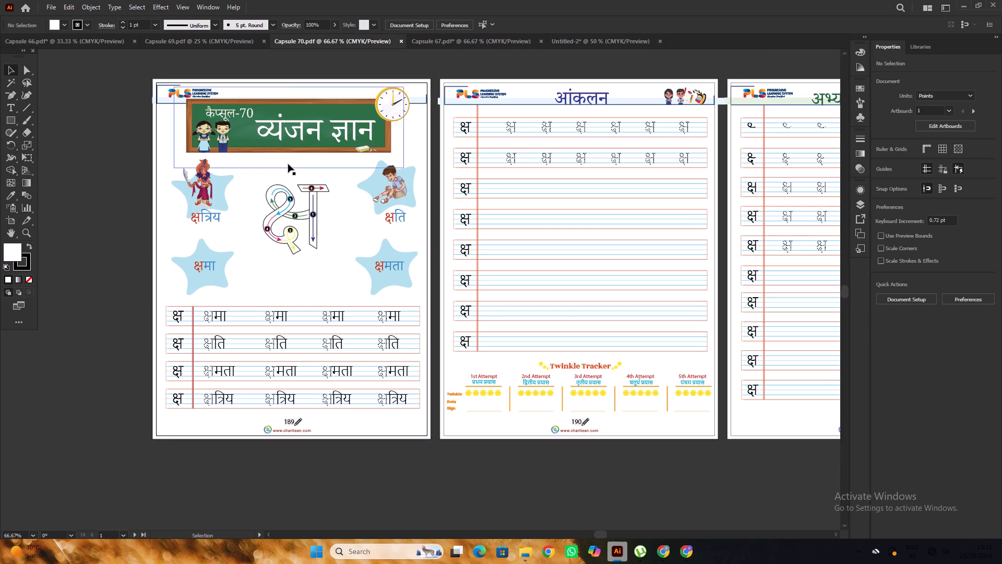
pyautogui.click(288, 164)
pyautogui.hotkey('ctrl', '2')
pyautogui.click(251, 185)
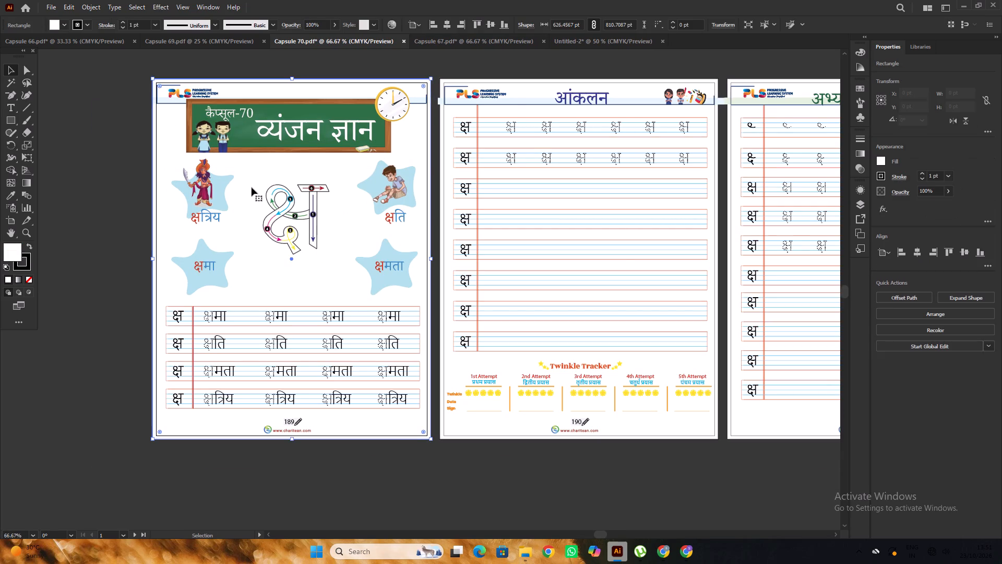
pyautogui.hotkey('ctrl', '2')
# Group Capsule 70's stroke-order letter क्ष and copy it to the new document's first page, just above the नैतिक मूल्य banner.
pyautogui.moveTo(252, 184); pyautogui.dragTo(342, 276)
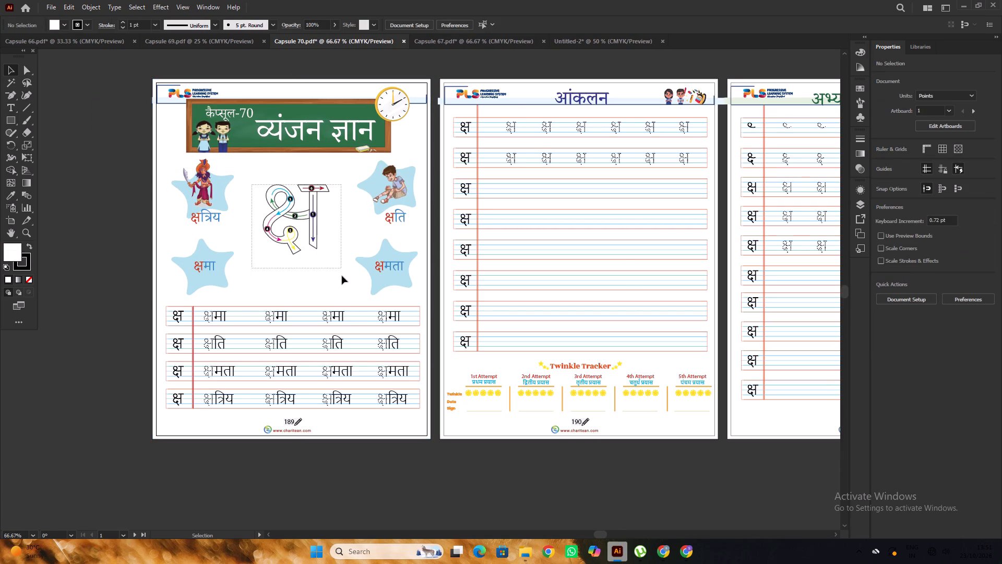
pyautogui.moveTo(342, 276); pyautogui.dragTo(337, 283)
pyautogui.hotkey('ctrl', 'g')
pyautogui.hotkey('ctrl', 'c')
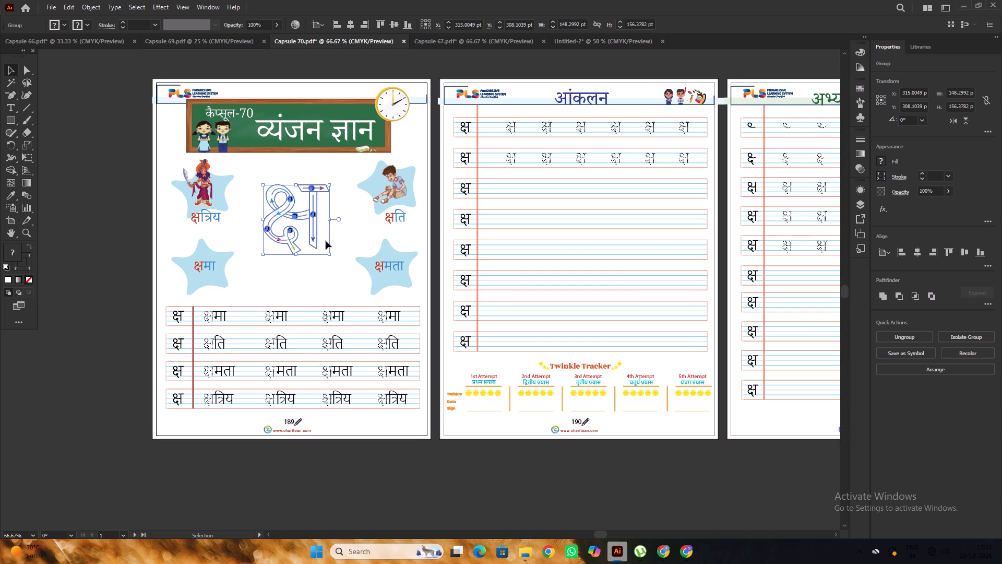
pyautogui.hotkey('ctrl', 'c')
pyautogui.click(592, 39)
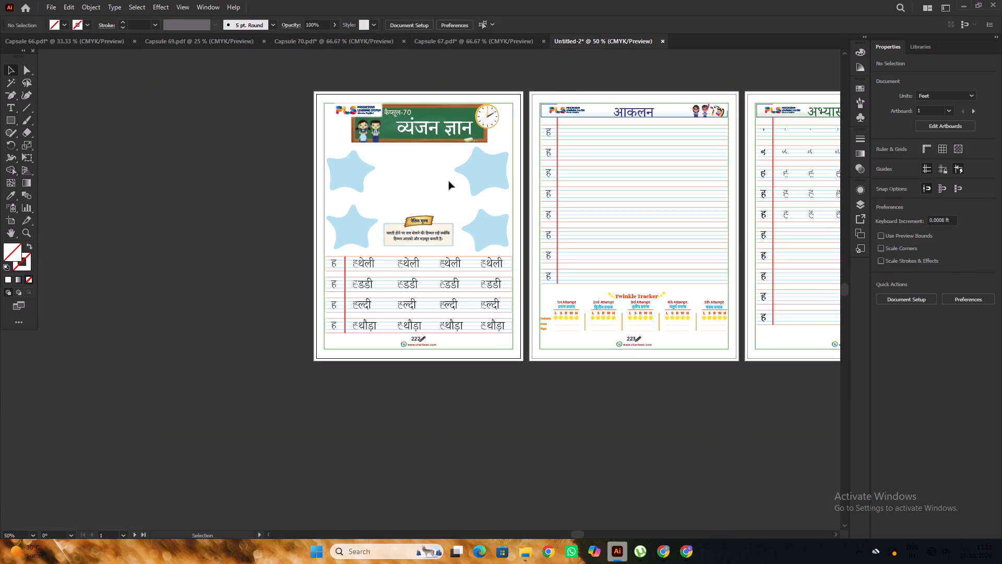
pyautogui.hotkey('ctrl', 'f')
pyautogui.keyDown('alt'); pyautogui.scroll(3, 435, 182); pyautogui.keyUp('alt')
pyautogui.moveTo(443, 197); pyautogui.dragTo(443, 193)
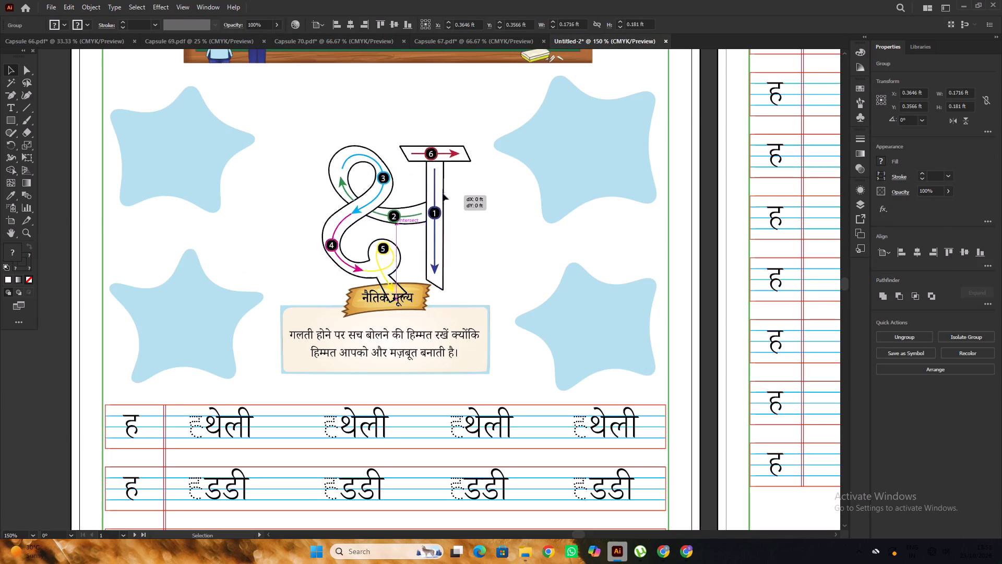
pyautogui.moveTo(443, 193); pyautogui.dragTo(440, 162)
pyautogui.keyDown('alt'); pyautogui.scroll(-3, 440, 162); pyautogui.keyUp('alt')
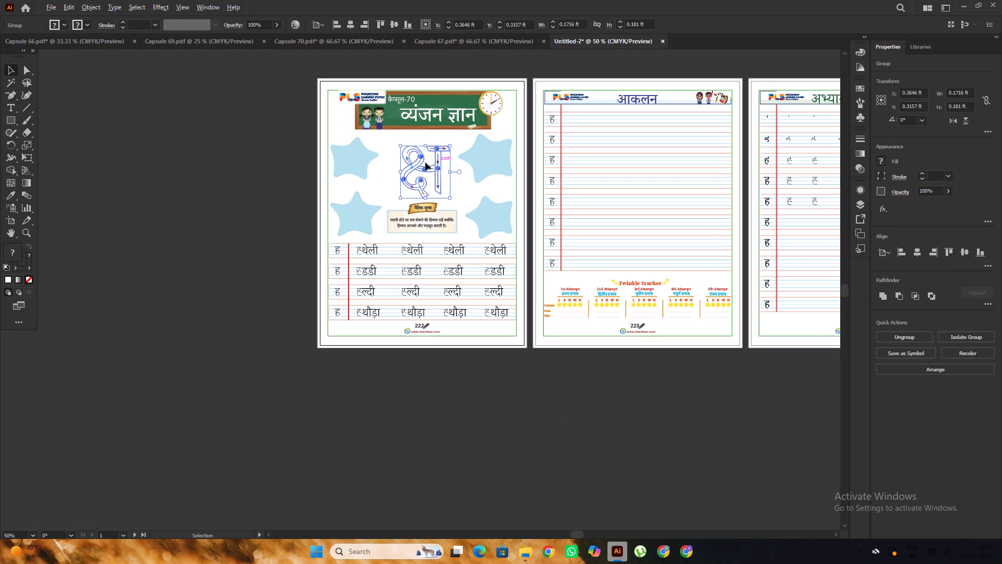
# Group the pasted क्ष tracing letter and align it to the horizontal centre of the first page.
pyautogui.click(227, 168)
pyautogui.press('space')
pyautogui.moveTo(269, 157); pyautogui.dragTo(186, 178)
pyautogui.keyDown('alt'); pyautogui.scroll(2, 300, 181); pyautogui.keyUp('alt')
pyautogui.click(321, 163)
pyautogui.moveTo(321, 154); pyautogui.dragTo(331, 169)
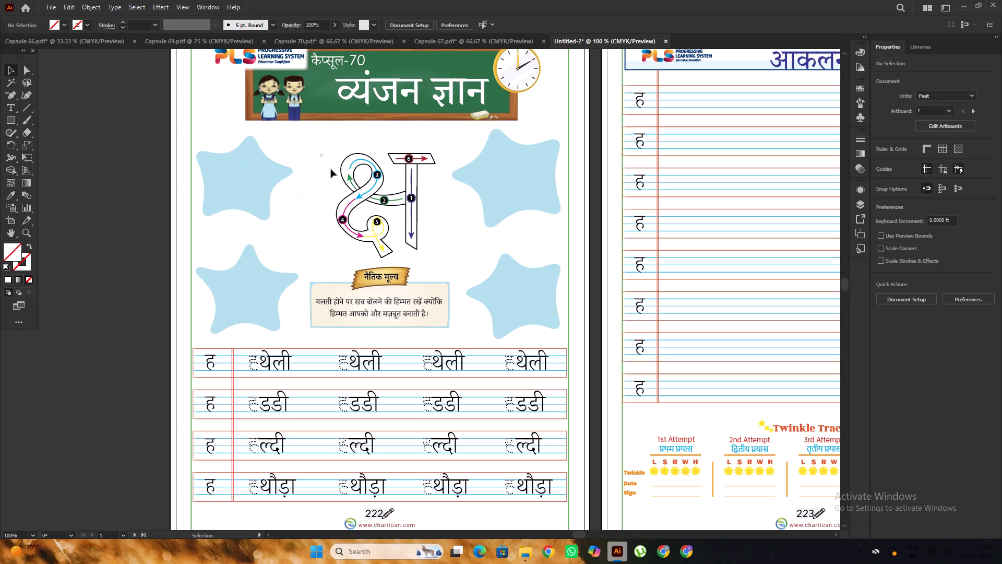
pyautogui.moveTo(331, 169); pyautogui.dragTo(417, 245)
pyautogui.keyDown('alt'); pyautogui.scroll(-1, 340, 210); pyautogui.keyUp('alt')
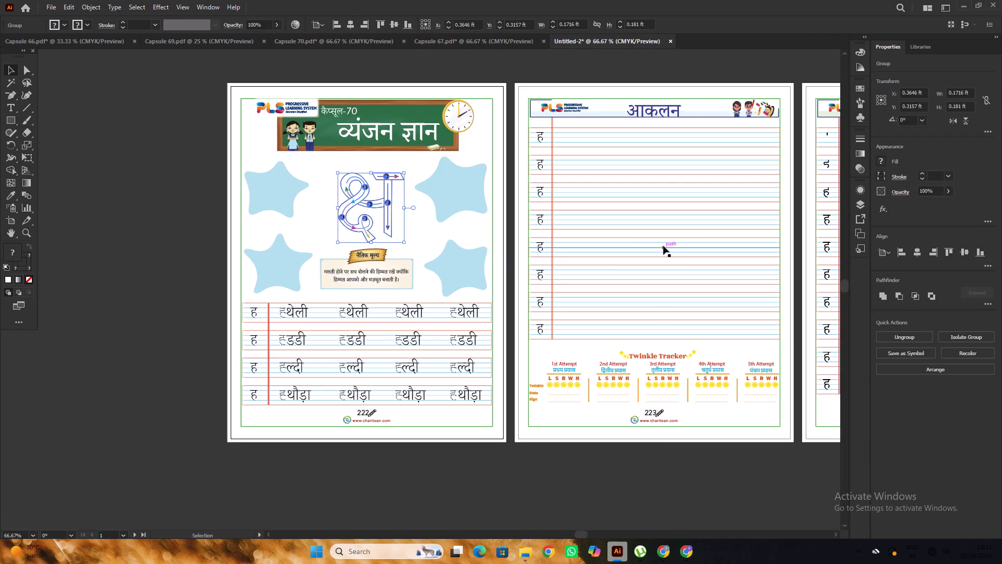
pyautogui.hotkey('ctrl', 'g')
pyautogui.click(918, 253)
pyautogui.scroll(-2, 403, 220)
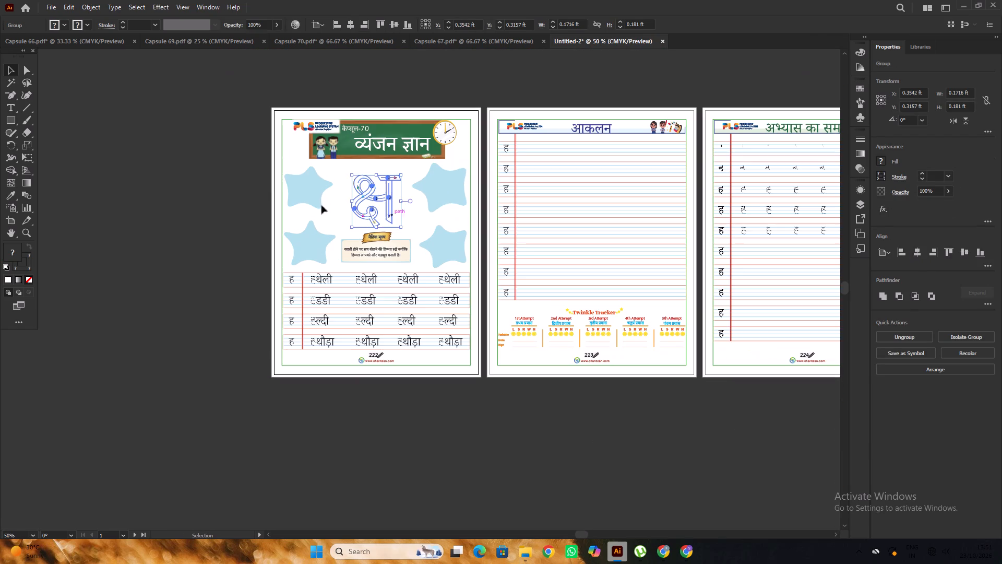
pyautogui.click(241, 185)
# Copy the warrior and injured-boy pictures from Capsule 70's first page and paste them onto the new document's first page.
pyautogui.click(359, 38)
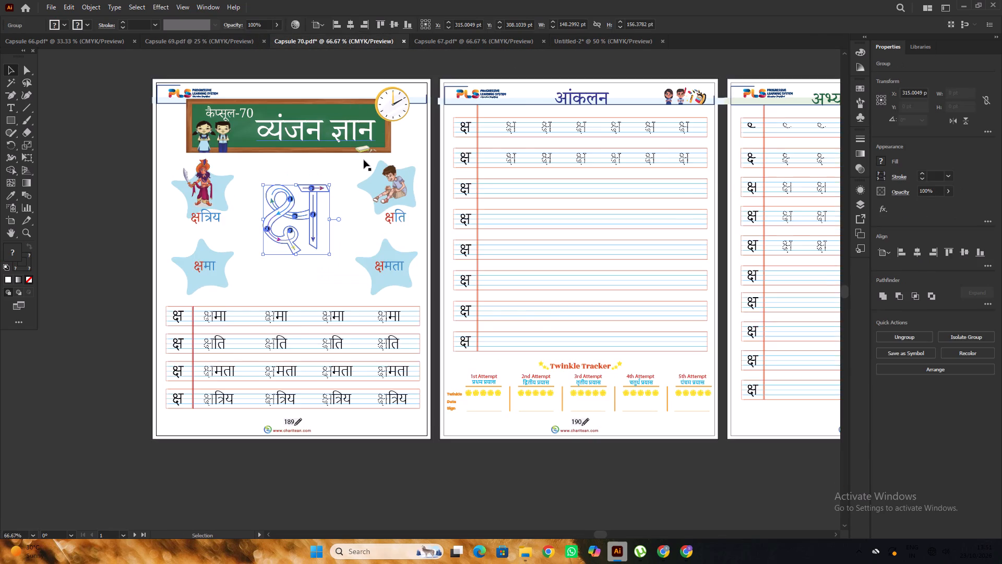
pyautogui.keyDown('alt'); pyautogui.scroll(-2, 364, 160); pyautogui.keyUp('alt')
pyautogui.click(180, 171)
pyautogui.keyDown('alt'); pyautogui.scroll(2, 280, 185); pyautogui.keyUp('alt')
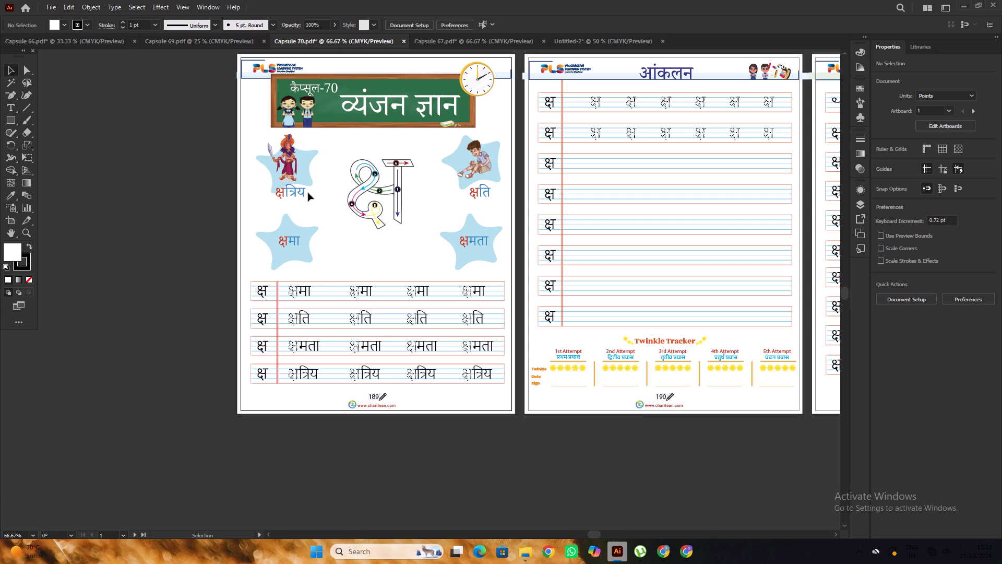
pyautogui.scroll(2, 329, 203)
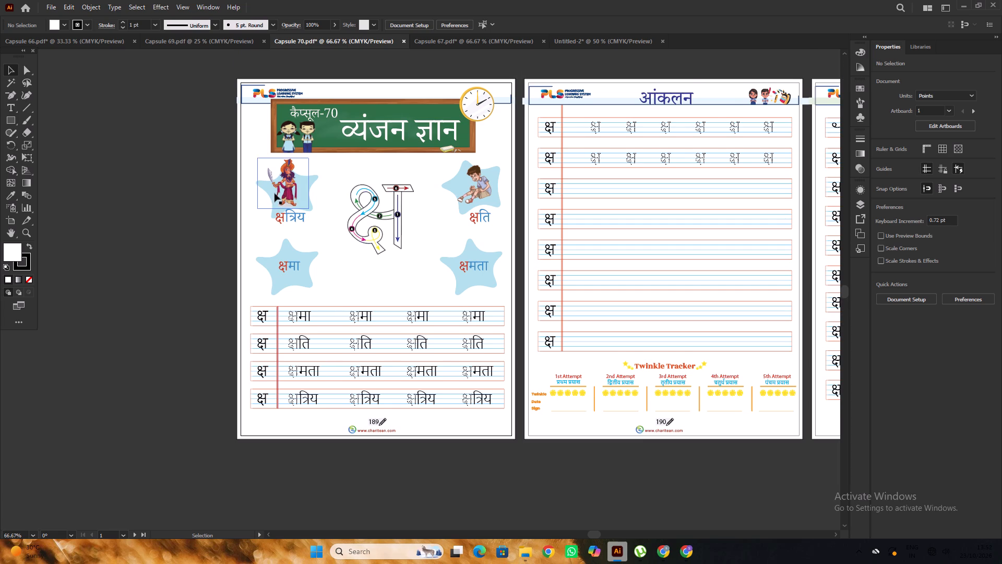
pyautogui.click(285, 187)
pyautogui.keyDown('alt'); pyautogui.scroll(2, 451, 197); pyautogui.keyUp('alt')
pyautogui.keyDown('shift'); pyautogui.click(514, 186); pyautogui.keyUp('shift')
pyautogui.keyDown('alt'); pyautogui.scroll(-1, 408, 189); pyautogui.keyUp('alt')
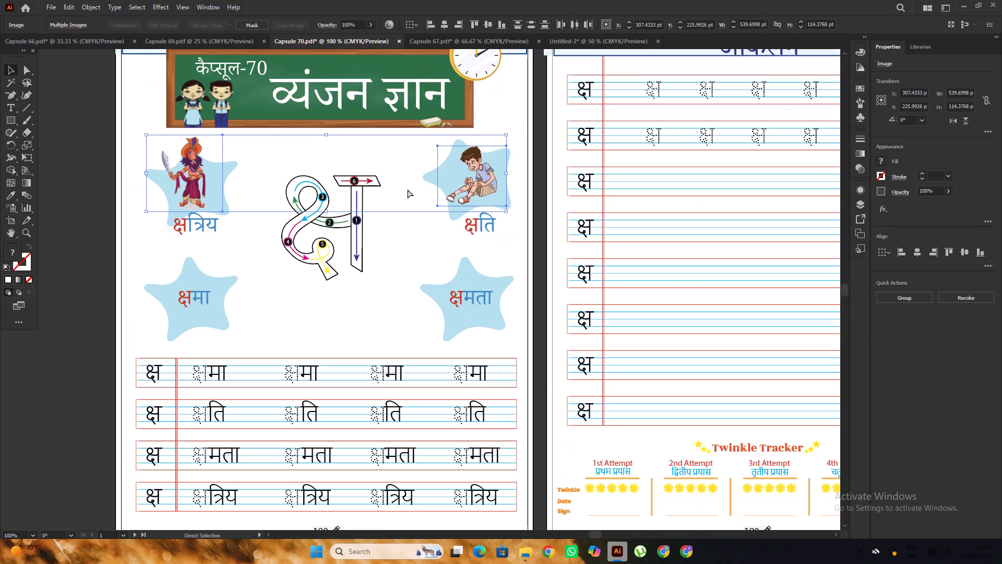
pyautogui.hotkey('ctrl', 'c')
pyautogui.click(565, 46)
pyautogui.keyDown('alt'); pyautogui.scroll(-2, 357, 148); pyautogui.keyUp('alt')
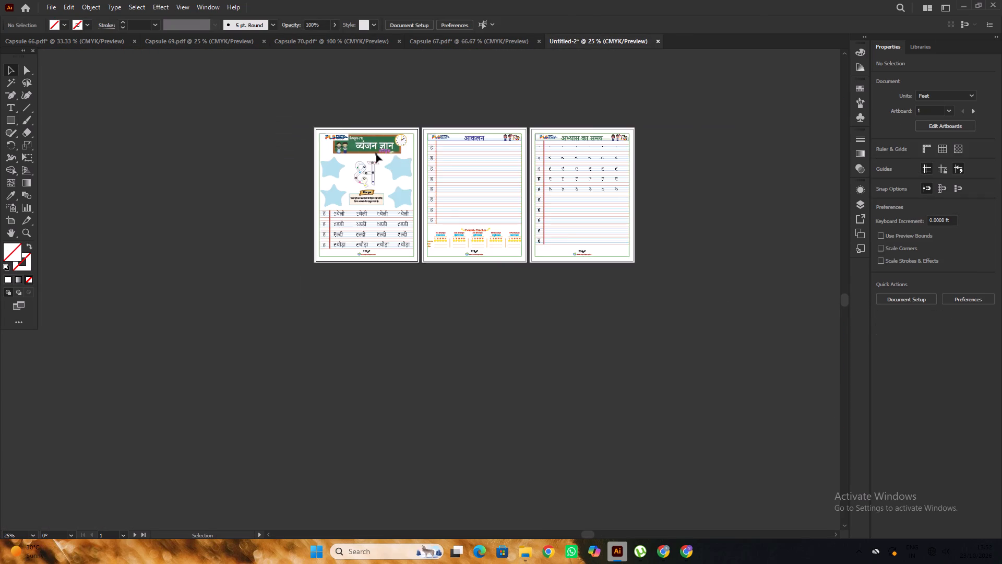
pyautogui.keyDown('alt'); pyautogui.scroll(3, 377, 154); pyautogui.keyUp('alt')
pyautogui.scroll(2, 386, 180)
pyautogui.keyDown('alt'); pyautogui.scroll(-1, 402, 180); pyautogui.keyUp('alt')
pyautogui.keyDown('alt'); pyautogui.scroll(2, 387, 190); pyautogui.keyUp('alt')
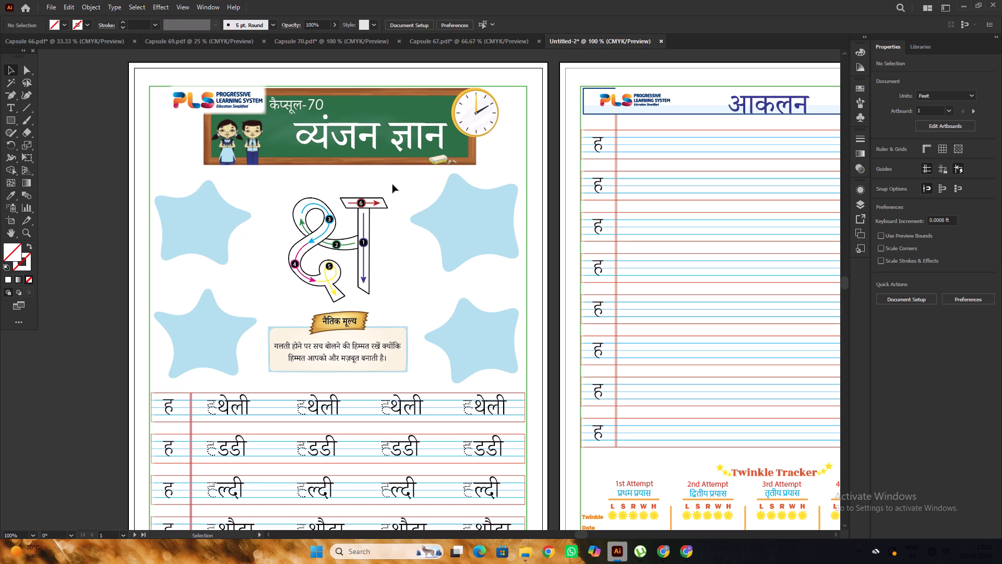
pyautogui.hotkey('ctrl', 'f')
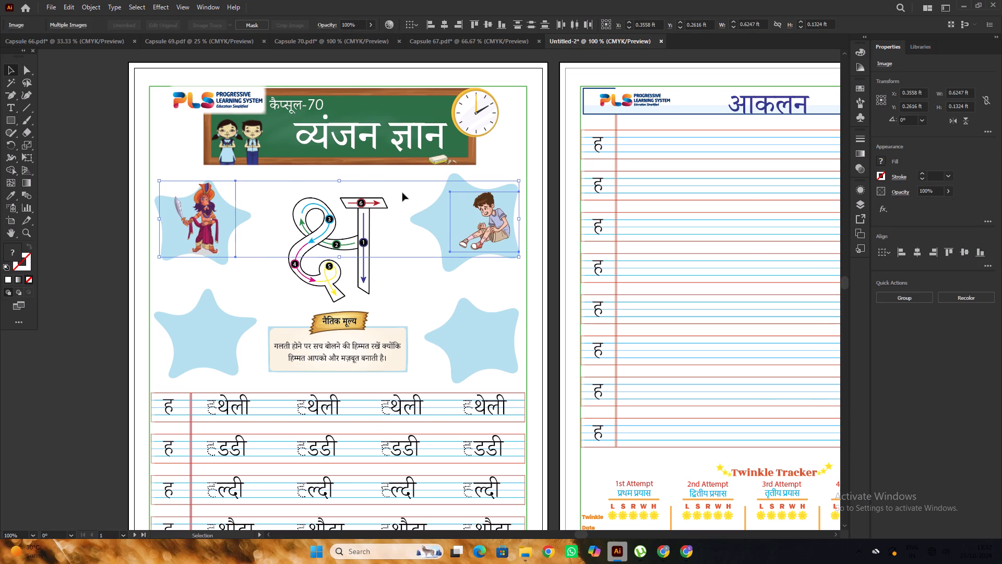
pyautogui.keyDown('alt'); pyautogui.scroll(-1, 403, 193); pyautogui.keyUp('alt')
pyautogui.click(167, 190)
# Move the warrior picture slightly up and to the left on its blue star.
pyautogui.keyDown('alt'); pyautogui.scroll(2, 237, 197); pyautogui.keyUp('alt')
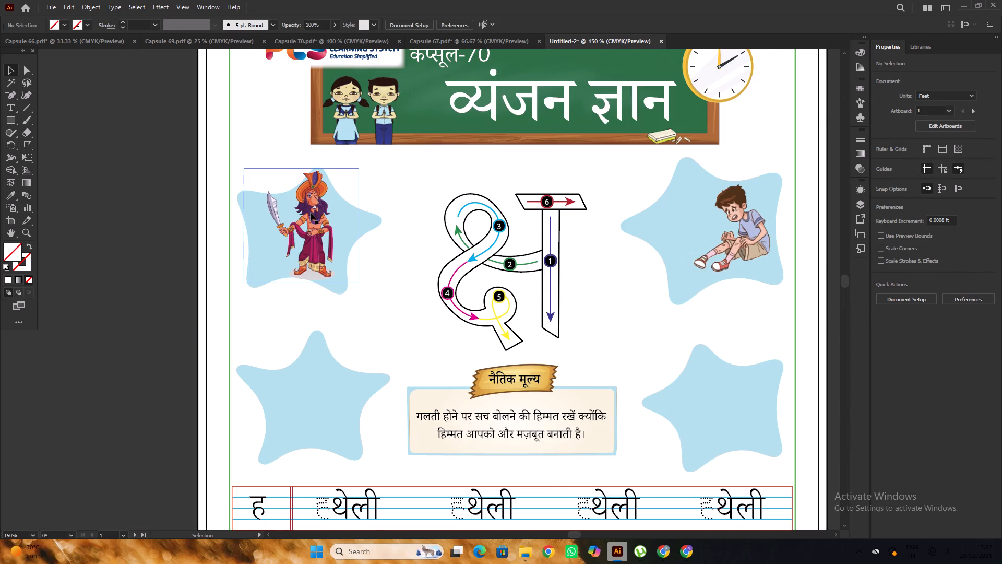
pyautogui.keyDown('alt'); pyautogui.scroll(1, 321, 228); pyautogui.keyUp('alt')
pyautogui.moveTo(324, 230); pyautogui.dragTo(303, 204)
pyautogui.keyDown('alt'); pyautogui.scroll(-3, 289, 198); pyautogui.keyUp('alt')
pyautogui.click(180, 180)
pyautogui.keyDown('alt'); pyautogui.scroll(1, 486, 215); pyautogui.keyUp('alt')
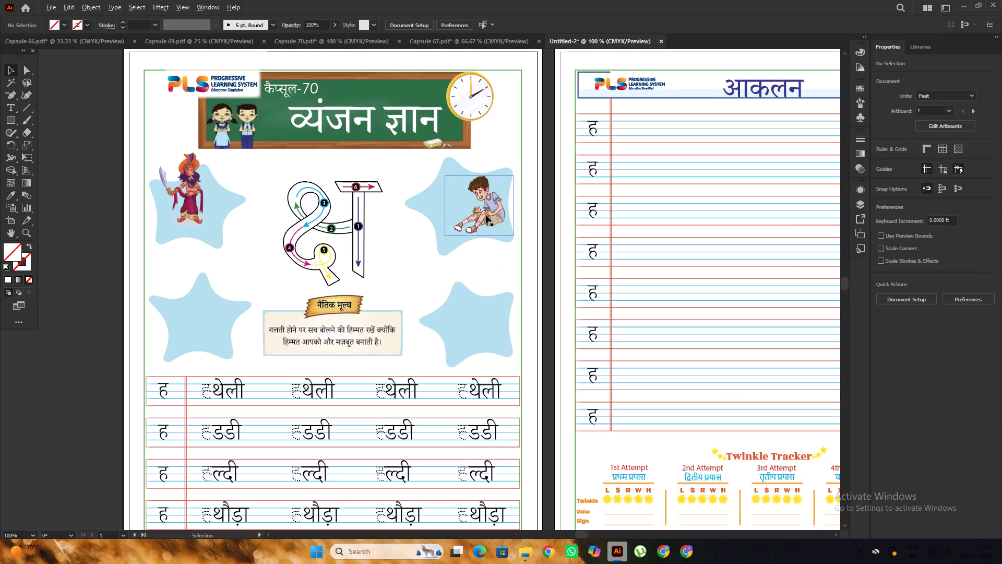
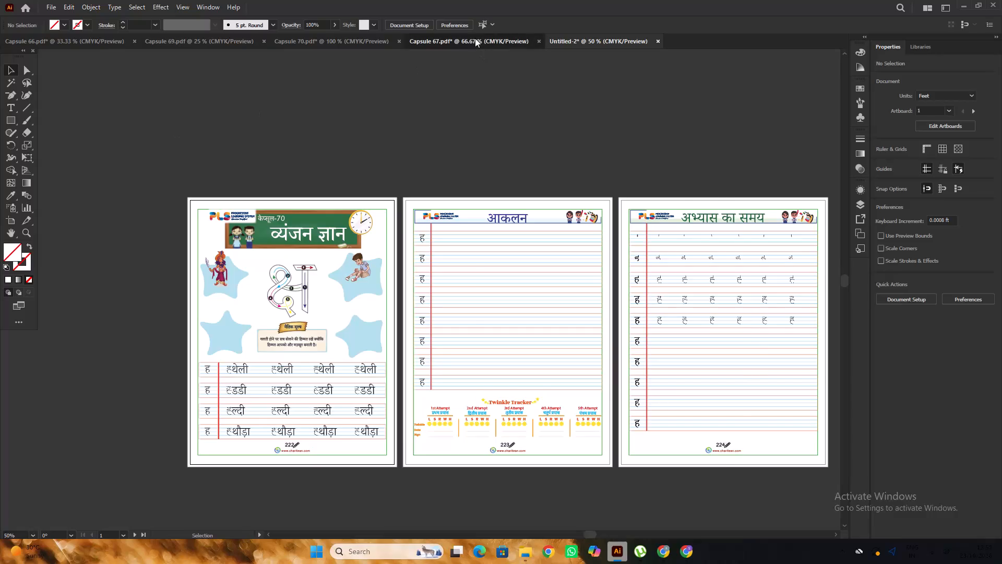
# Copy the words क्षत्रिय and क्षति from Capsule 70's first page and paste them onto the new document's first page.
pyautogui.scroll(5, 340, 142)
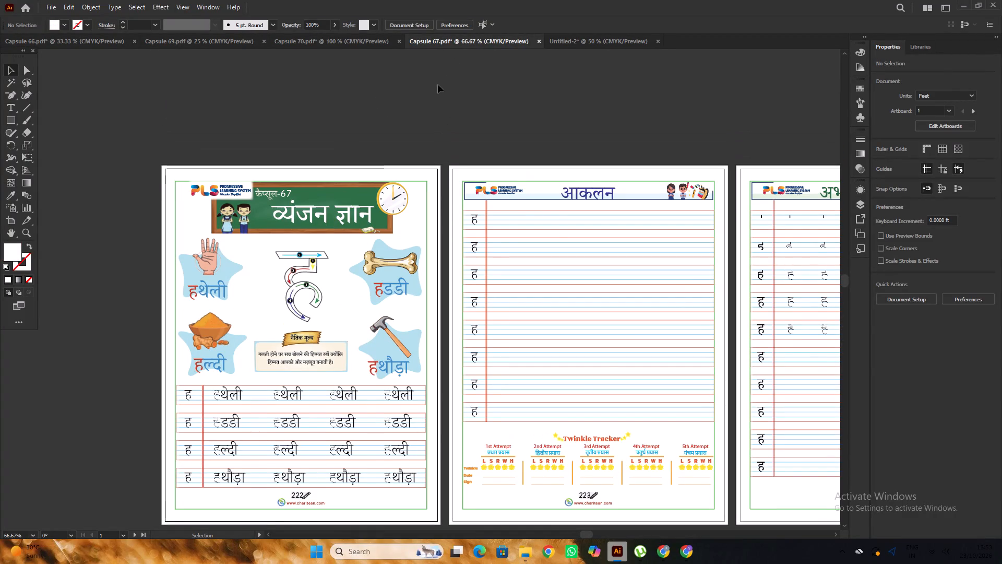
pyautogui.click(347, 42)
pyautogui.keyDown('alt'); pyautogui.scroll(-2, 315, 180); pyautogui.keyUp('alt')
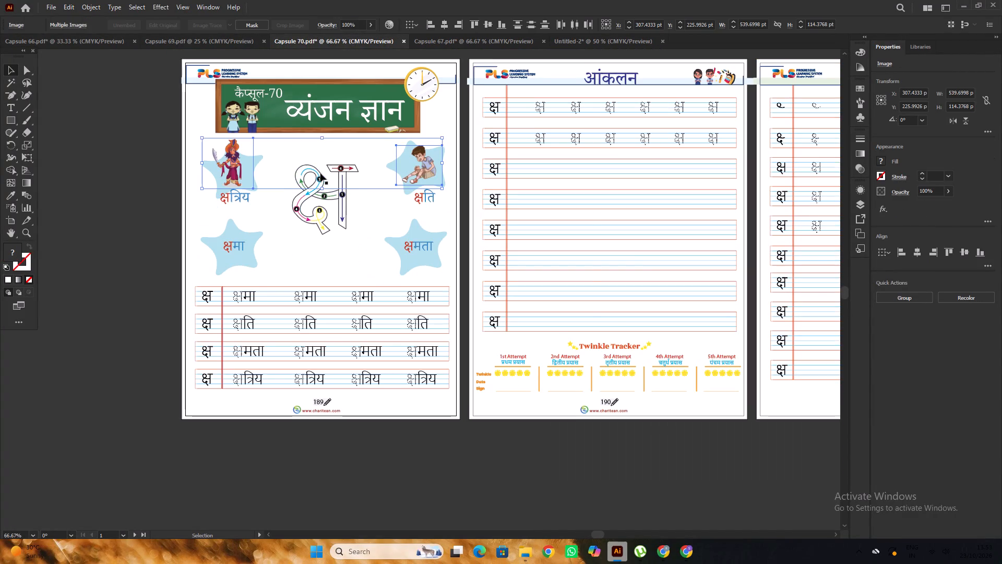
pyautogui.click(130, 225)
pyautogui.keyDown('alt'); pyautogui.scroll(1, 261, 216); pyautogui.keyUp('alt')
pyautogui.click(229, 193)
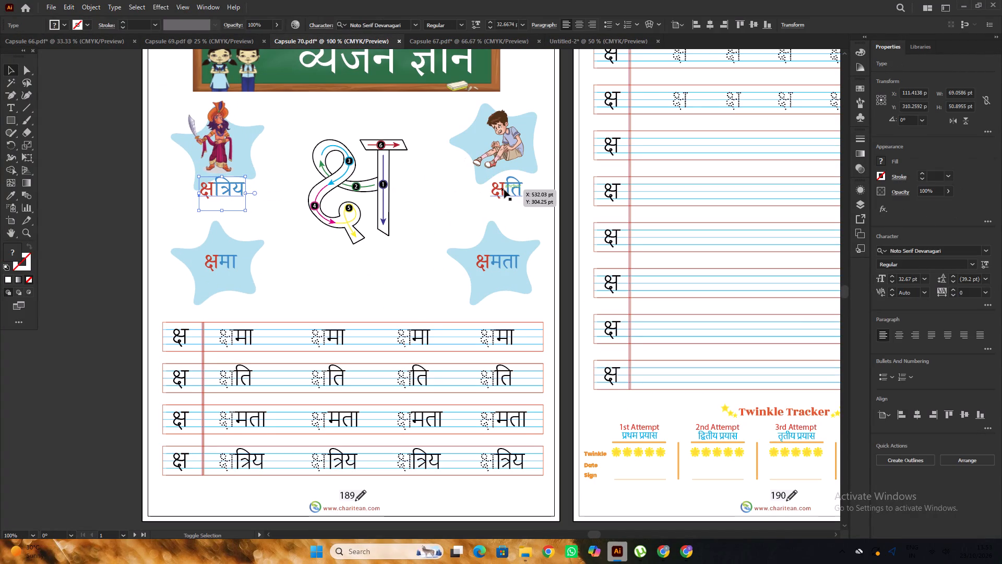
pyautogui.keyDown('shift'); pyautogui.click(504, 190); pyautogui.keyUp('shift')
pyautogui.hotkey('ctrl', 'c')
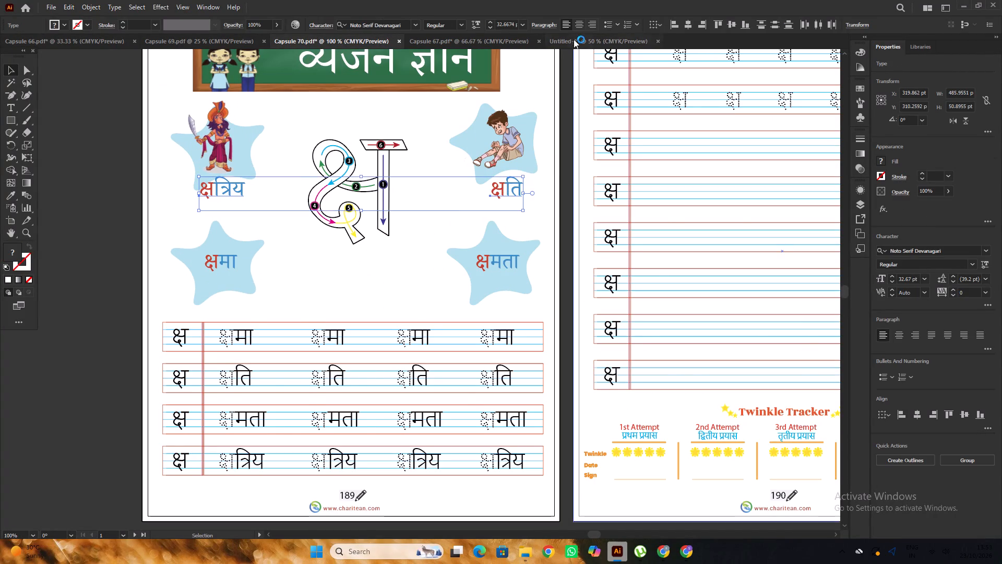
pyautogui.click(572, 36)
pyautogui.scroll(-4, 456, 160)
pyautogui.keyDown('alt'); pyautogui.scroll(2, 315, 220); pyautogui.keyUp('alt')
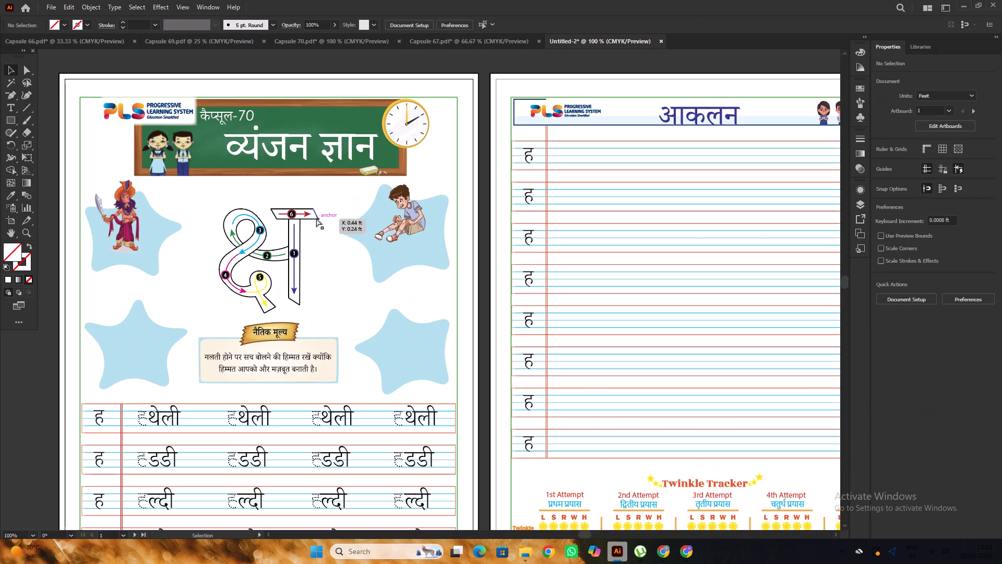
pyautogui.hotkey('ctrl', 'f')
pyautogui.keyDown('alt'); pyautogui.scroll(-2, 361, 198); pyautogui.keyUp('alt')
pyautogui.click(178, 221)
# Move the pasted क्षत्रिय and क्षति captions up and to the left, onto the upper stars beneath the warrior and injured-boy pictures.
pyautogui.keyDown('alt'); pyautogui.scroll(4, 237, 243); pyautogui.keyUp('alt')
pyautogui.click(284, 234)
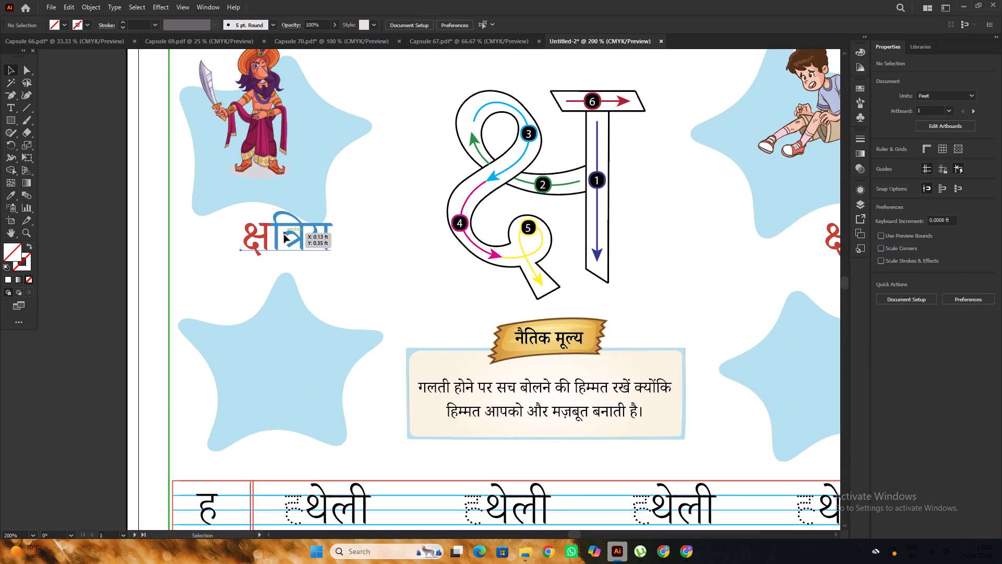
pyautogui.moveTo(298, 237); pyautogui.dragTo(277, 211)
pyautogui.keyDown('alt'); pyautogui.scroll(-3, 220, 203); pyautogui.keyUp('alt')
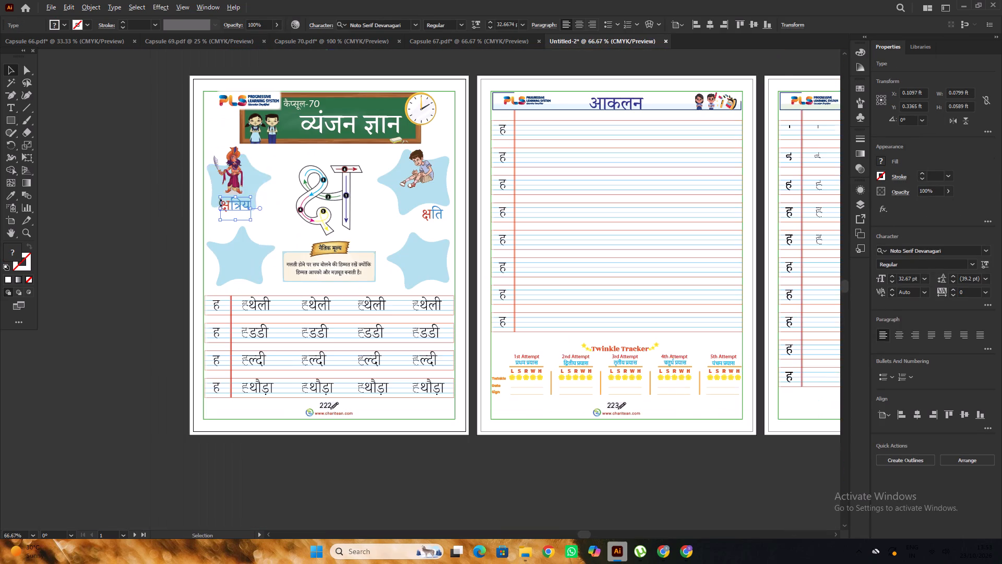
pyautogui.click(154, 196)
pyautogui.keyDown('alt'); pyautogui.scroll(3, 425, 206); pyautogui.keyUp('alt')
pyautogui.moveTo(443, 229); pyautogui.dragTo(415, 183)
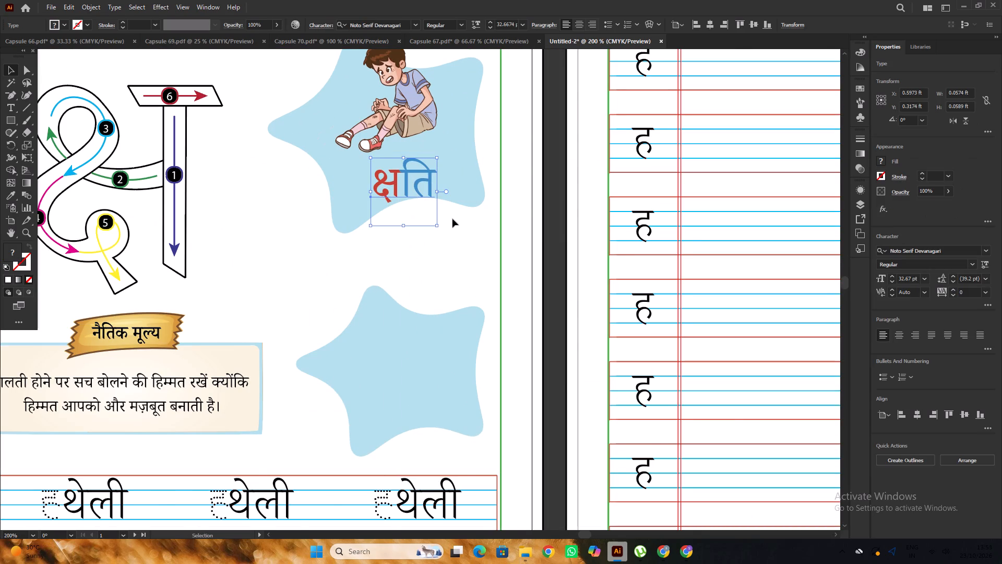
pyautogui.keyDown('alt'); pyautogui.scroll(-2, 452, 219); pyautogui.keyUp('alt')
pyautogui.scroll(-3, 452, 219)
pyautogui.scroll(2, 446, 219)
pyautogui.click(194, 199)
pyautogui.keyDown('alt'); pyautogui.scroll(3, 434, 236); pyautogui.keyUp('alt')
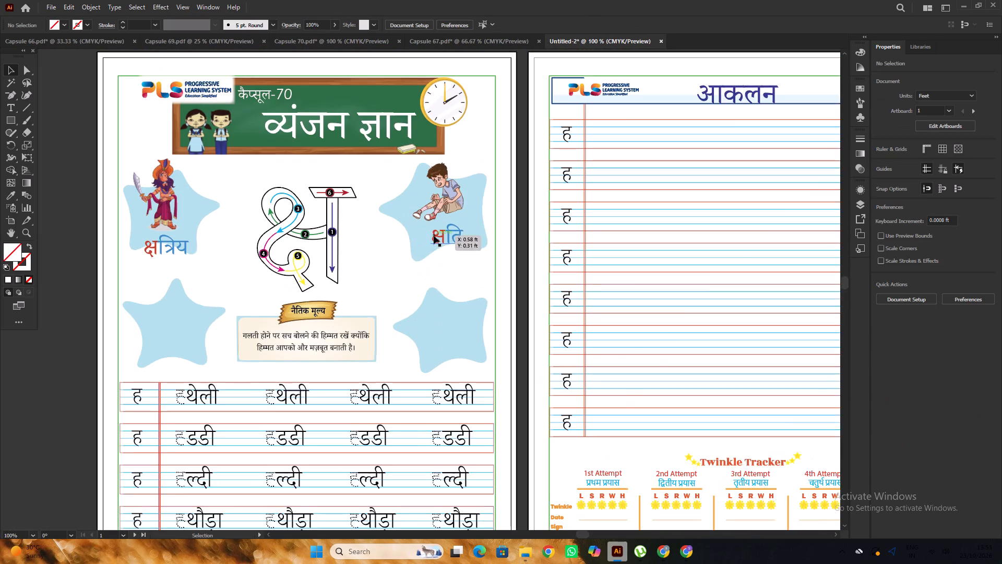
# Move the injured-boy picture slightly down on its star, closer to the क्षति caption.
pyautogui.keyDown('alt'); pyautogui.scroll(2, 440, 224); pyautogui.keyUp('alt')
pyautogui.click(456, 187)
pyautogui.moveTo(469, 175); pyautogui.dragTo(467, 181)
pyautogui.keyDown('alt'); pyautogui.scroll(-3, 464, 174); pyautogui.keyUp('alt')
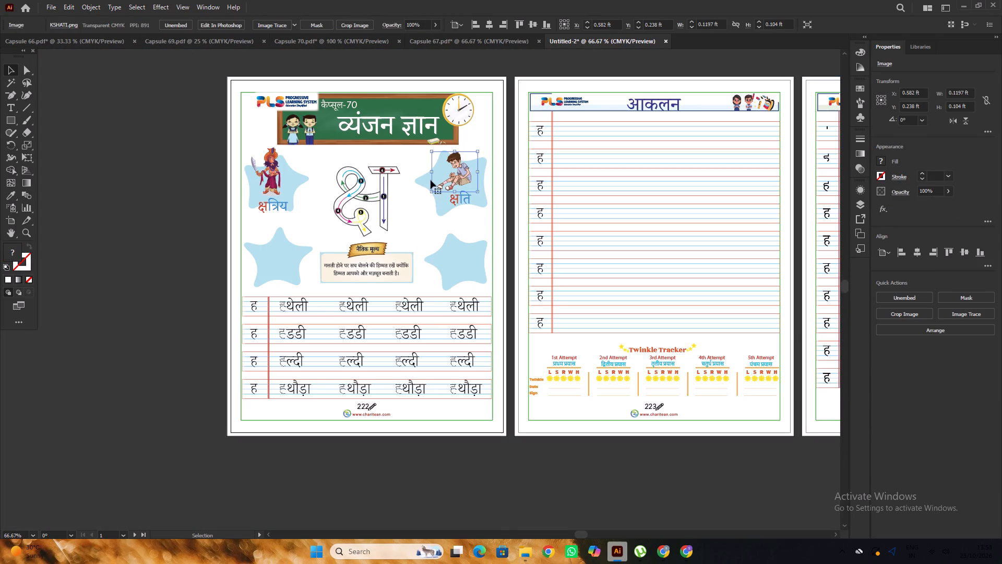
pyautogui.scroll(1, 168, 205)
pyautogui.click(130, 210)
pyautogui.keyDown('alt'); pyautogui.scroll(2, 241, 212); pyautogui.keyUp('alt')
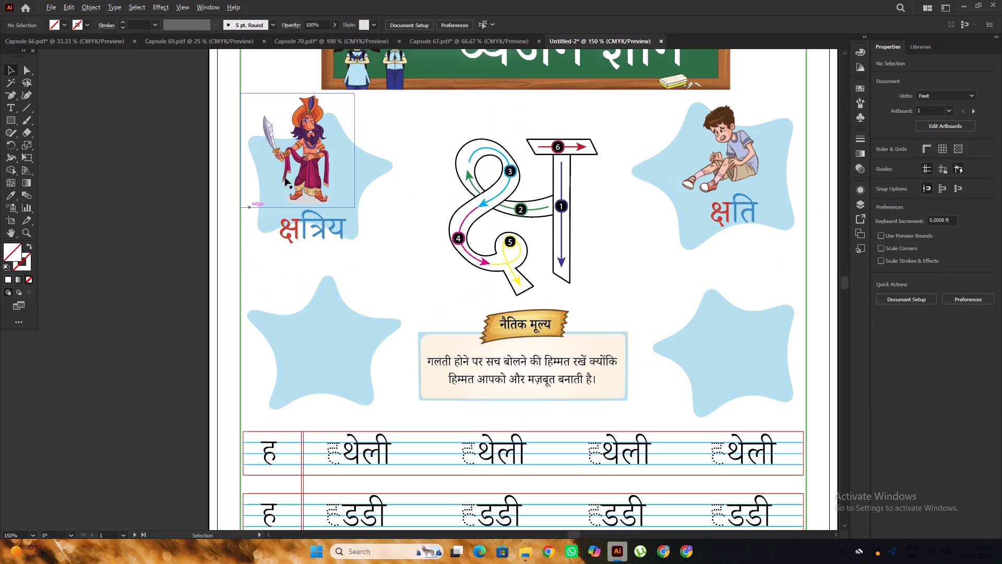
# Copy the words क्षमा and क्षमता from Capsule 70's first page and paste them onto the new document's first page.
pyautogui.click(296, 43)
pyautogui.keyDown('alt'); pyautogui.scroll(-2, 342, 153); pyautogui.keyUp('alt')
pyautogui.click(165, 235)
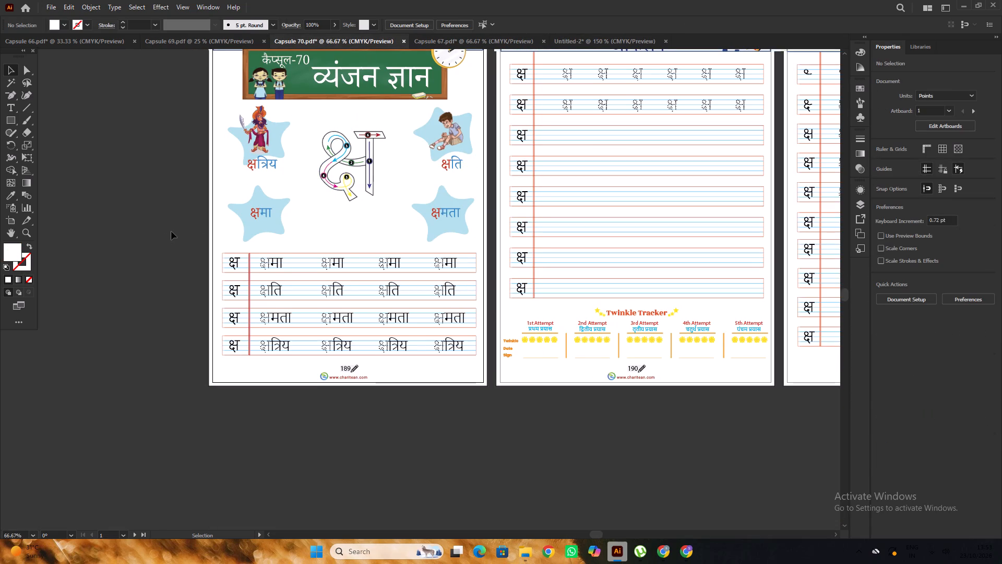
pyautogui.click(263, 214)
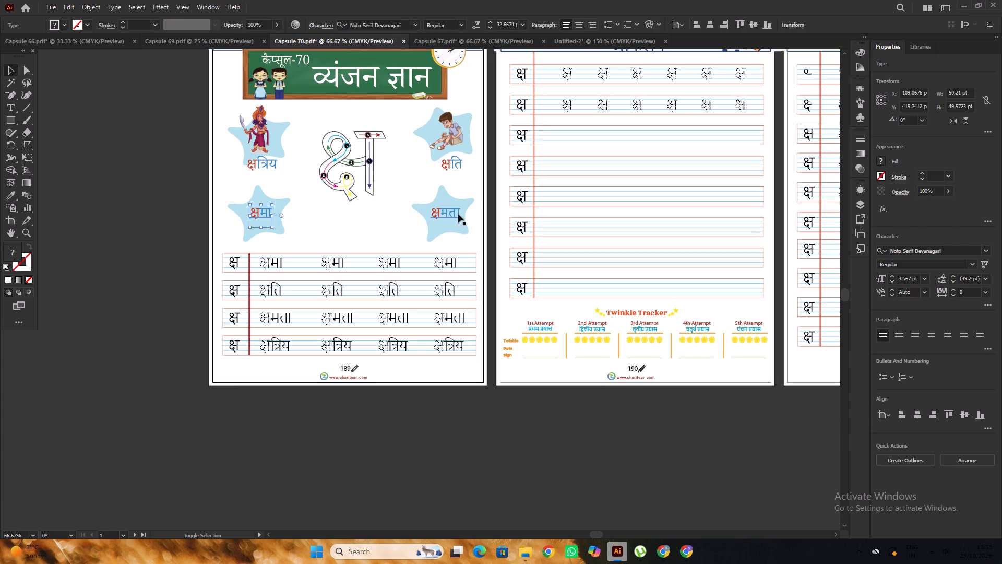
pyautogui.keyDown('shift'); pyautogui.click(458, 214); pyautogui.keyUp('shift')
pyautogui.hotkey('ctrl', 'c')
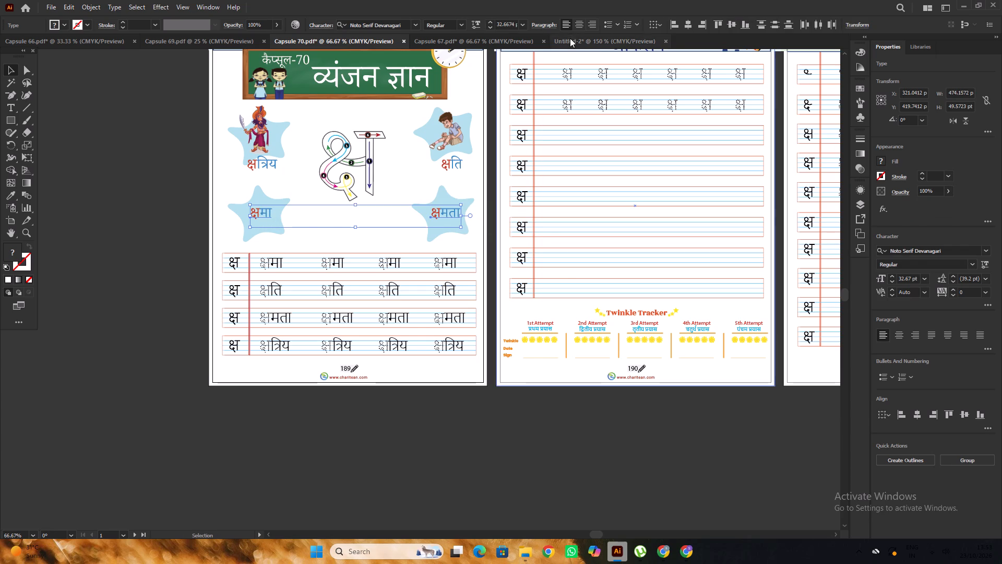
pyautogui.click(570, 38)
pyautogui.keyDown('alt'); pyautogui.scroll(-5, 337, 157); pyautogui.keyUp('alt')
pyautogui.keyDown('alt'); pyautogui.scroll(1, 432, 163); pyautogui.keyUp('alt')
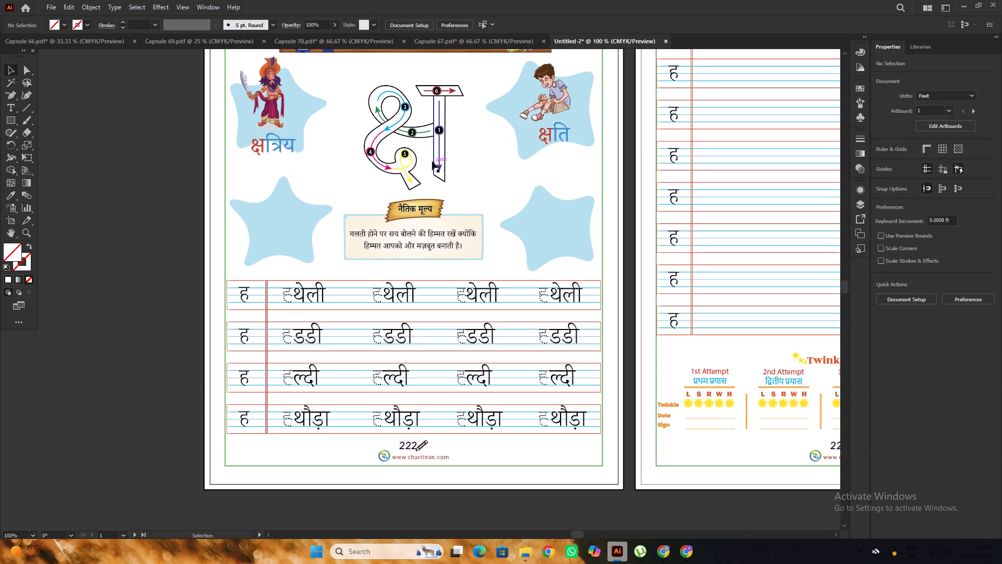
pyautogui.hotkey('ctrl', 'f')
pyautogui.click(194, 210)
# Shift the pasted क्षमा and क्षमता captions slightly up and to the left so they sit centred on the two lower stars.
pyautogui.scroll(2, 290, 213)
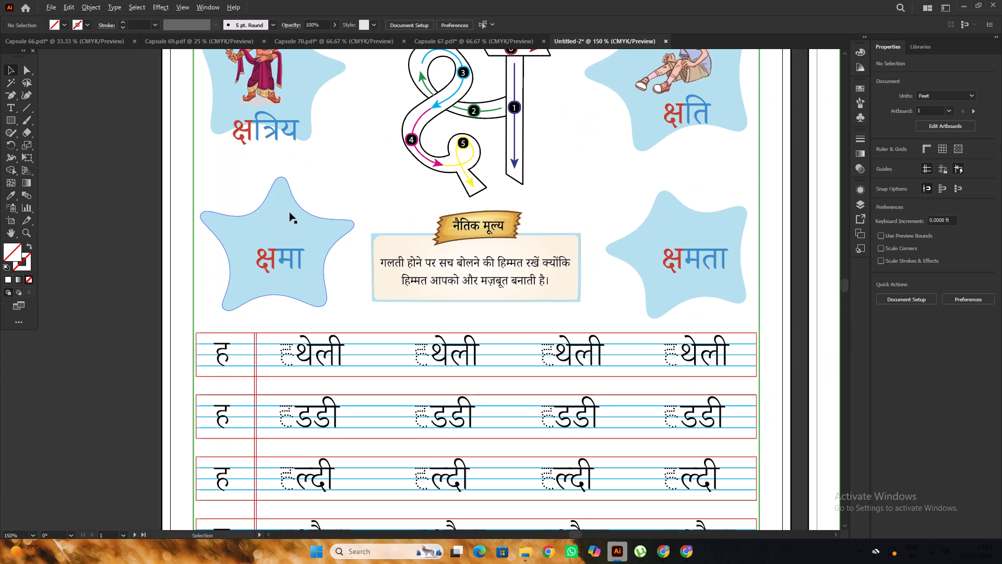
pyautogui.moveTo(284, 254); pyautogui.dragTo(274, 245)
pyautogui.keyDown('alt'); pyautogui.scroll(-1, 265, 226); pyautogui.keyUp('alt')
pyautogui.click(156, 173)
pyautogui.keyDown('alt'); pyautogui.scroll(1, 543, 260); pyautogui.keyUp('alt')
pyautogui.moveTo(559, 245); pyautogui.dragTo(550, 234)
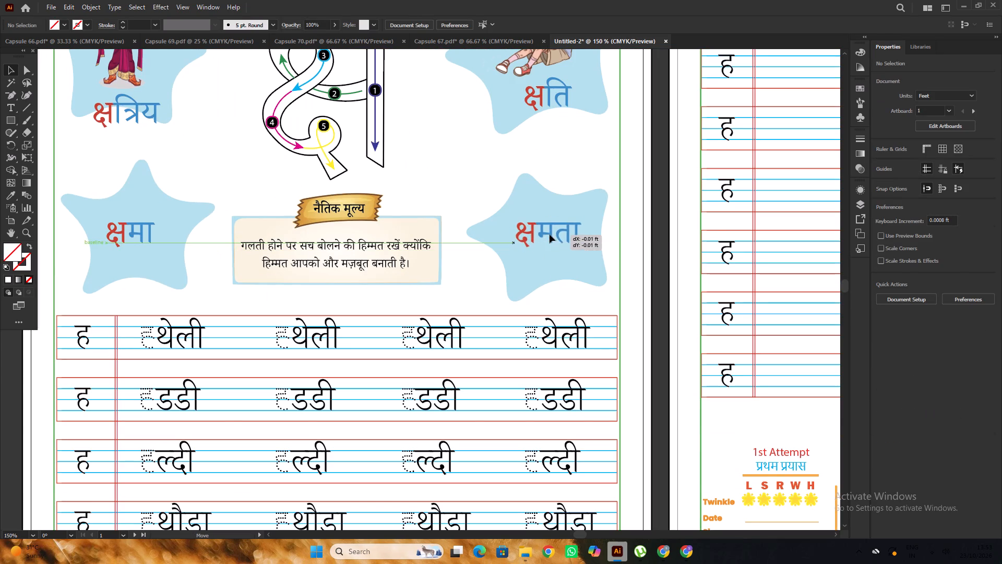
pyautogui.moveTo(550, 234); pyautogui.dragTo(548, 233)
pyautogui.keyDown('alt'); pyautogui.scroll(-2, 529, 226); pyautogui.keyUp('alt')
pyautogui.click(212, 196)
pyautogui.keyDown('alt'); pyautogui.scroll(1, 378, 208); pyautogui.keyUp('alt')
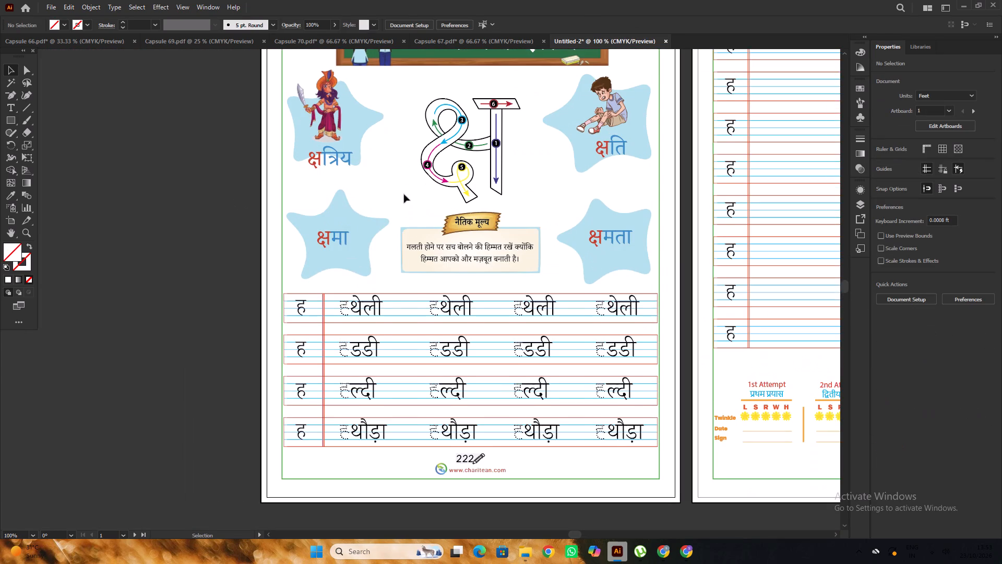
# Review the new document's first page against Capsule 67's original first page.
pyautogui.press('space')
pyautogui.moveTo(412, 189); pyautogui.dragTo(330, 205)
pyautogui.keyDown('alt'); pyautogui.scroll(-1, 330, 205); pyautogui.keyUp('alt')
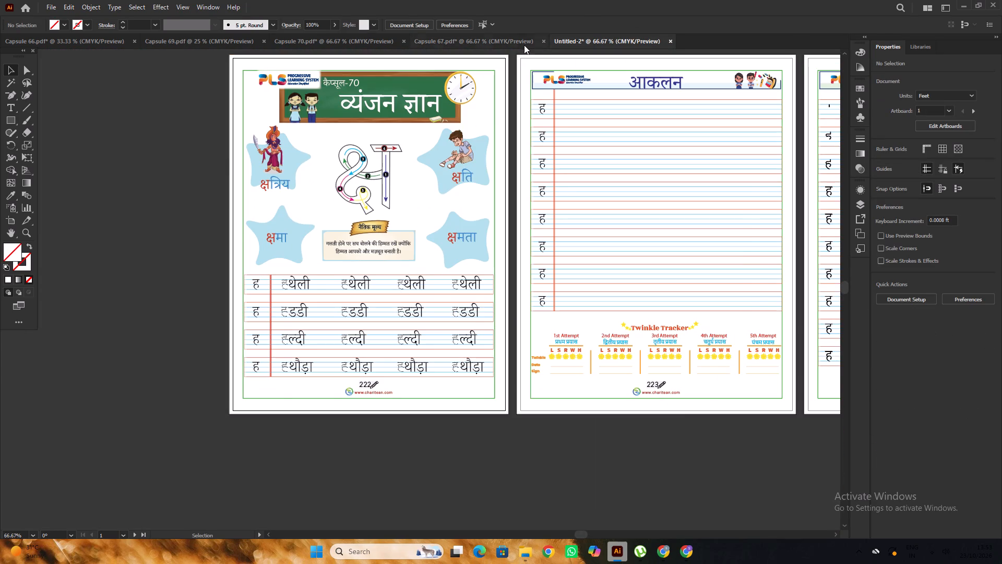
pyautogui.click(524, 44)
pyautogui.click(189, 255)
pyautogui.click(425, 124)
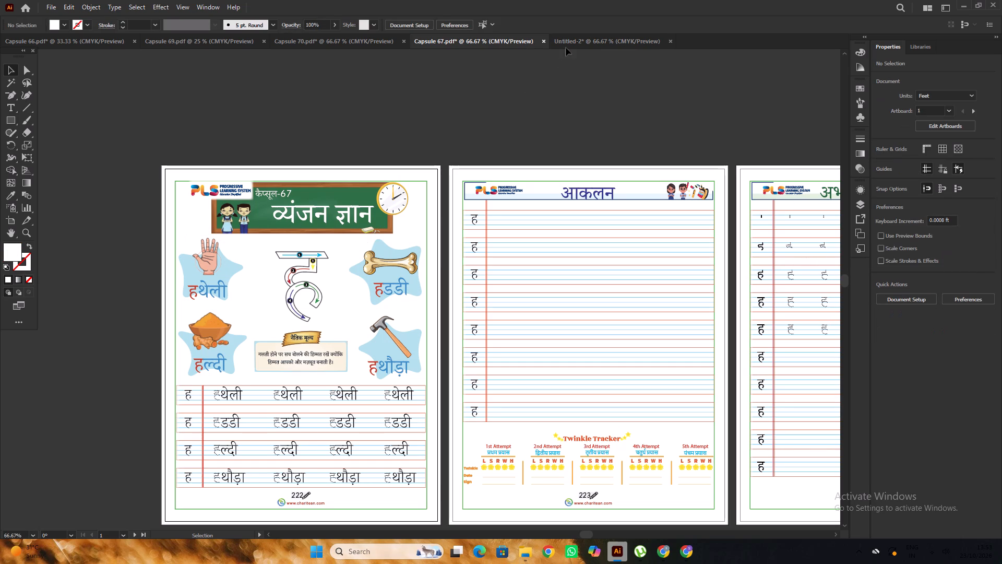
pyautogui.click(568, 41)
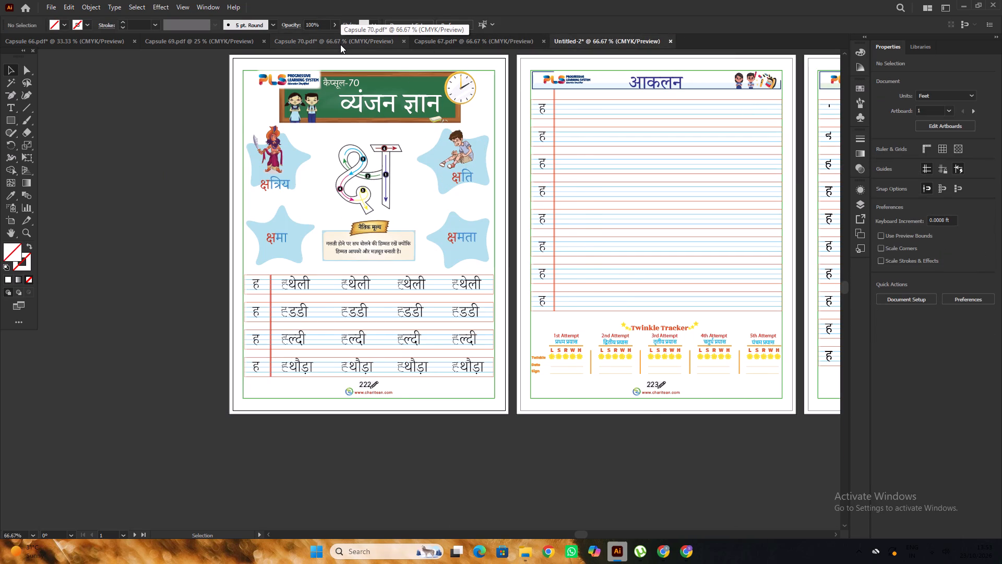
pyautogui.click(210, 144)
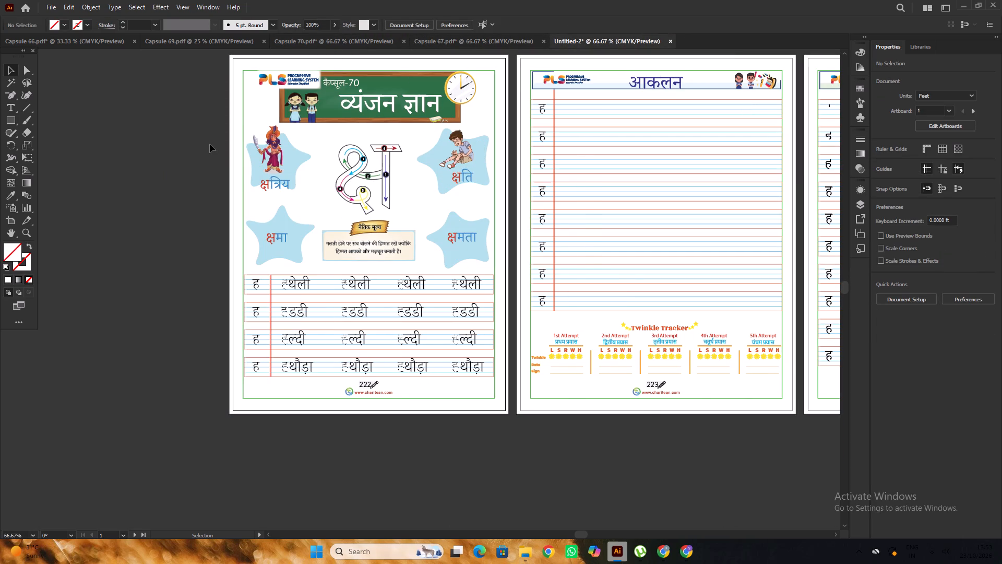
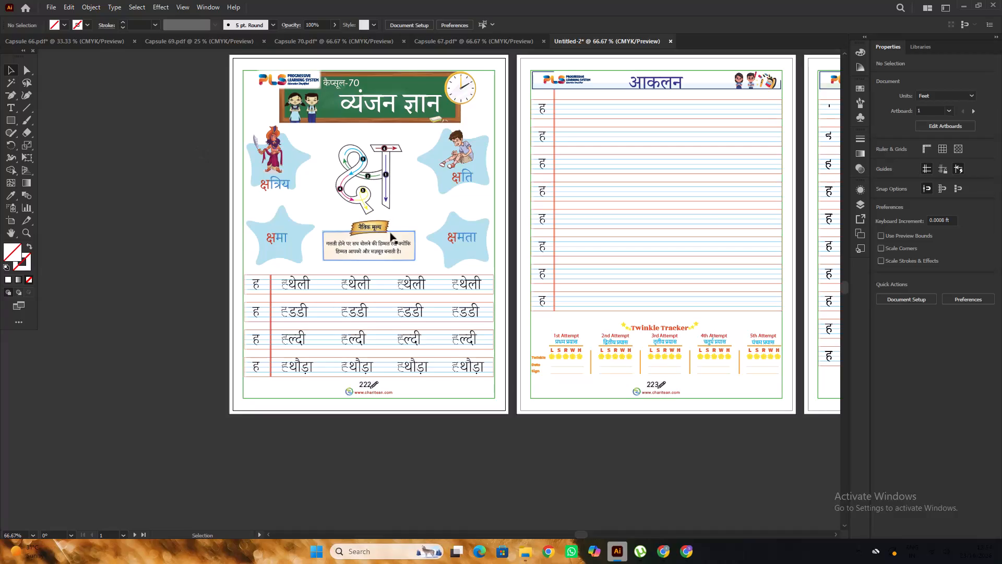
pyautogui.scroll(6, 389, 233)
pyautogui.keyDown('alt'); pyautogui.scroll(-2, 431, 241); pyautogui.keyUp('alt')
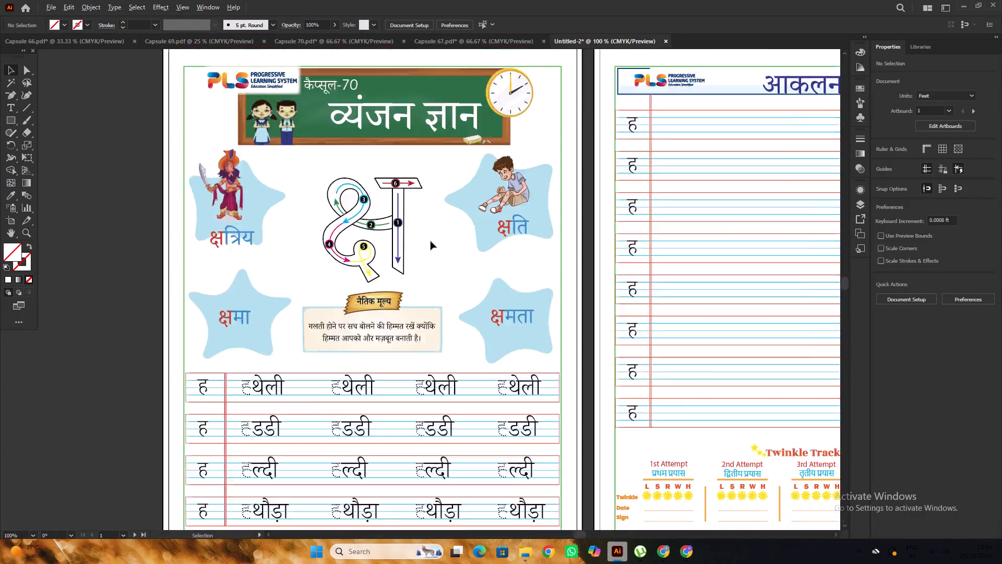
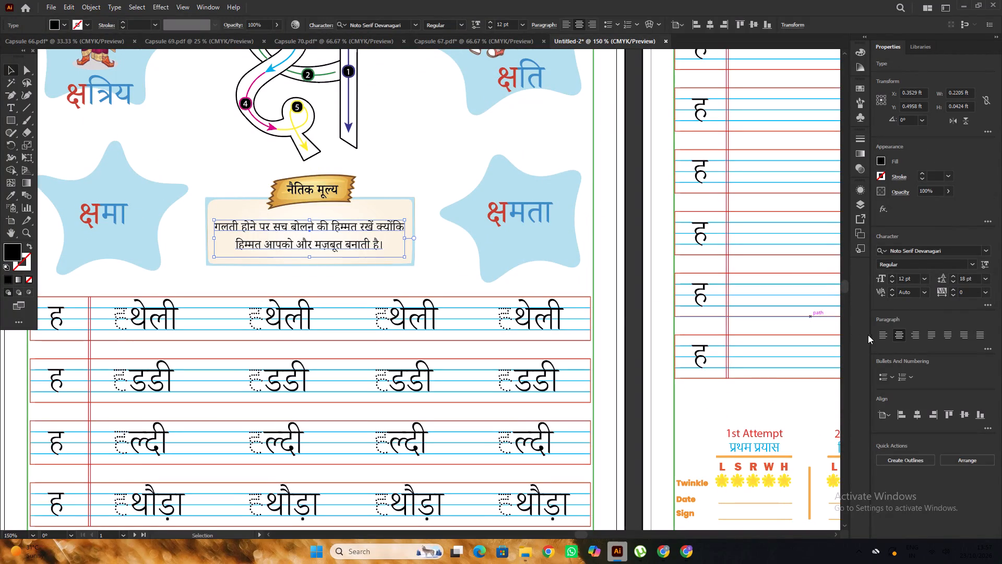
# Left-align the two-line moral text under the नैतिक मूल्य banner and move it back inside the cream box.
pyautogui.click(886, 333)
pyautogui.keyDown('alt'); pyautogui.scroll(-1, 437, 249); pyautogui.keyUp('alt')
pyautogui.keyDown('alt'); pyautogui.scroll(2, 314, 233); pyautogui.keyUp('alt')
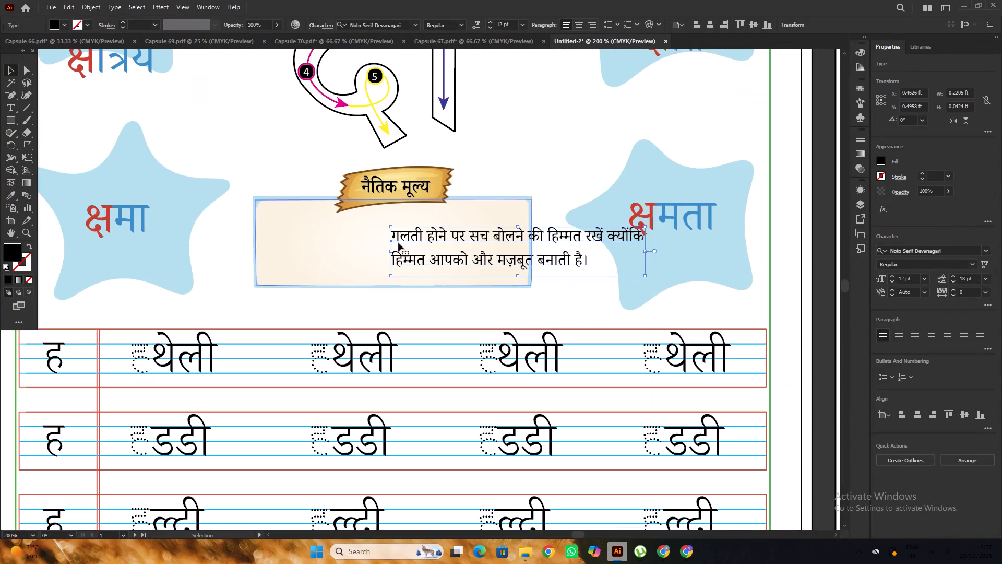
pyautogui.moveTo(443, 238); pyautogui.dragTo(315, 240)
# Replace the whole moral text with the copied sentence "ज़रूरतमंद लोगों की मदद करें क्योंकि आपकी करुणा किसी को उम्मीद और राहत दे सकती है।".
pyautogui.doubleClick(344, 239)
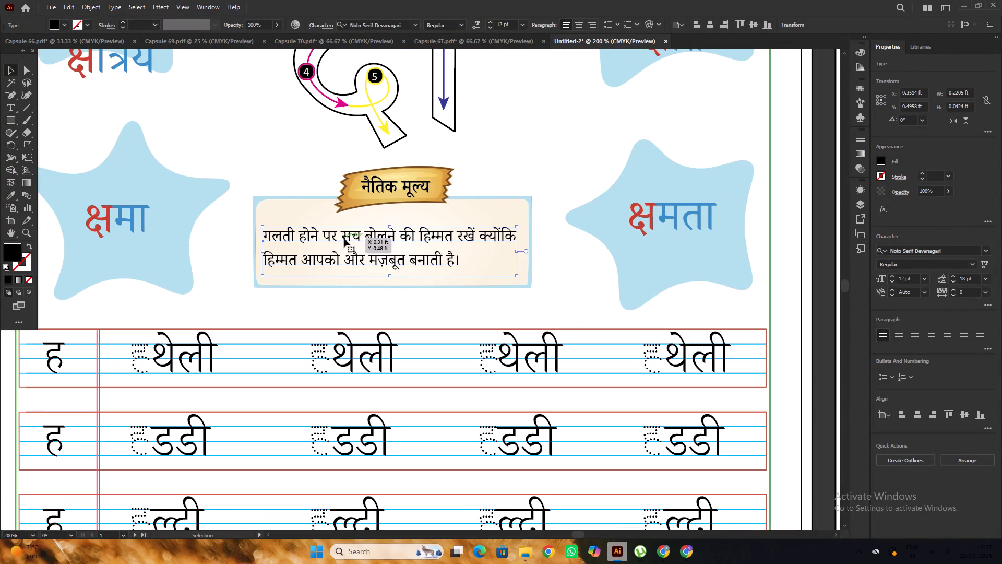
pyautogui.moveTo(266, 239); pyautogui.dragTo(506, 275)
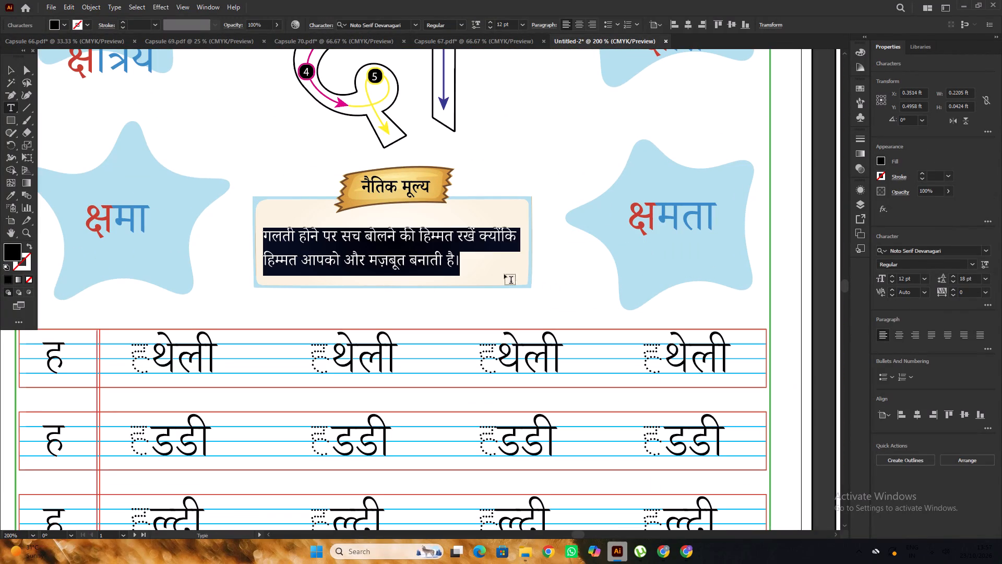
pyautogui.hotkey('ctrl', 'v')
pyautogui.click(11, 73)
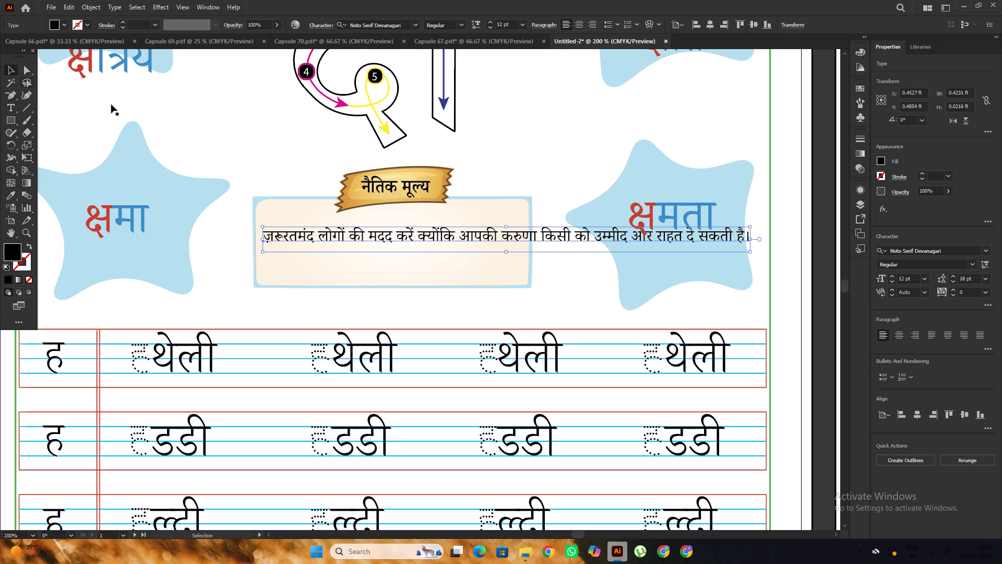
# Move the new moral sentence slightly upward in the cream box, to a Y position of about 0.481 ft.
pyautogui.keyDown('alt'); pyautogui.scroll(2, 397, 227); pyautogui.keyUp('alt')
pyautogui.scroll(1, 397, 226)
pyautogui.keyDown('alt'); pyautogui.scroll(-2, 397, 225); pyautogui.keyUp('alt')
pyautogui.keyDown('alt'); pyautogui.scroll(2, 414, 229); pyautogui.keyUp('alt')
pyautogui.moveTo(414, 247); pyautogui.dragTo(413, 231)
pyautogui.keyDown('alt'); pyautogui.scroll(-3, 413, 226); pyautogui.keyUp('alt')
pyautogui.keyDown('alt'); pyautogui.scroll(1, 563, 230); pyautogui.keyUp('alt')
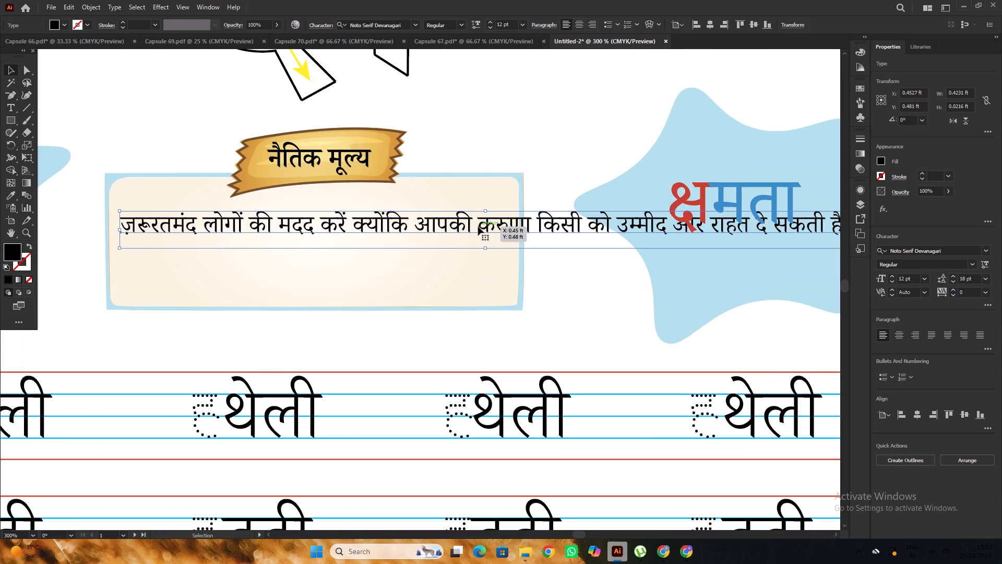
# Break the Hindi quote in the नैतिक मूल्य box into two lines, starting the second line at करुणा.
pyautogui.doubleClick(478, 227)
pyautogui.press('Return')
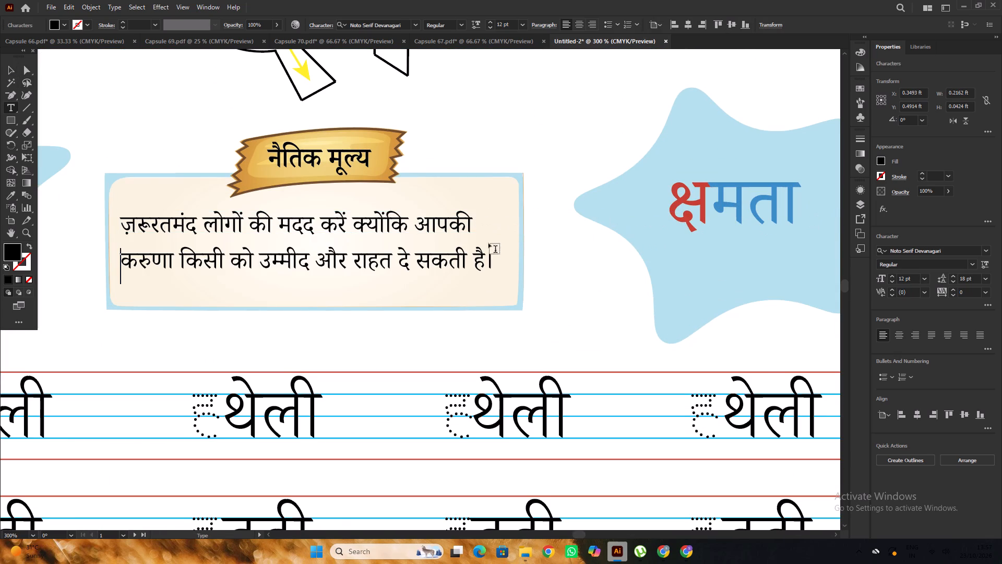
pyautogui.click(13, 66)
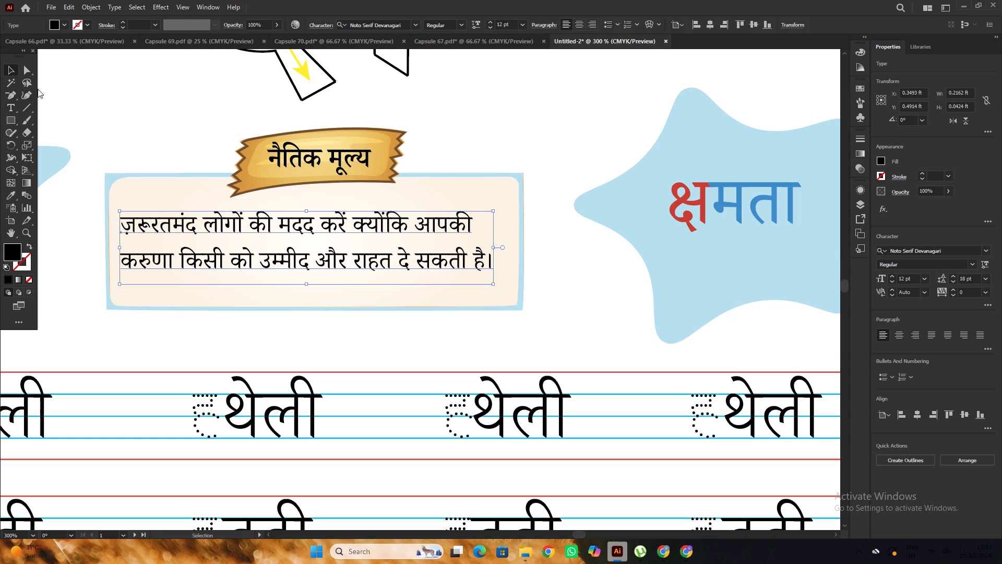
pyautogui.click(922, 411)
# Delete the four old ह practice rows, with their ruling lines and words, from the first page below the quote box.
pyautogui.keyDown('alt'); pyautogui.scroll(-5, 391, 195); pyautogui.keyUp('alt')
pyautogui.click(165, 183)
pyautogui.keyDown('alt'); pyautogui.scroll(1, 280, 191); pyautogui.keyUp('alt')
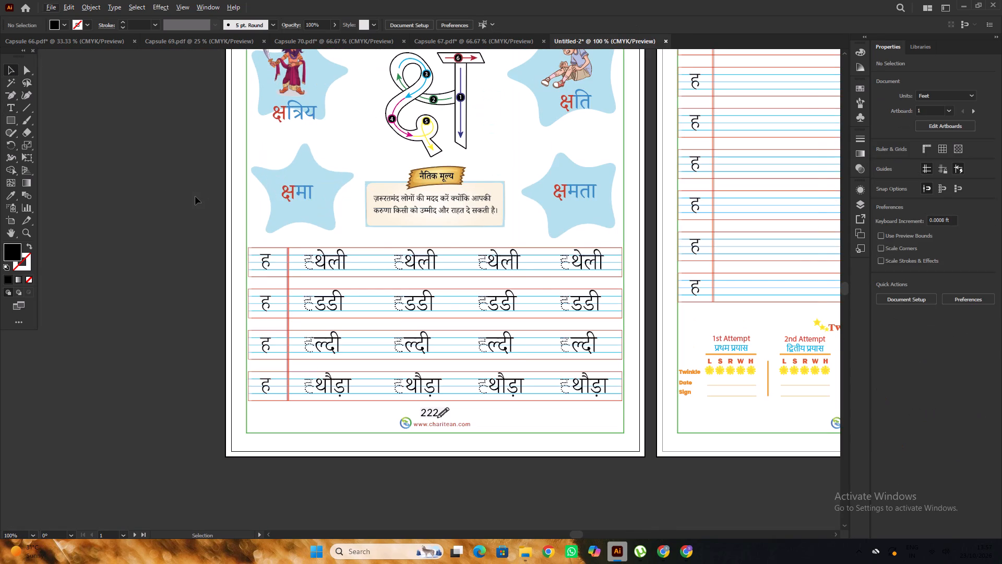
pyautogui.keyDown('alt'); pyautogui.scroll(-2, 194, 196); pyautogui.keyUp('alt')
pyautogui.scroll(3, 312, 203)
pyautogui.keyDown('alt'); pyautogui.scroll(2, 312, 203); pyautogui.keyUp('alt')
pyautogui.keyDown('alt'); pyautogui.scroll(-1, 312, 203); pyautogui.keyUp('alt')
pyautogui.click(268, 183)
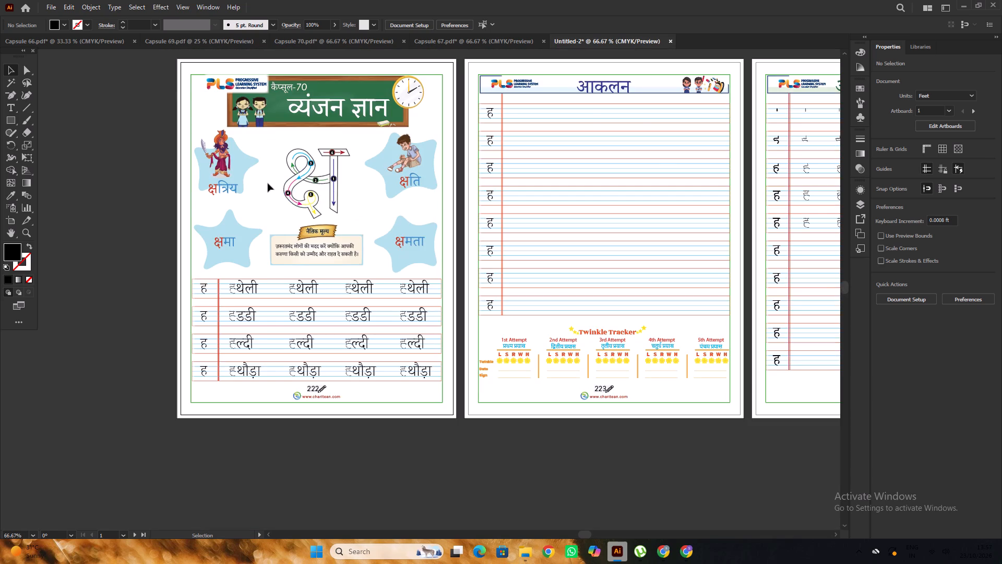
pyautogui.keyDown('alt'); pyautogui.scroll(-3, 268, 183); pyautogui.keyUp('alt')
pyautogui.keyDown('alt'); pyautogui.scroll(2, 280, 194); pyautogui.keyUp('alt')
pyautogui.scroll(-2, 299, 190)
pyautogui.keyDown('alt'); pyautogui.scroll(1, 272, 211); pyautogui.keyUp('alt')
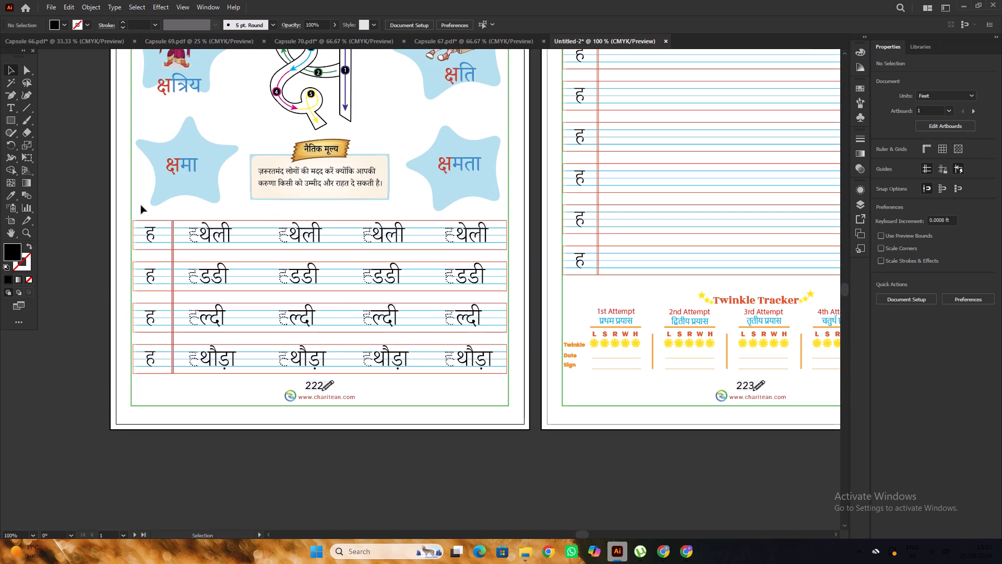
pyautogui.click(135, 212)
pyautogui.click(132, 205)
pyautogui.scroll(-2, 132, 205)
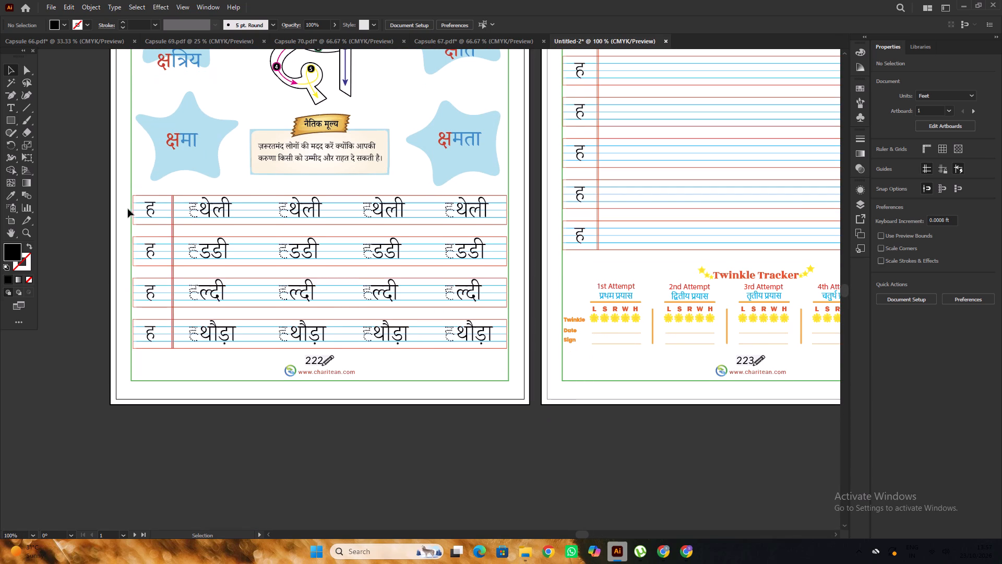
pyautogui.click(130, 205)
pyautogui.moveTo(128, 204); pyautogui.dragTo(503, 345)
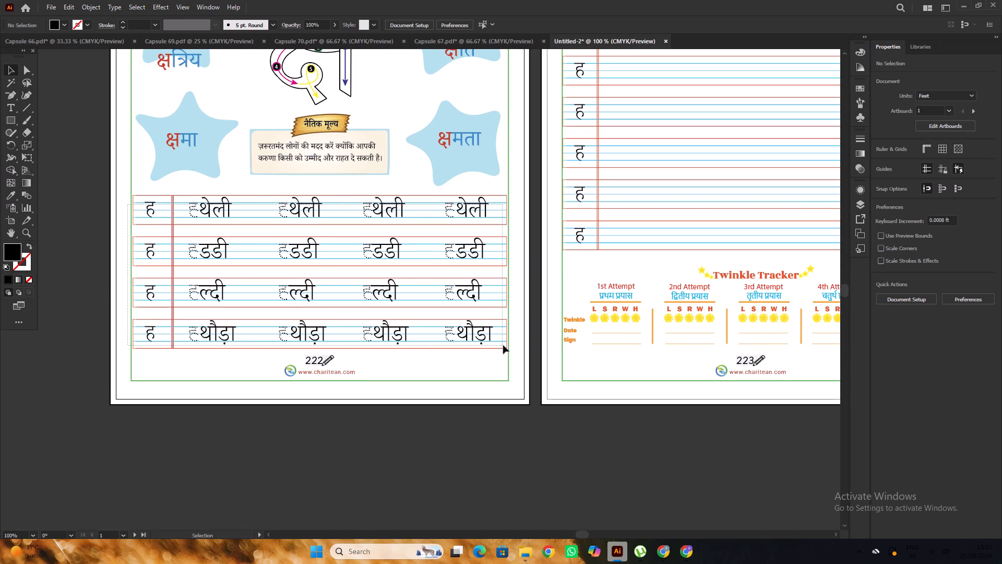
pyautogui.moveTo(503, 345); pyautogui.dragTo(507, 348)
pyautogui.keyDown('alt'); pyautogui.scroll(-2, 407, 282); pyautogui.keyUp('alt')
pyautogui.scroll(1, 407, 281)
pyautogui.press('Delete')
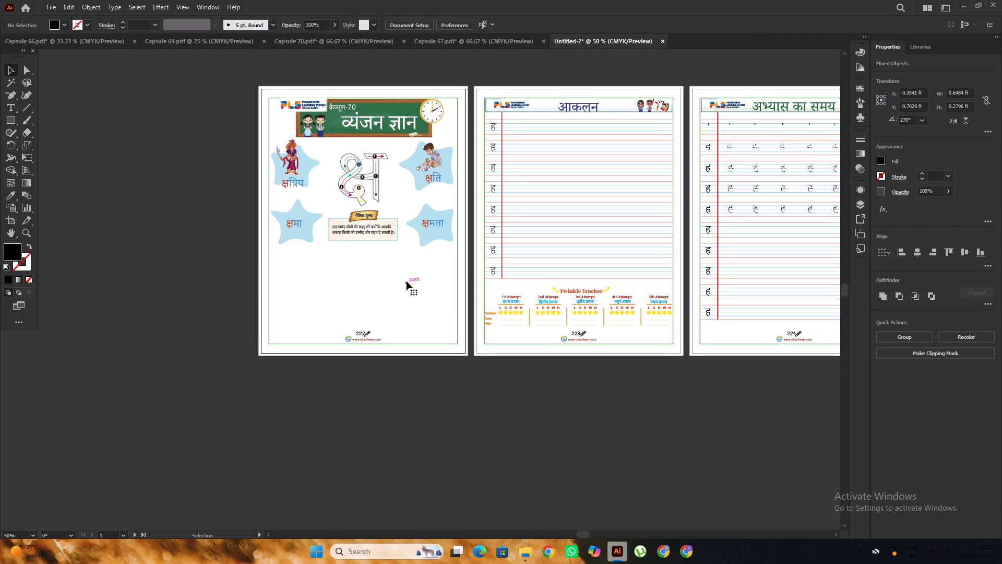
# Switch to the Capsule 70 document and lock the page frame group around its first page.
pyautogui.press('space')
pyautogui.moveTo(403, 286); pyautogui.dragTo(318, 308)
pyautogui.scroll(2, 323, 291)
pyautogui.keyDown('alt'); pyautogui.scroll(2, 324, 291); pyautogui.keyUp('alt')
pyautogui.keyDown('alt'); pyautogui.scroll(-1, 347, 308); pyautogui.keyUp('alt')
pyautogui.moveTo(296, 323); pyautogui.dragTo(326, 318)
pyautogui.press('space')
pyautogui.click(462, 41)
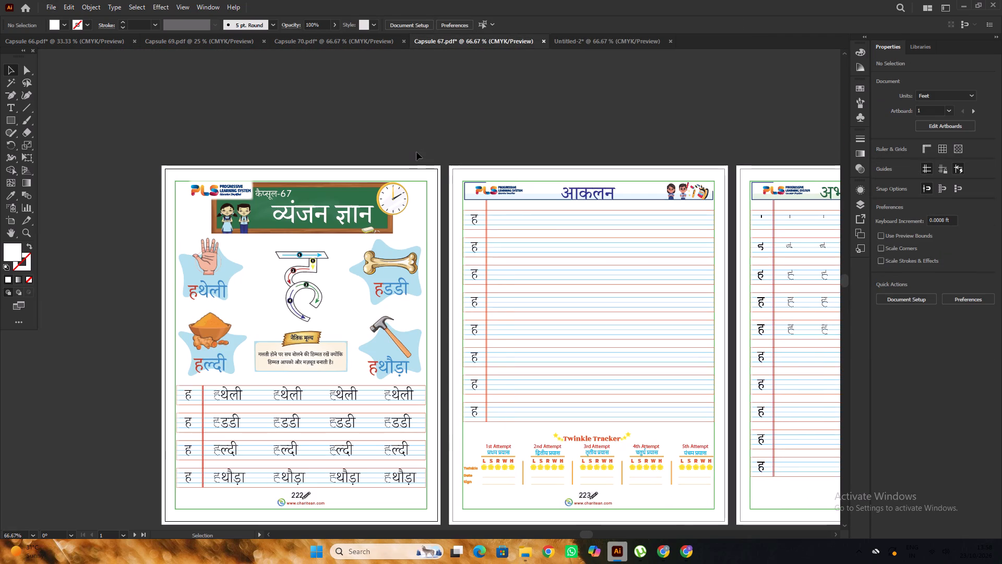
pyautogui.click(353, 39)
pyautogui.keyDown('alt'); pyautogui.scroll(-3, 370, 89); pyautogui.keyUp('alt')
pyautogui.click(223, 188)
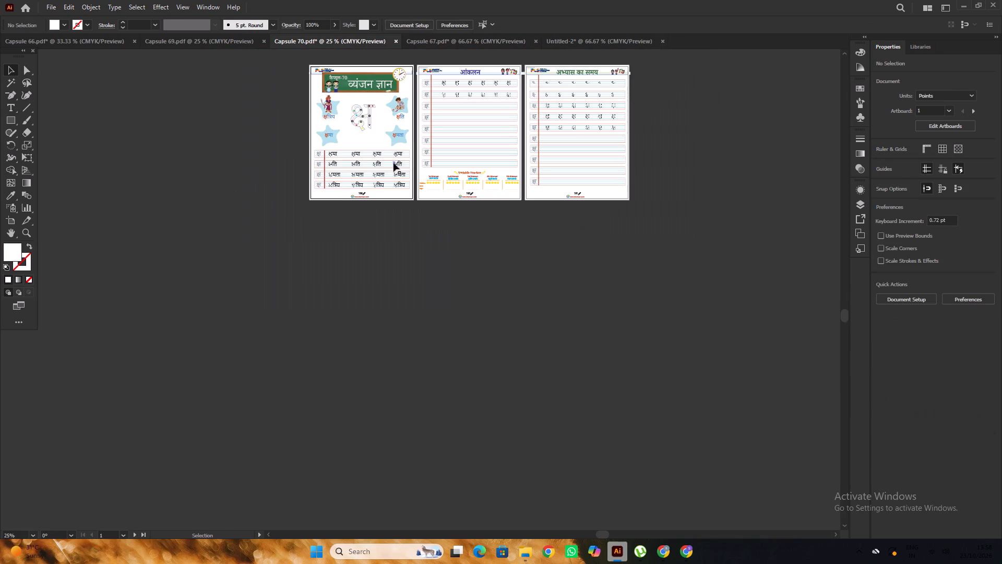
pyautogui.keyDown('alt'); pyautogui.scroll(4, 393, 163); pyautogui.keyUp('alt')
pyautogui.click(265, 302)
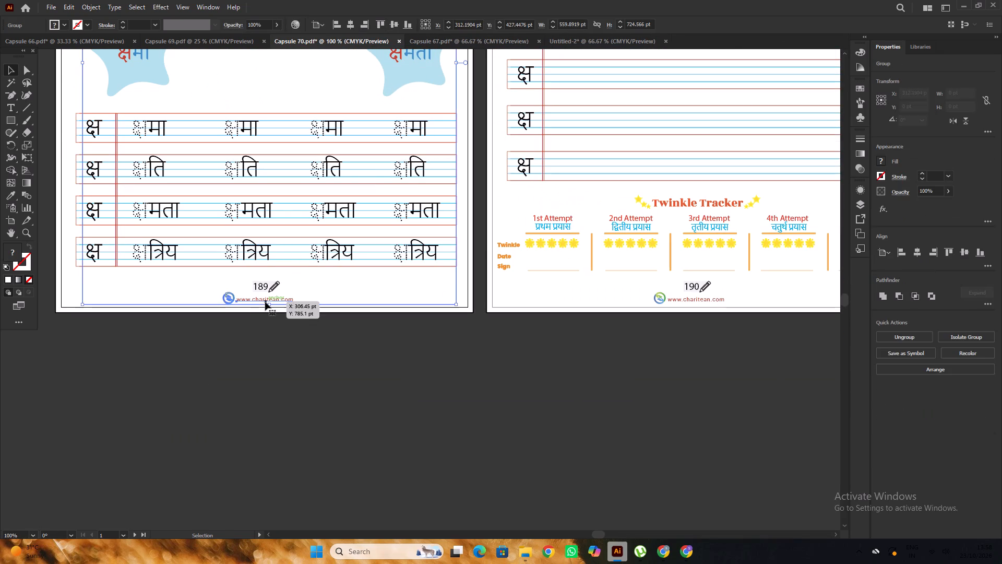
pyautogui.hotkey('ctrl', '2')
# Copy the four क्ष practice rows from Capsule 70's first page and paste them in front on Untitled-2's first page.
pyautogui.keyDown('alt'); pyautogui.scroll(-1, 284, 259); pyautogui.keyUp('alt')
pyautogui.scroll(2, 284, 259)
pyautogui.click(141, 187)
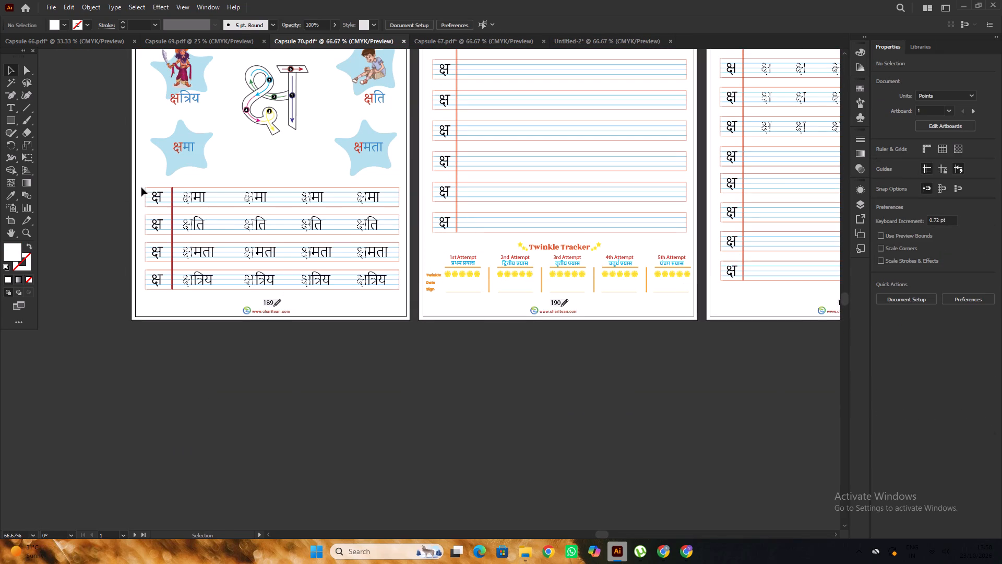
pyautogui.moveTo(142, 192); pyautogui.dragTo(398, 290)
pyautogui.moveTo(398, 290); pyautogui.dragTo(400, 288)
pyautogui.hotkey('ctrl', 'c')
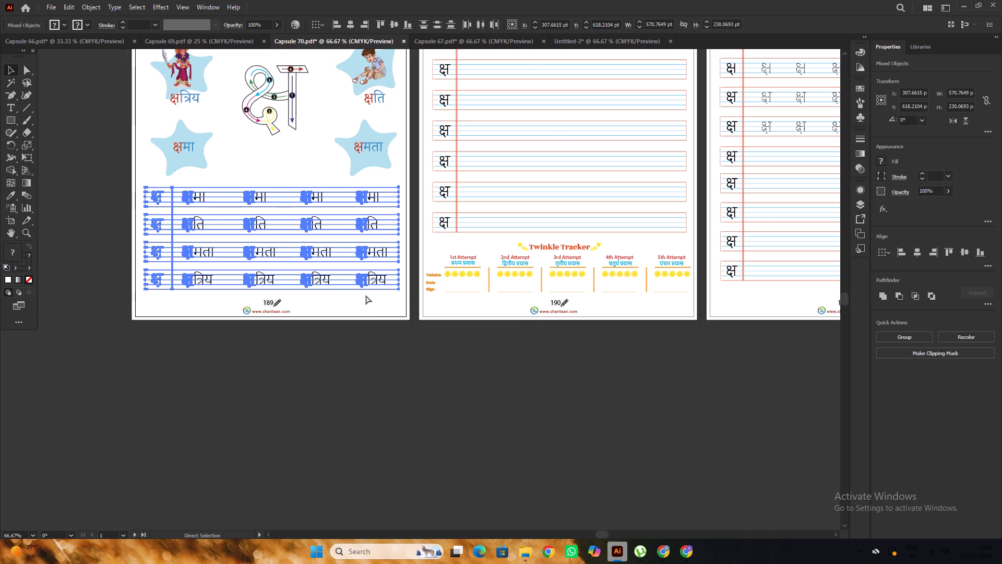
pyautogui.click(687, 546)
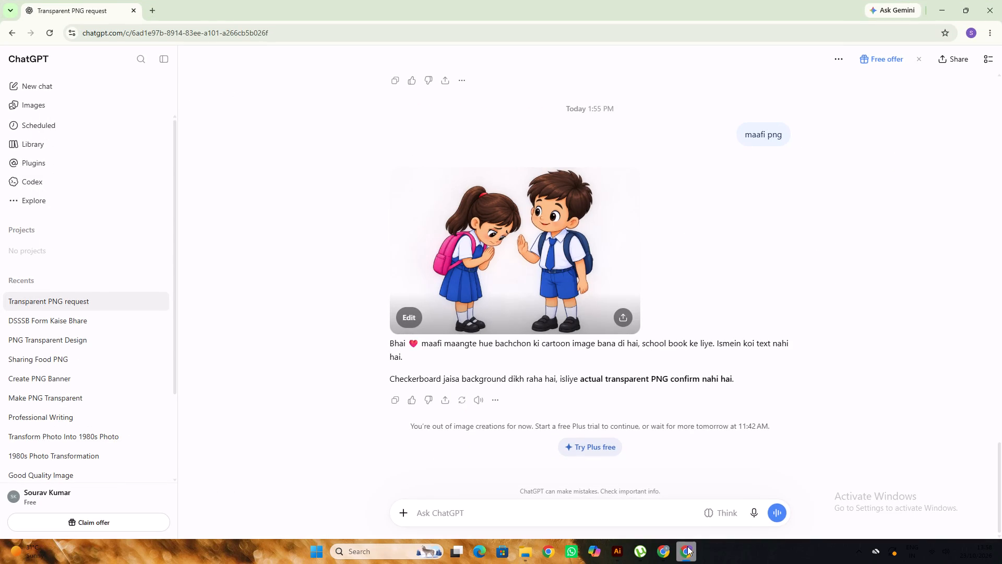
pyautogui.click(687, 546)
pyautogui.scroll(6, 492, 230)
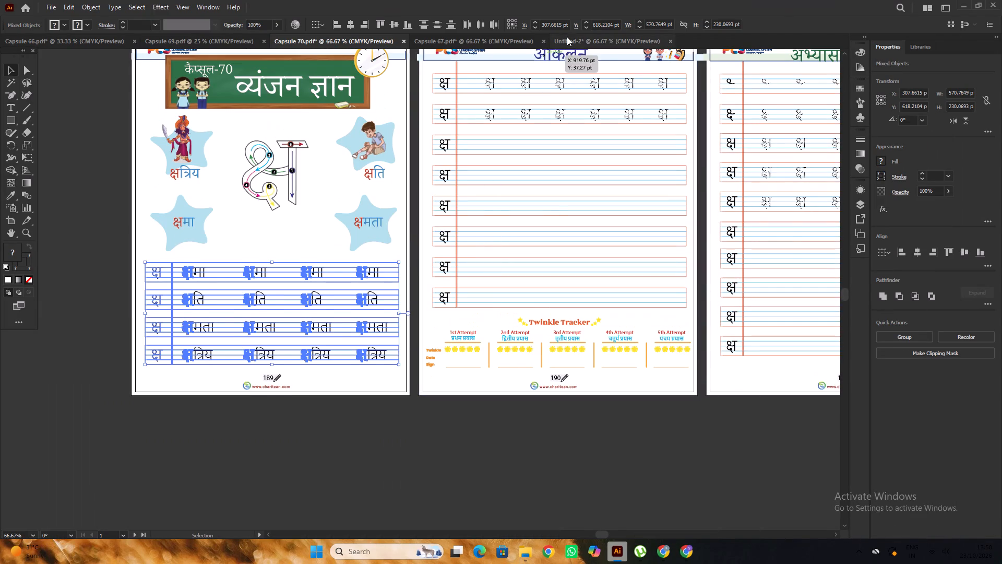
pyautogui.click(567, 37)
pyautogui.keyDown('alt'); pyautogui.scroll(-1, 415, 223); pyautogui.keyUp('alt')
pyautogui.scroll(-3, 409, 224)
pyautogui.scroll(2, 276, 267)
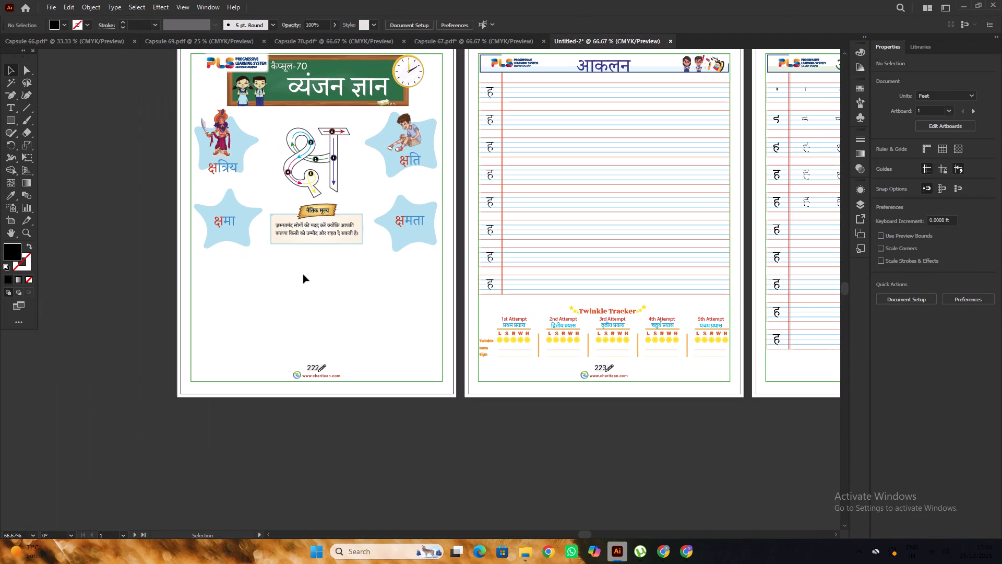
pyautogui.click(303, 275)
pyautogui.hotkey('ctrl', 'f')
# Move the pasted practice rows up clear of the page number and shift them inside the page's left green border.
pyautogui.scroll(-4, 316, 256)
pyautogui.keyDown('alt'); pyautogui.scroll(1, 261, 236); pyautogui.keyUp('alt')
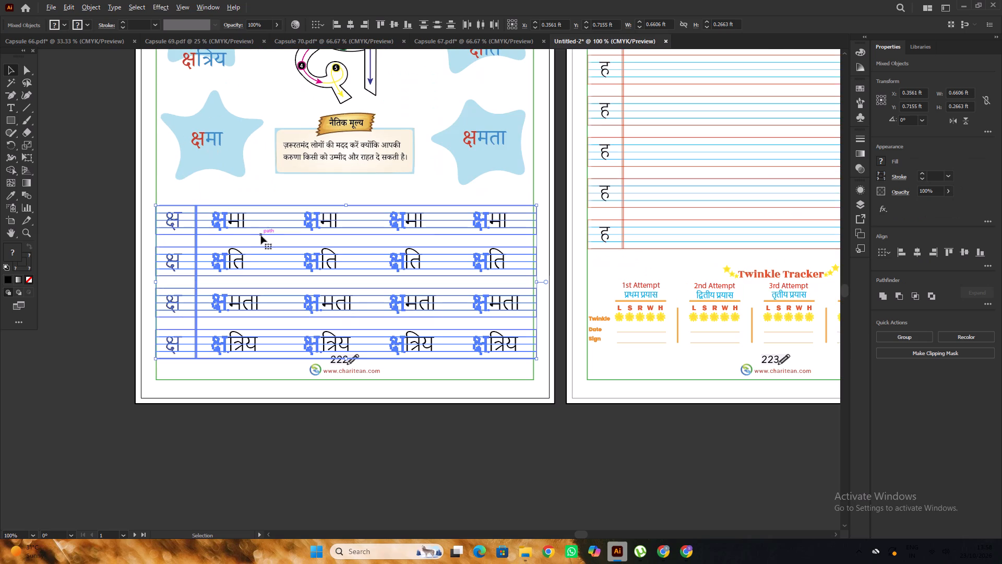
pyautogui.moveTo(266, 254); pyautogui.dragTo(268, 241)
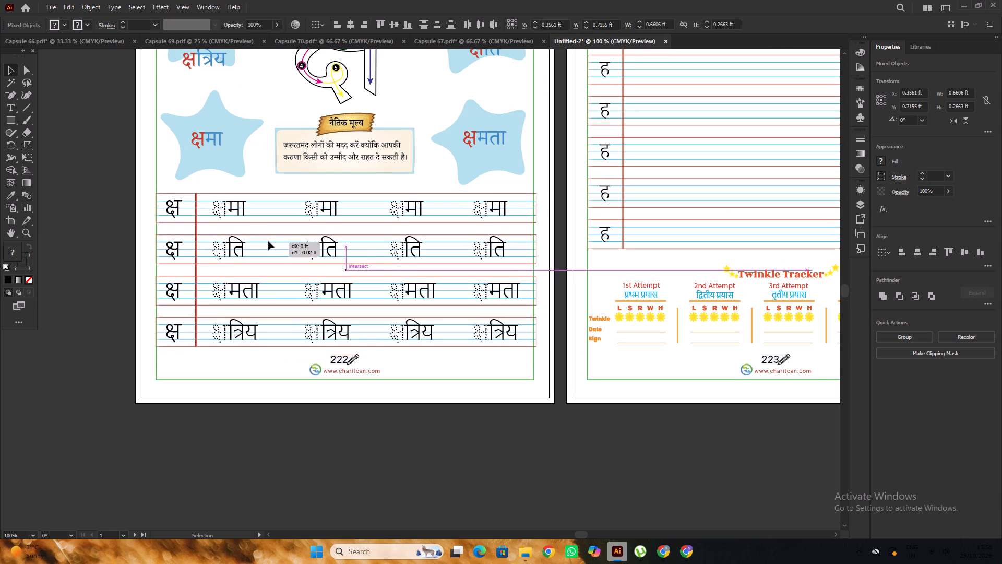
pyautogui.moveTo(268, 241); pyautogui.dragTo(268, 240)
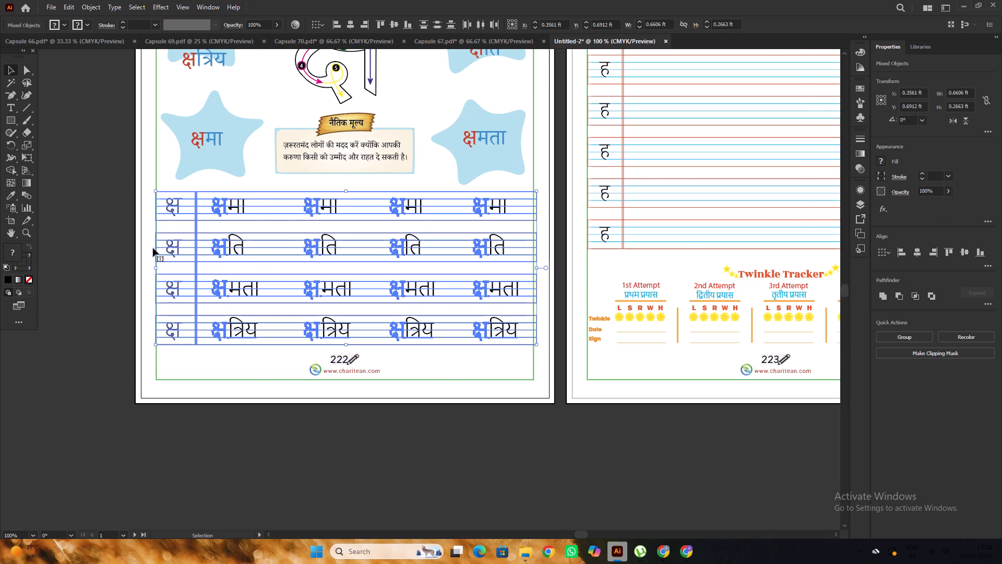
pyautogui.keyDown('alt'); pyautogui.scroll(8, 145, 248); pyautogui.keyUp('alt')
pyautogui.moveTo(186, 257); pyautogui.dragTo(193, 258)
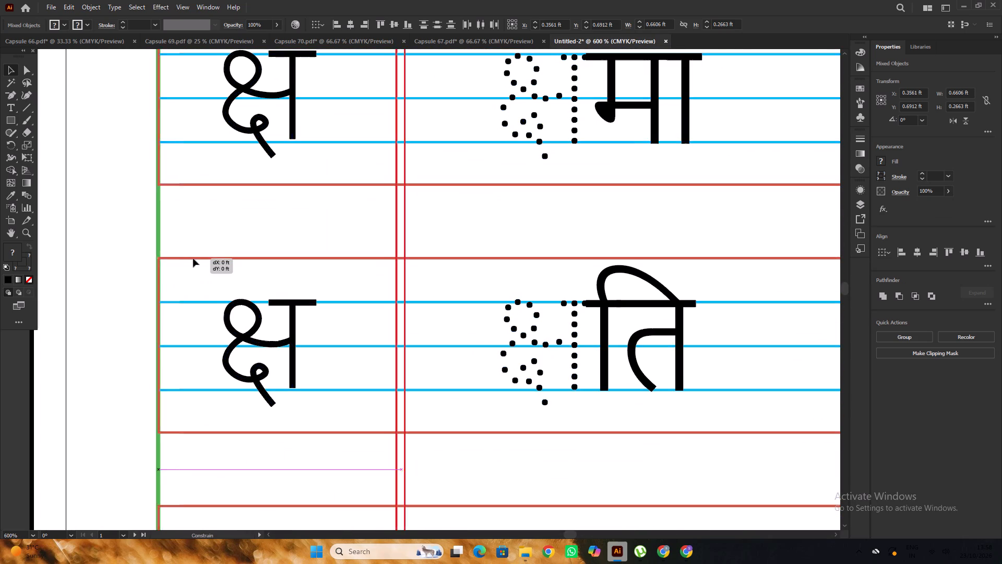
pyautogui.moveTo(193, 258); pyautogui.dragTo(197, 258)
# Narrow the practice rows from their right edge so they fit inside the page's right green border.
pyautogui.keyDown('alt'); pyautogui.scroll(-3, 139, 238); pyautogui.keyUp('alt')
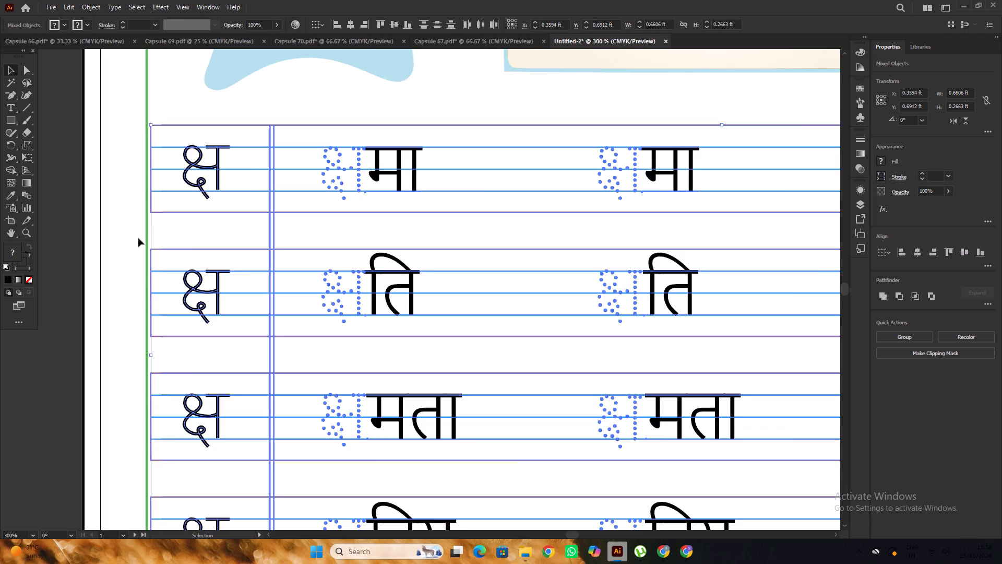
pyautogui.keyDown('alt'); pyautogui.scroll(-3, 138, 238); pyautogui.keyUp('alt')
pyautogui.keyDown('alt'); pyautogui.scroll(3, 407, 278); pyautogui.keyUp('alt')
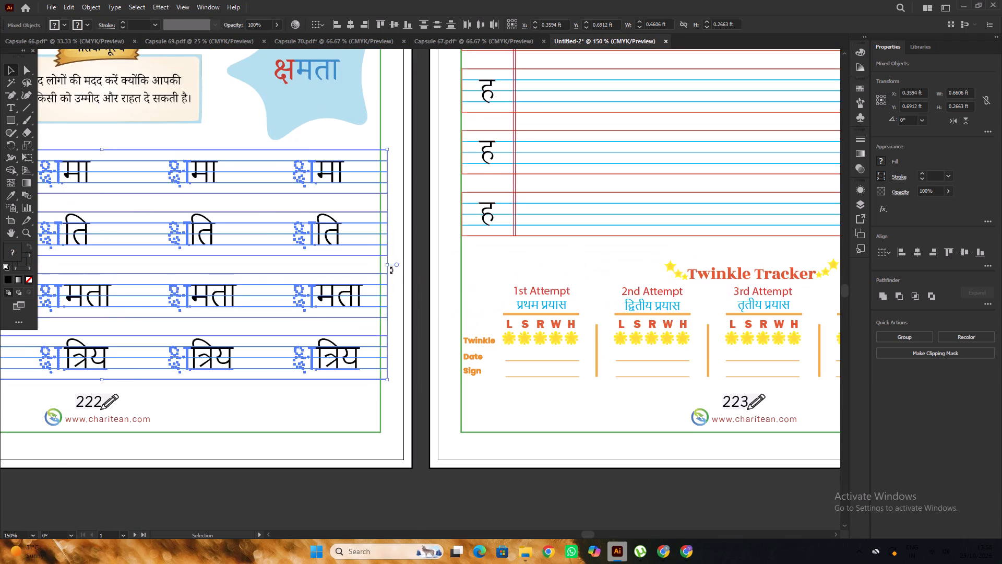
pyautogui.keyDown('alt'); pyautogui.scroll(3, 391, 270); pyautogui.keyUp('alt')
pyautogui.moveTo(386, 262); pyautogui.dragTo(375, 262)
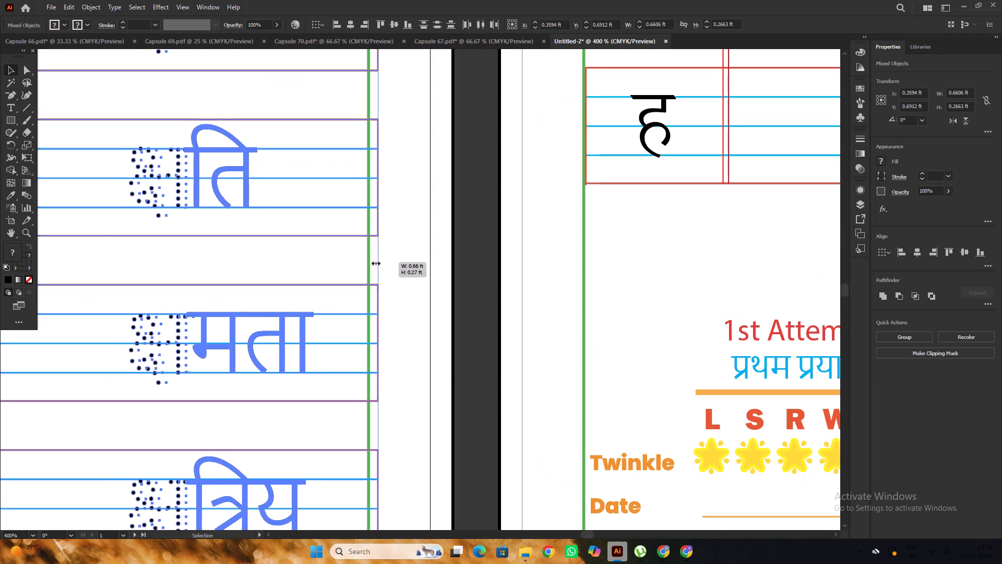
pyautogui.moveTo(375, 262); pyautogui.dragTo(362, 263)
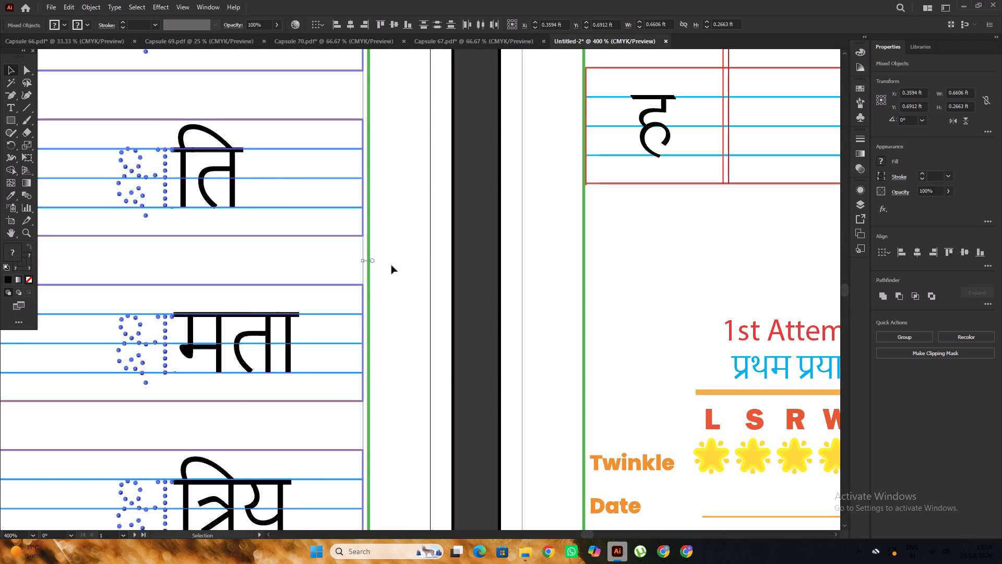
pyautogui.keyDown('alt'); pyautogui.scroll(-7, 395, 265); pyautogui.keyUp('alt')
pyautogui.click(352, 394)
# Lock the ruling lines of the four practice rows on the first page.
pyautogui.keyDown('alt'); pyautogui.scroll(-2, 437, 369); pyautogui.keyUp('alt')
pyautogui.keyDown('alt'); pyautogui.scroll(2, 306, 297); pyautogui.keyUp('alt')
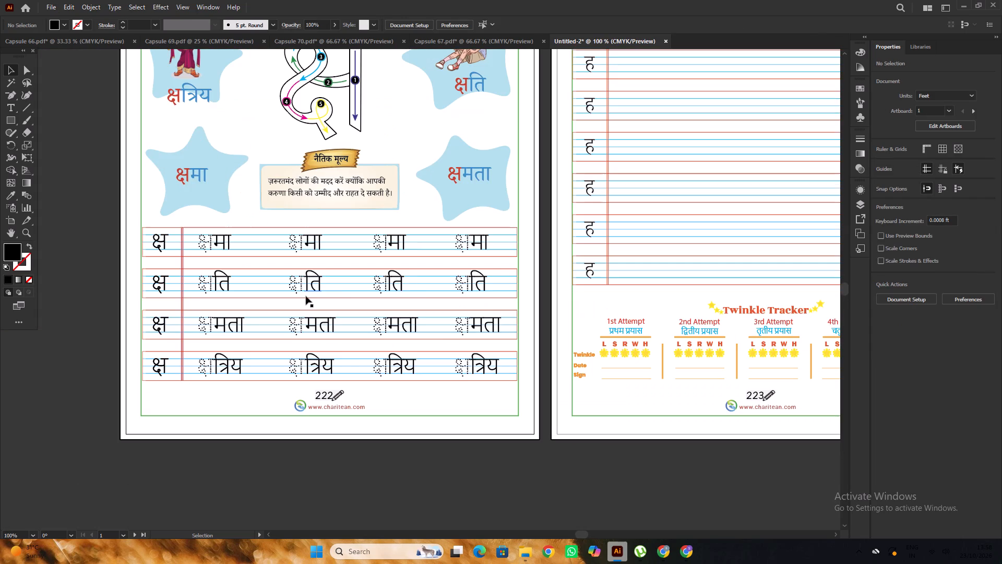
pyautogui.keyDown('alt'); pyautogui.scroll(-1, 381, 279); pyautogui.keyUp('alt')
pyautogui.scroll(2, 278, 251)
pyautogui.keyDown('alt'); pyautogui.scroll(-1, 306, 251); pyautogui.keyUp('alt')
pyautogui.keyDown('alt'); pyautogui.scroll(3, 246, 262); pyautogui.keyUp('alt')
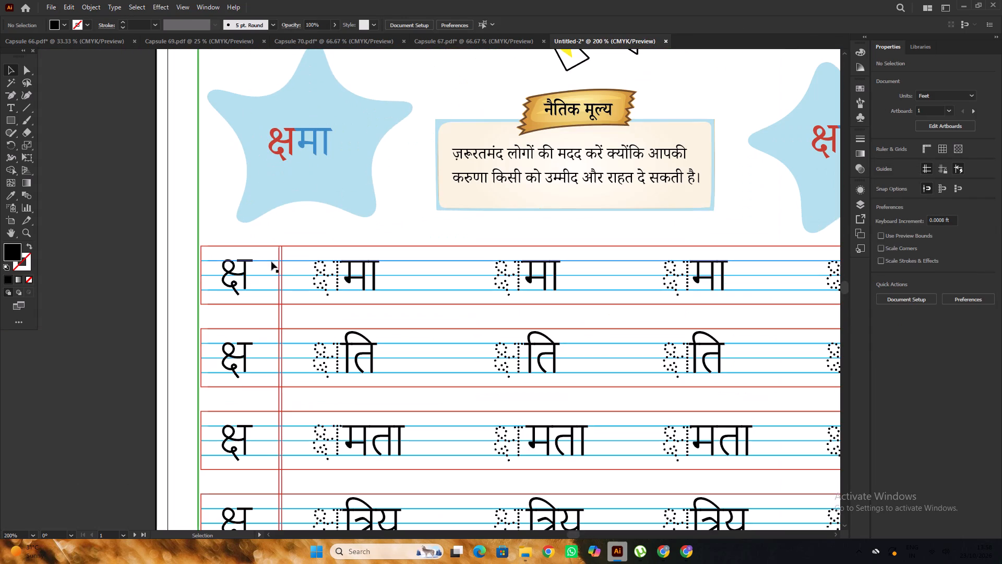
pyautogui.click(233, 275)
pyautogui.keyDown('alt'); pyautogui.scroll(-1, 233, 275); pyautogui.keyUp('alt')
pyautogui.click(156, 258)
pyautogui.keyDown('alt'); pyautogui.scroll(-3, 157, 257); pyautogui.keyUp('alt')
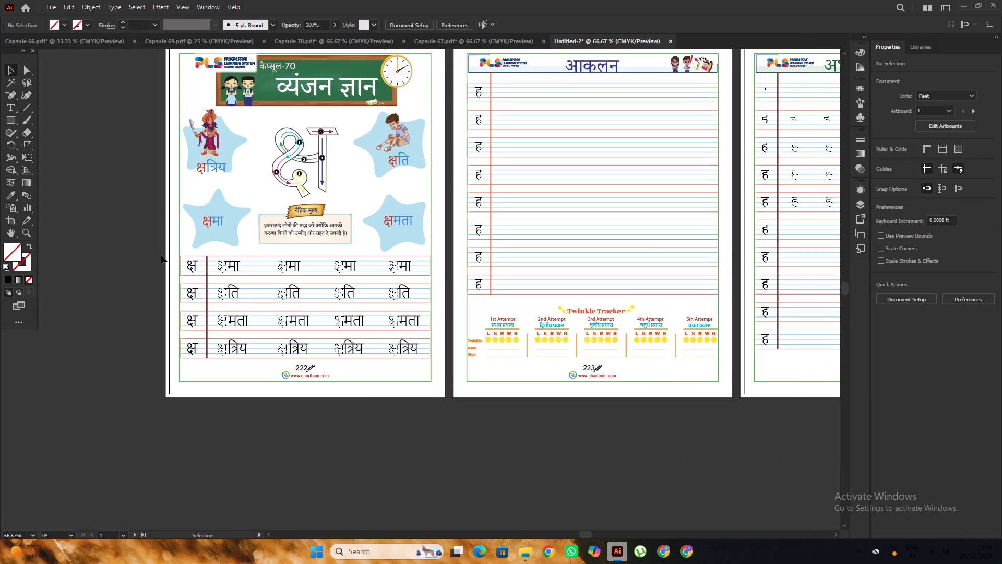
pyautogui.keyDown('alt'); pyautogui.scroll(-2, 161, 255); pyautogui.keyUp('alt')
pyautogui.keyDown('alt'); pyautogui.scroll(2, 213, 251); pyautogui.keyUp('alt')
pyautogui.click(301, 168)
pyautogui.moveTo(301, 167); pyautogui.dragTo(326, 368)
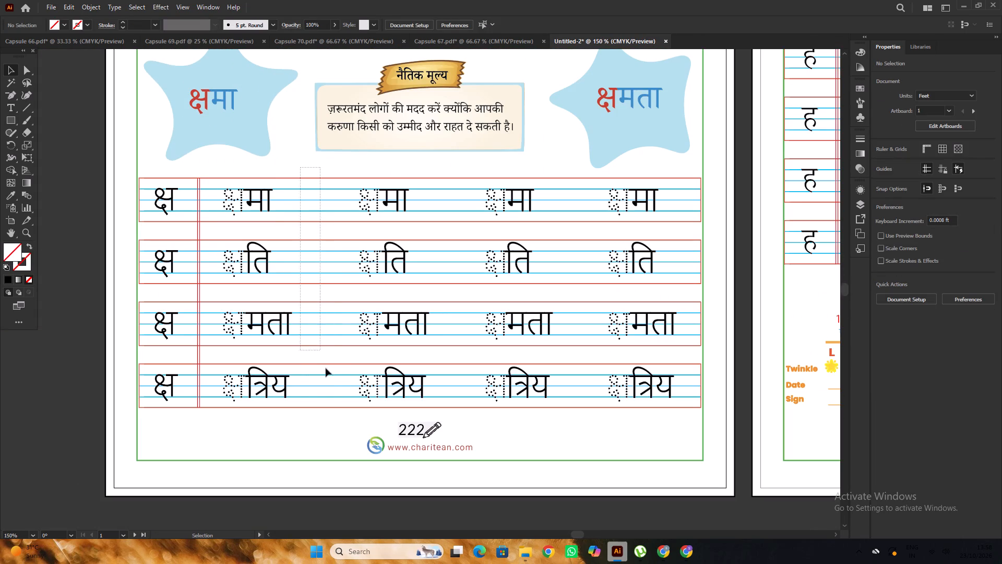
pyautogui.moveTo(326, 368); pyautogui.dragTo(333, 411)
pyautogui.hotkey('ctrl', '2')
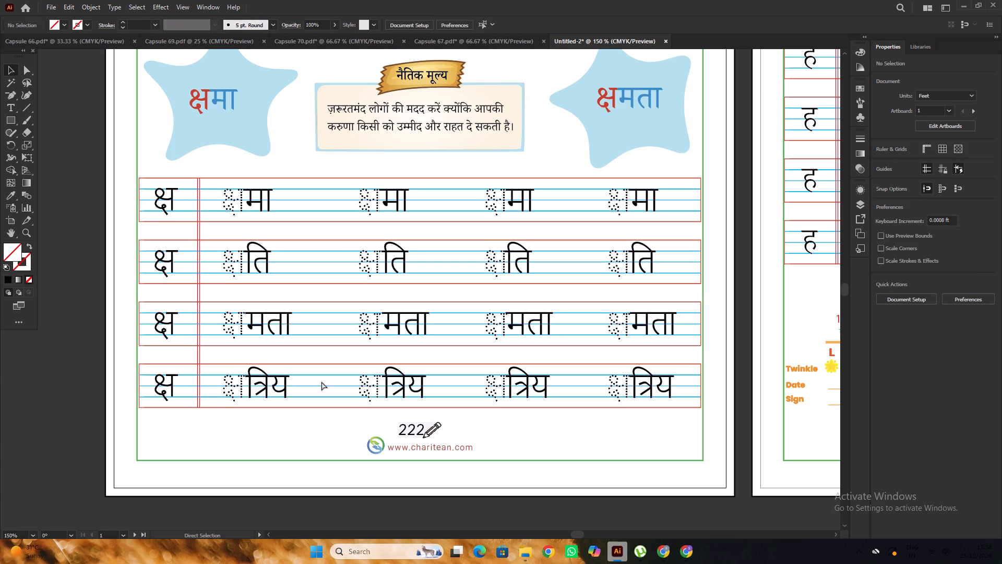
# Delete the four solid क्ष letters from the first column of the practice rows.
pyautogui.click(172, 204)
pyautogui.keyDown('alt'); pyautogui.scroll(-1, 616, 252); pyautogui.keyUp('alt')
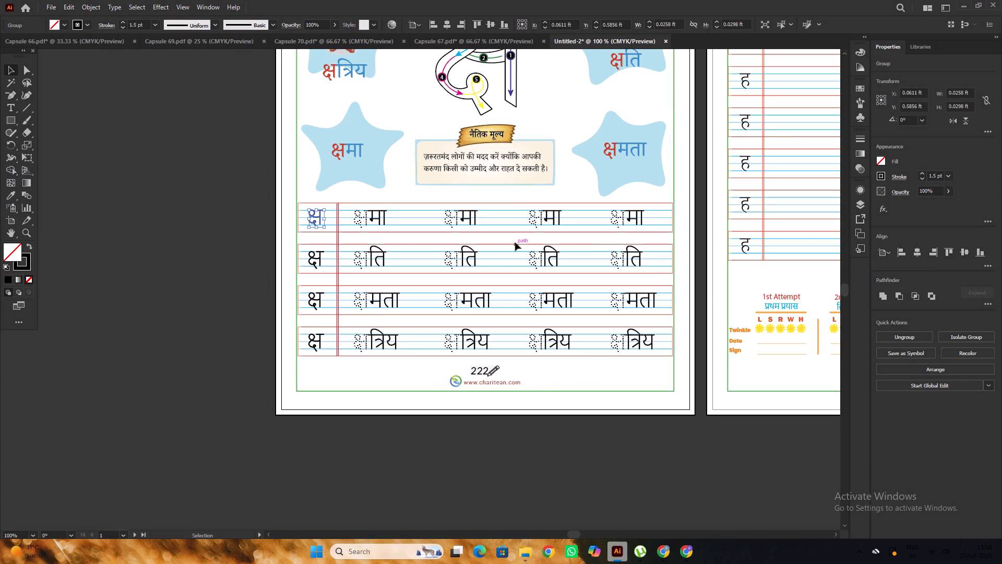
pyautogui.keyDown('alt'); pyautogui.scroll(1, 305, 273); pyautogui.keyUp('alt')
pyautogui.keyDown('shift'); pyautogui.click(328, 253); pyautogui.keyUp('shift')
pyautogui.scroll(2, 329, 262)
pyautogui.scroll(-3, 332, 267)
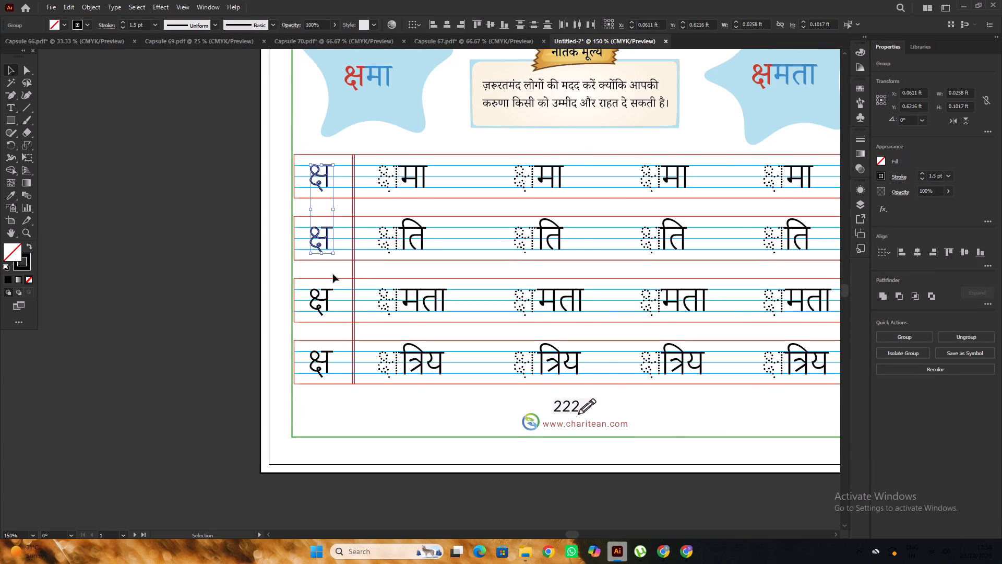
pyautogui.keyDown('alt'); pyautogui.scroll(1, 333, 274); pyautogui.keyUp('alt')
pyautogui.keyDown('shift'); pyautogui.click(323, 320); pyautogui.keyUp('shift')
pyautogui.keyDown('shift'); pyautogui.click(326, 320); pyautogui.keyUp('shift')
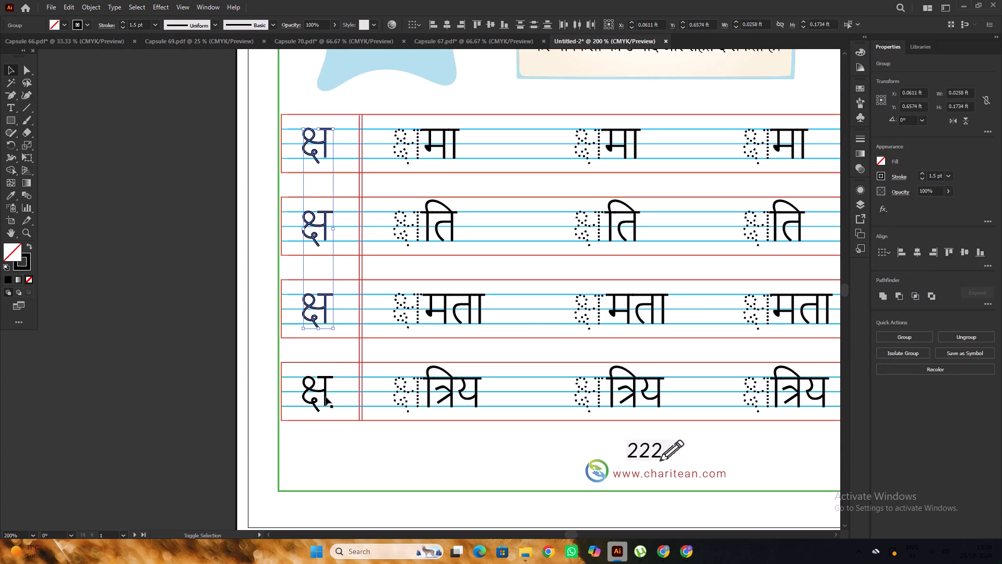
pyautogui.keyDown('shift'); pyautogui.click(326, 397); pyautogui.keyUp('shift')
pyautogui.press('Delete')
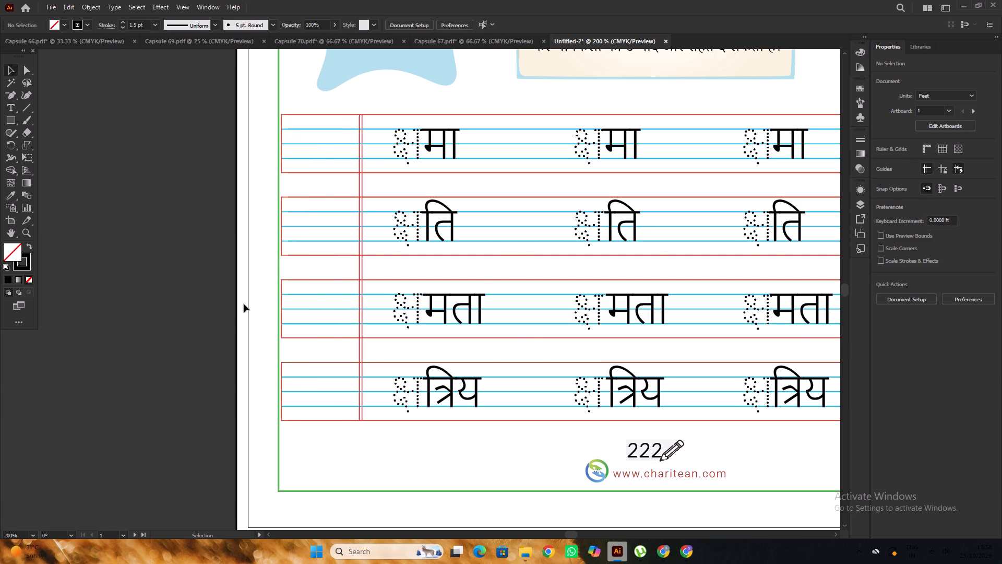
# Copy the first मा of the top practice row into that row's empty first column.
pyautogui.keyDown('alt'); pyautogui.scroll(-1, 239, 280); pyautogui.keyUp('alt')
pyautogui.scroll(4, 250, 278)
pyautogui.click(386, 228)
pyautogui.scroll(1, 386, 228)
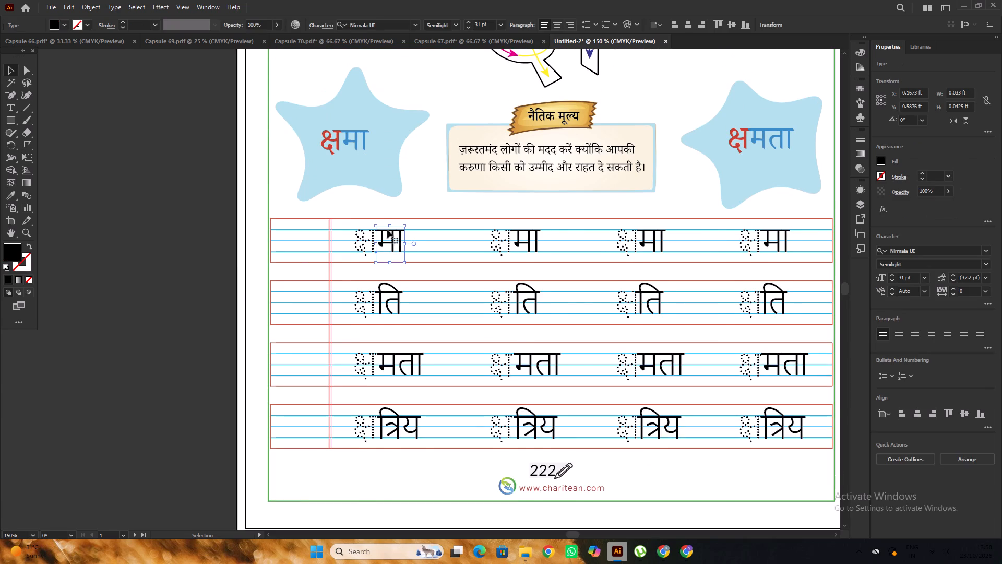
pyautogui.keyDown('alt'); pyautogui.scroll(1, 388, 232); pyautogui.keyUp('alt')
pyautogui.keyDown('alt'); pyautogui.moveTo(391, 244); pyautogui.dragTo(271, 236); pyautogui.keyUp('alt')
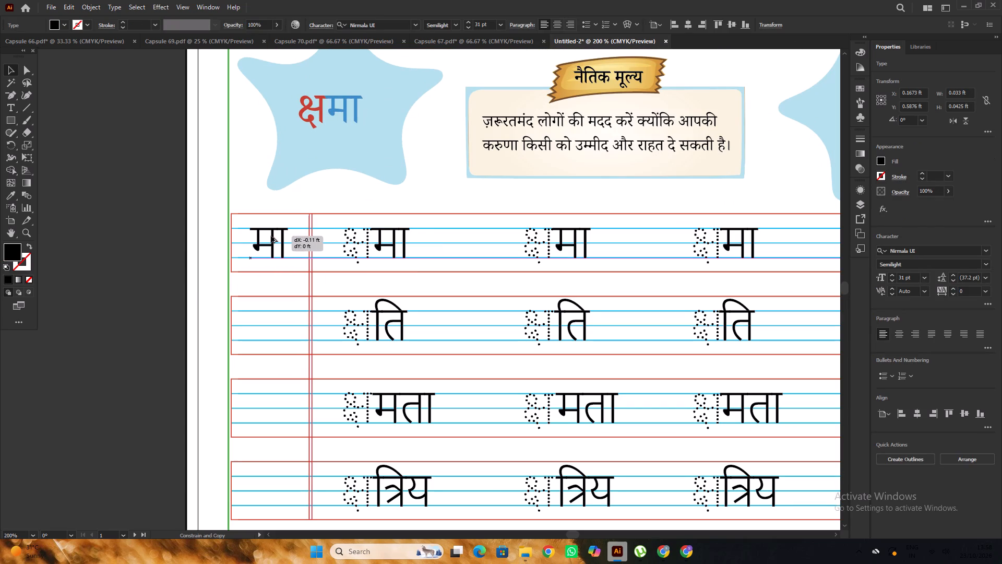
pyautogui.keyDown('alt'); pyautogui.moveTo(271, 236); pyautogui.dragTo(269, 236); pyautogui.keyUp('alt')
pyautogui.keyDown('alt'); pyautogui.scroll(2, 271, 239); pyautogui.keyUp('alt')
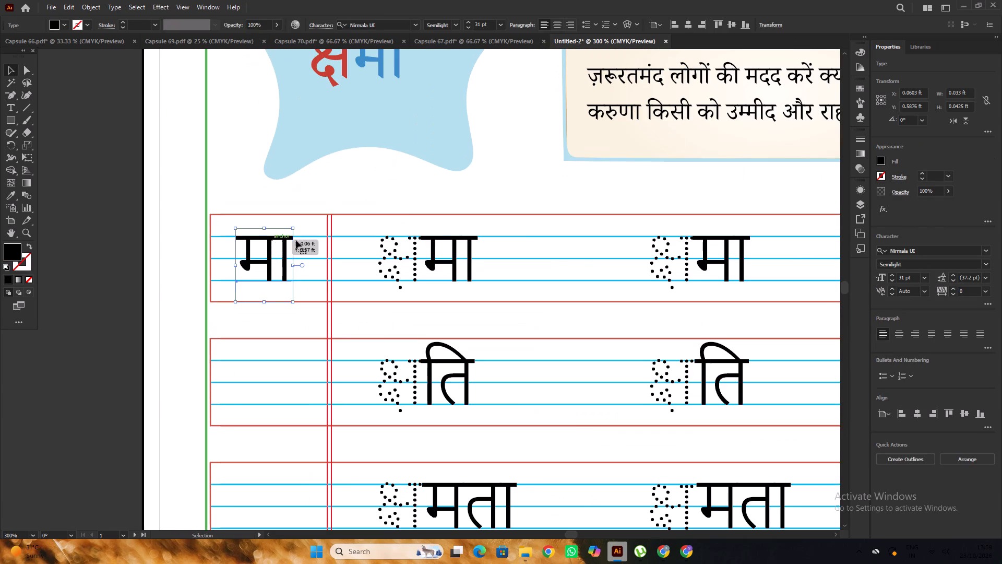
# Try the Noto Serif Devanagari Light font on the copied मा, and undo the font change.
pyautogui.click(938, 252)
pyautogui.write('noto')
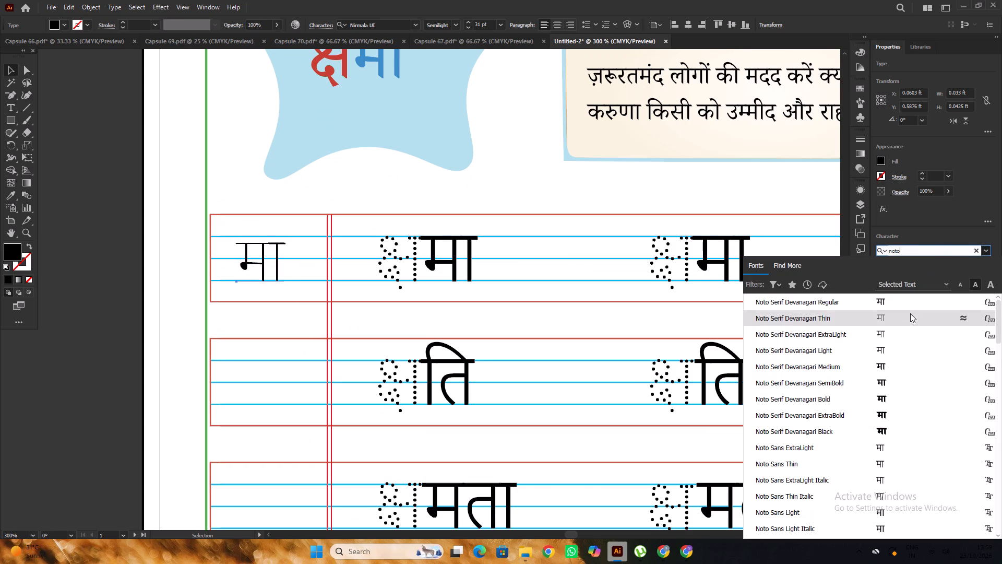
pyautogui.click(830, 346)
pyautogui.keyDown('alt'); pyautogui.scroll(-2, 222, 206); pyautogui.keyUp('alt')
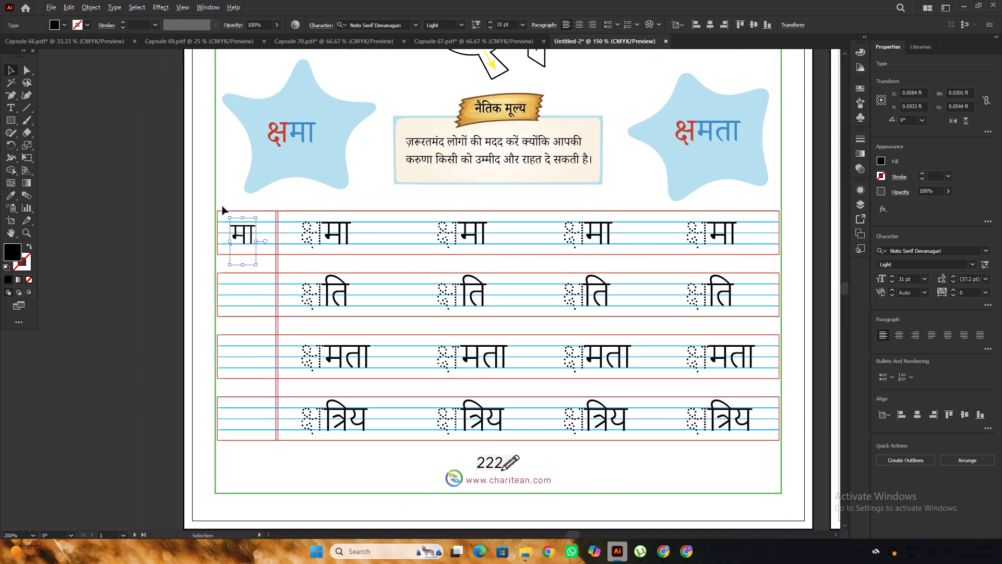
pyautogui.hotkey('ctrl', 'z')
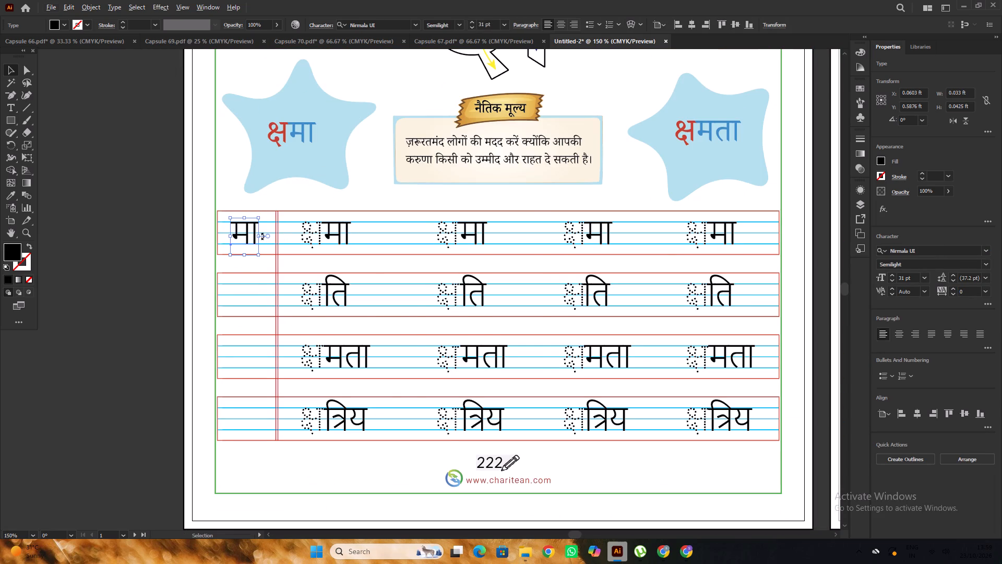
# Replace the मा in the top row's first column with the red क्ष copied from the word क्षमा in the star.
pyautogui.keyDown('alt'); pyautogui.scroll(-1, 246, 232); pyautogui.keyUp('alt')
pyautogui.scroll(2, 246, 232)
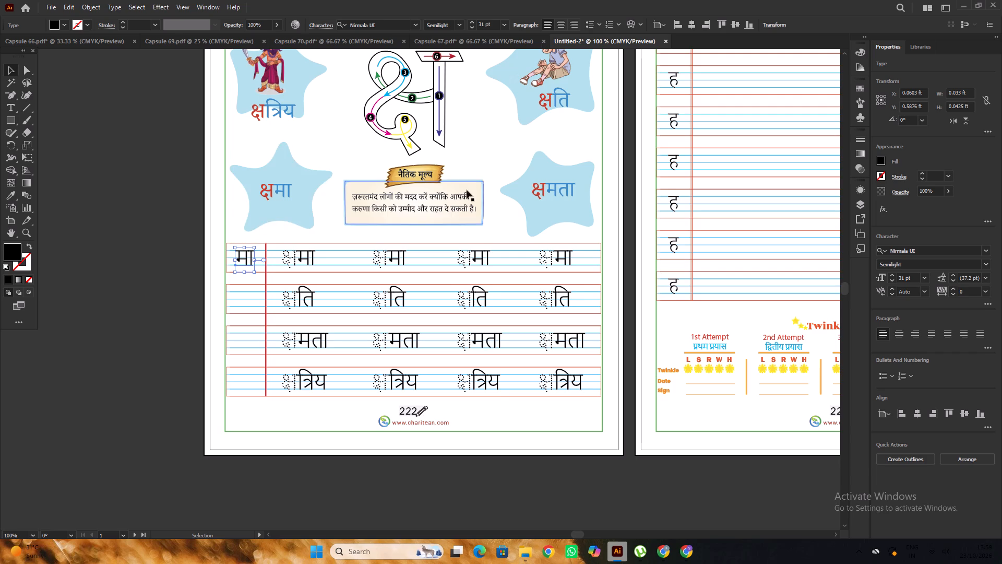
pyautogui.keyDown('alt'); pyautogui.scroll(2, 258, 215); pyautogui.keyUp('alt')
pyautogui.doubleClick(279, 172)
pyautogui.moveTo(285, 169); pyautogui.dragTo(270, 179)
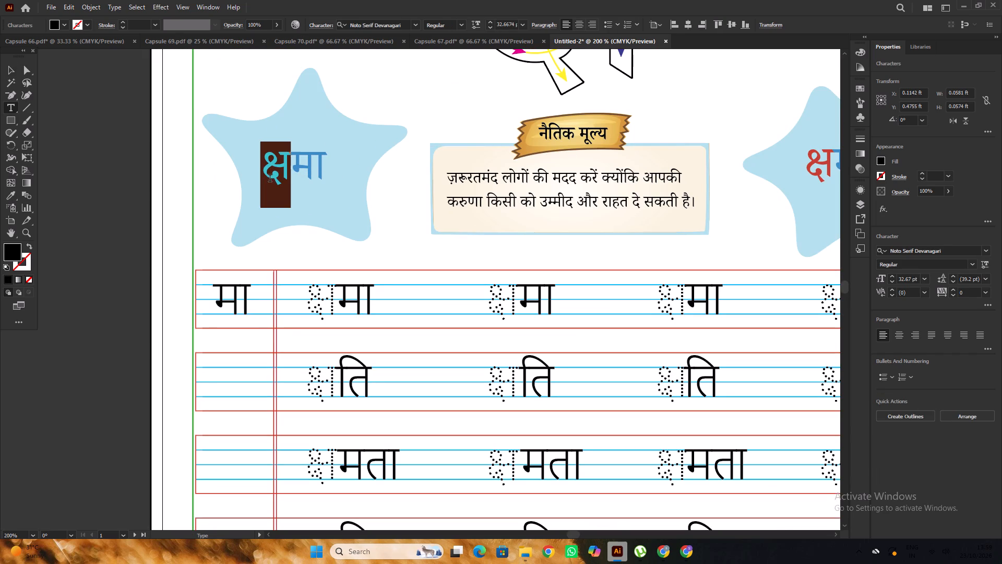
pyautogui.moveTo(270, 179); pyautogui.dragTo(264, 183)
pyautogui.hotkey('ctrl', 'c')
pyautogui.moveTo(245, 294); pyautogui.dragTo(234, 294)
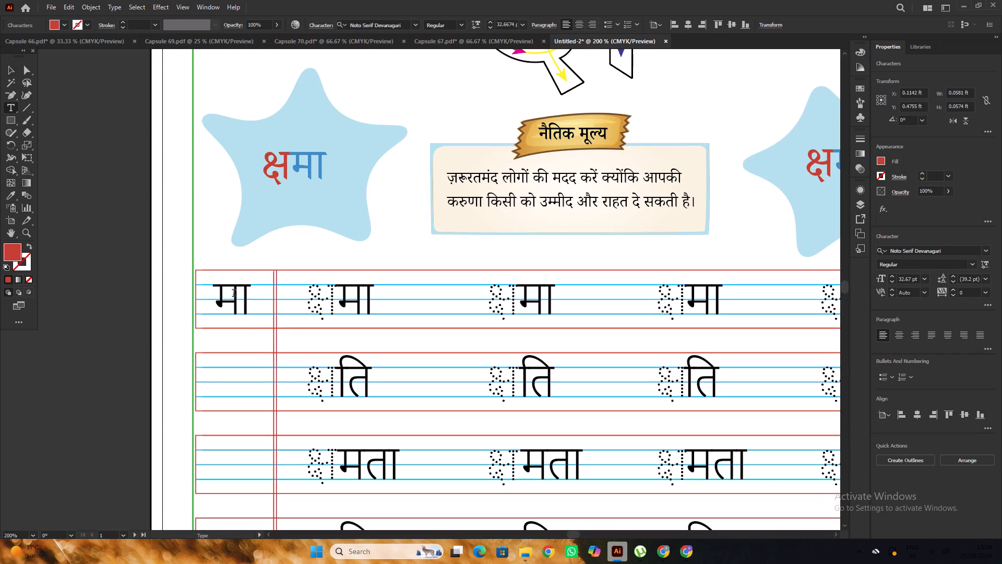
pyautogui.moveTo(234, 294); pyautogui.dragTo(228, 295)
pyautogui.hotkey('ctrl', 'v')
pyautogui.scroll(-4, 223, 272)
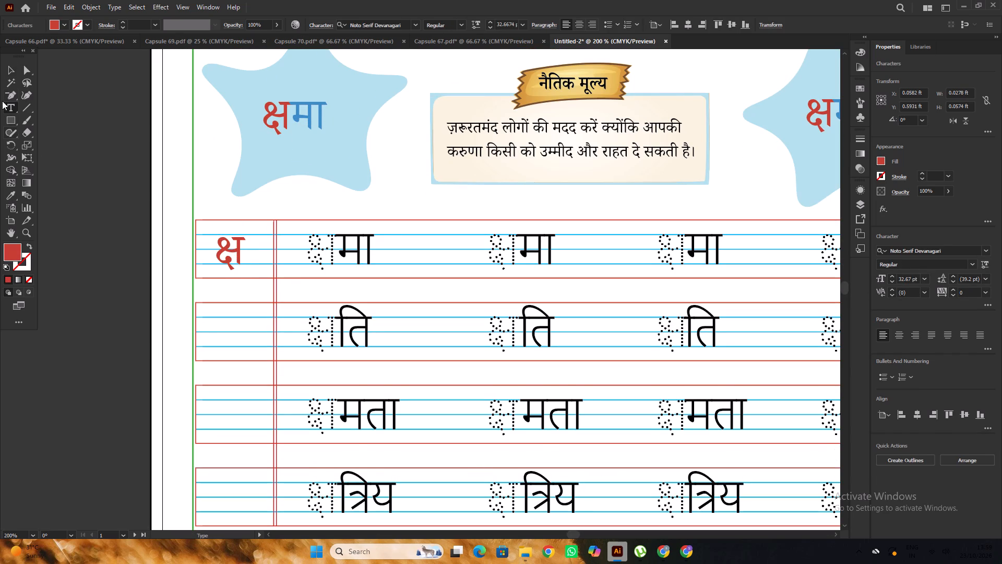
pyautogui.click(14, 70)
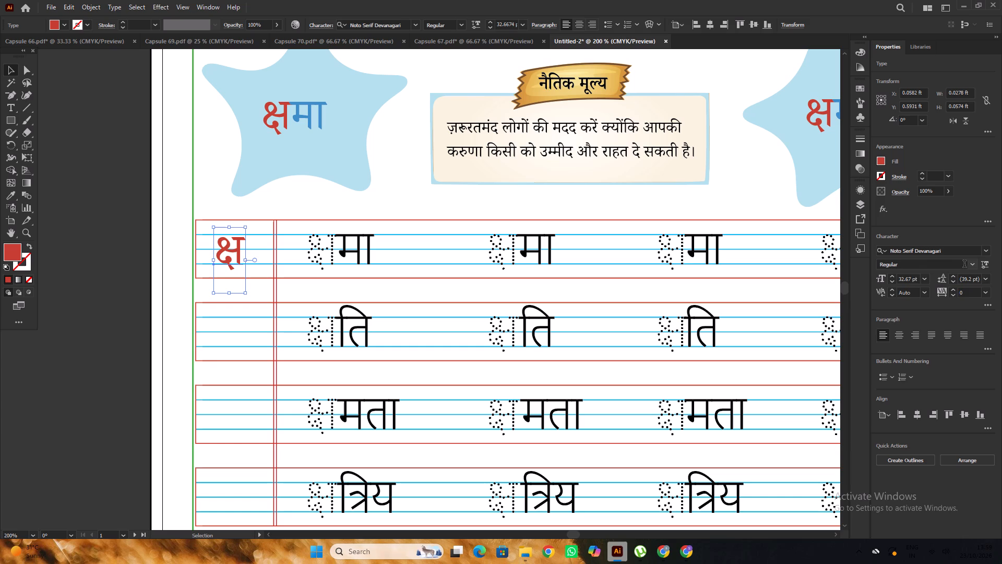
# Set the font style of the क्ष in the top row's first column to Light.
pyautogui.click(972, 265)
pyautogui.doubleClick(226, 240)
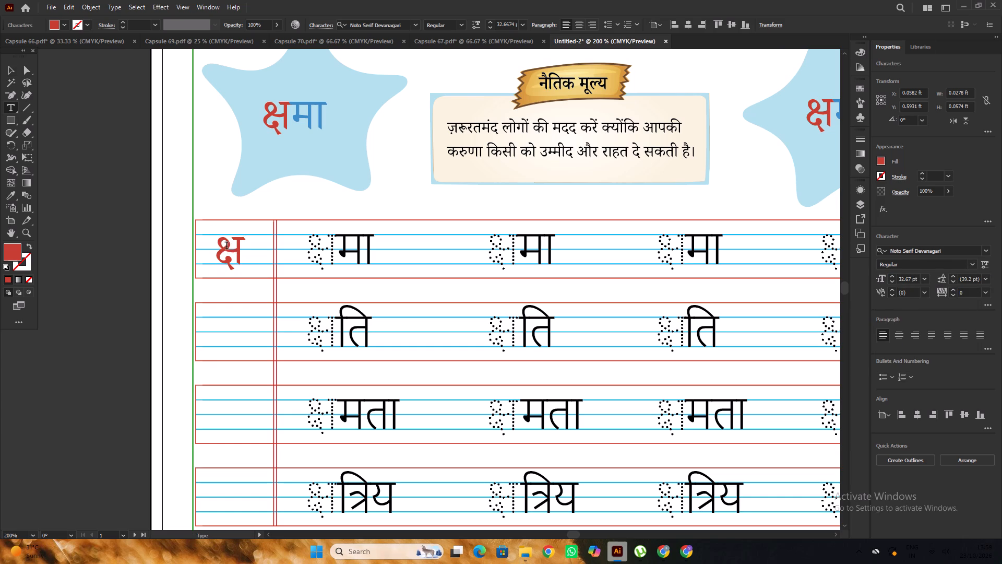
pyautogui.moveTo(220, 248); pyautogui.dragTo(240, 246)
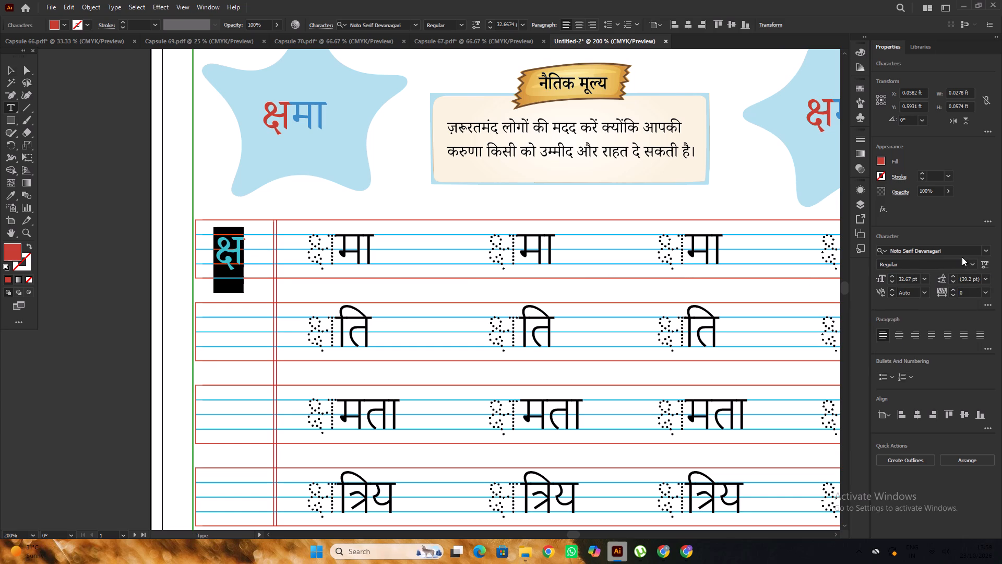
pyautogui.click(969, 260)
pyautogui.doubleClick(970, 263)
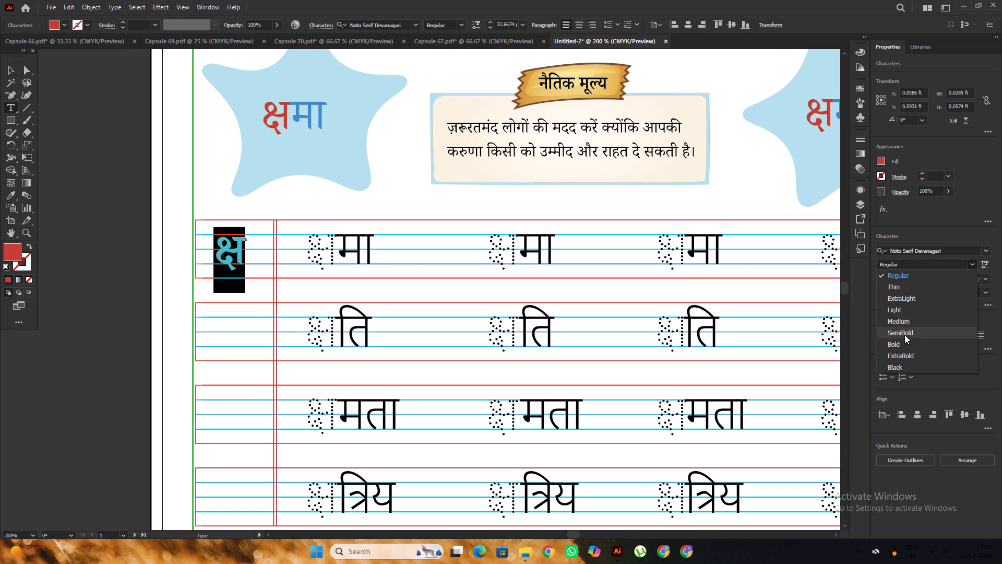
pyautogui.click(903, 310)
pyautogui.click(7, 70)
pyautogui.click(63, 182)
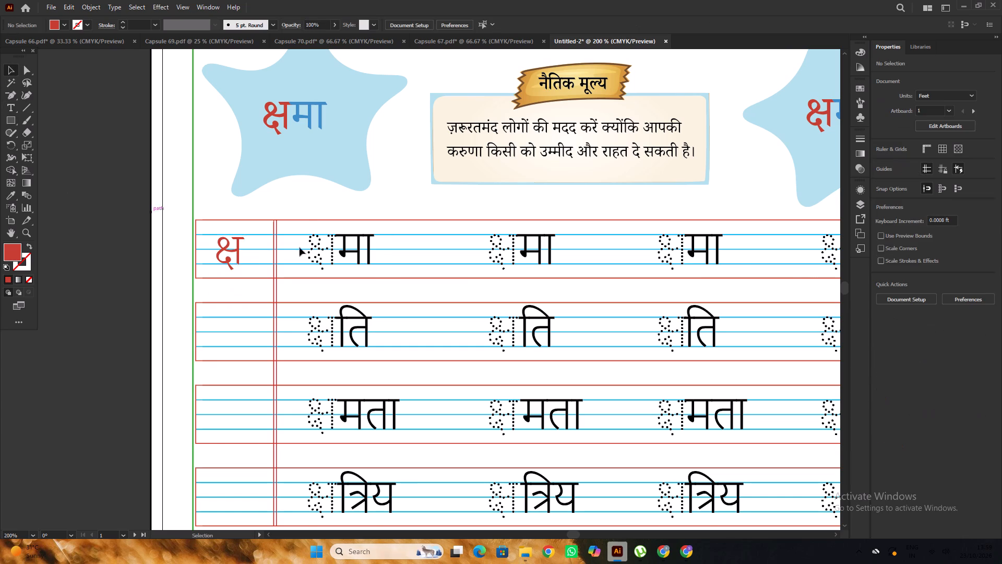
# Change the fill of the क्ष in the top row's first column to black.
pyautogui.keyDown('alt'); pyautogui.scroll(2, 214, 253); pyautogui.keyUp('alt')
pyautogui.click(252, 254)
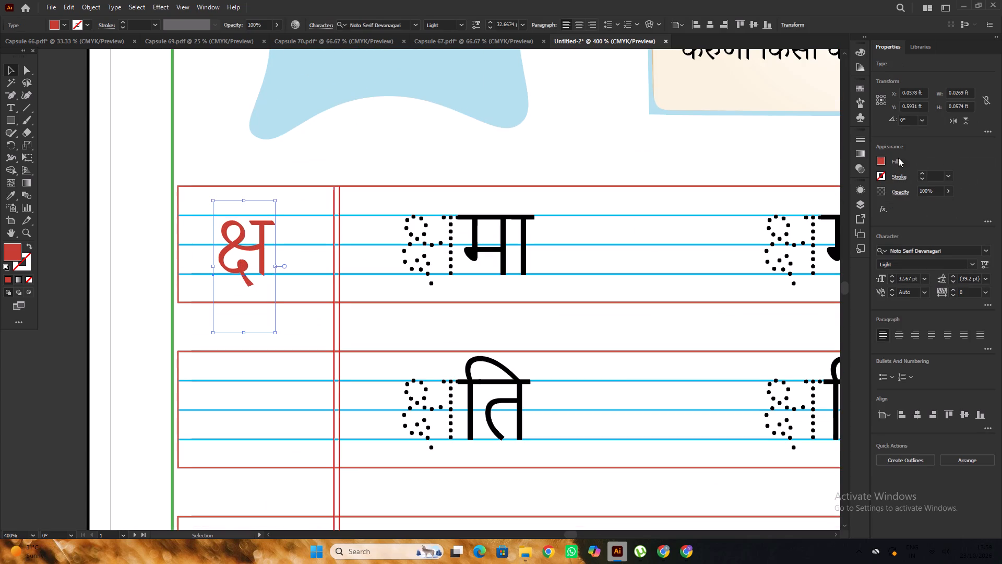
pyautogui.click(881, 156)
pyautogui.click(788, 198)
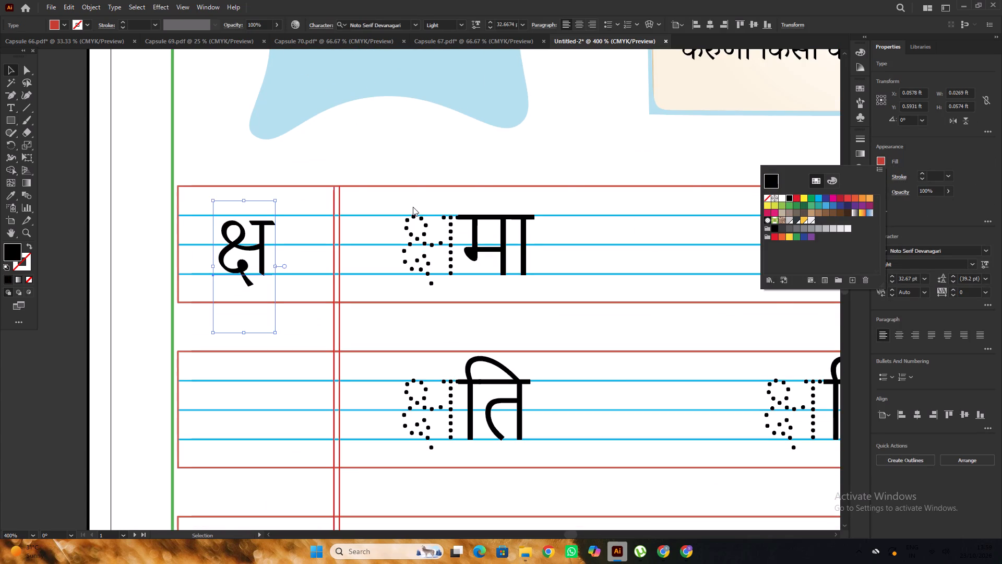
pyautogui.doubleClick(341, 163)
pyautogui.keyDown('alt'); pyautogui.scroll(-3, 226, 179); pyautogui.keyUp('alt')
pyautogui.scroll(3, 234, 186)
pyautogui.click(103, 198)
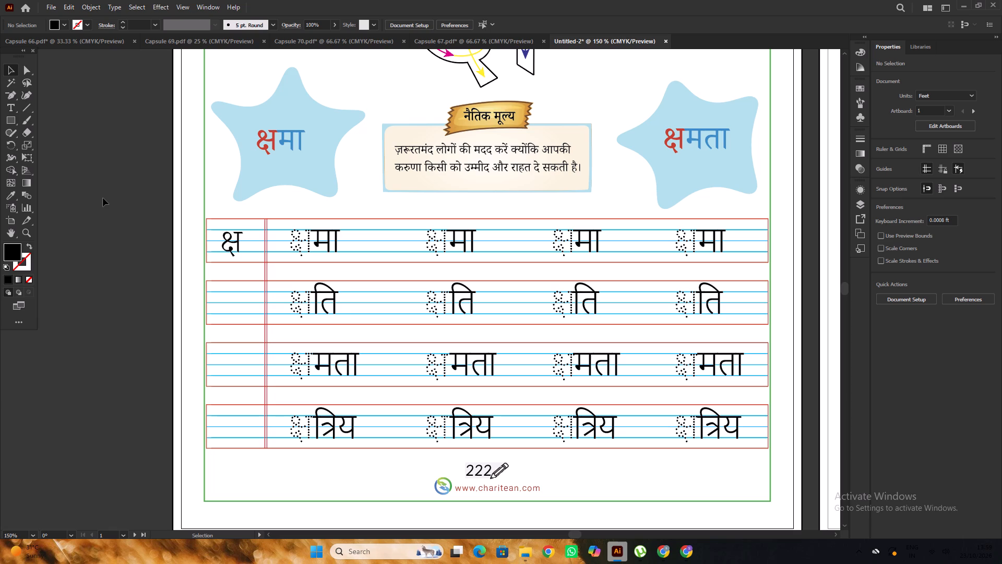
# Move and enlarge the first-column क्ष to about 35.5 pt so it fits between the top and bottom blue ruling lines.
pyautogui.keyDown('alt'); pyautogui.scroll(2, 186, 226); pyautogui.keyUp('alt')
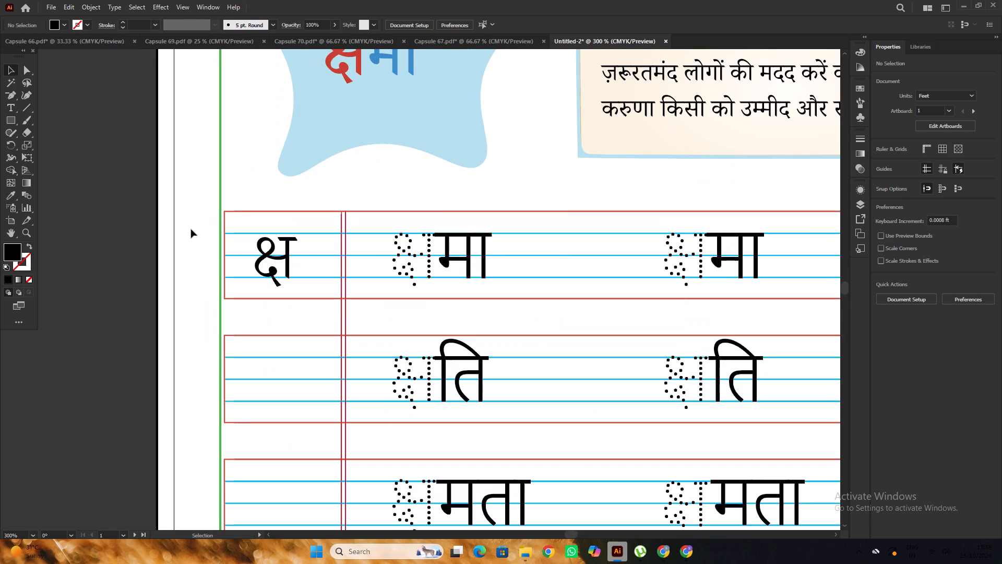
pyautogui.keyDown('alt'); pyautogui.scroll(3, 263, 256); pyautogui.keyUp('alt')
pyautogui.moveTo(309, 262); pyautogui.dragTo(311, 252)
pyautogui.scroll(-2, 301, 250)
pyautogui.keyDown('alt'); pyautogui.scroll(1, 326, 301); pyautogui.keyUp('alt')
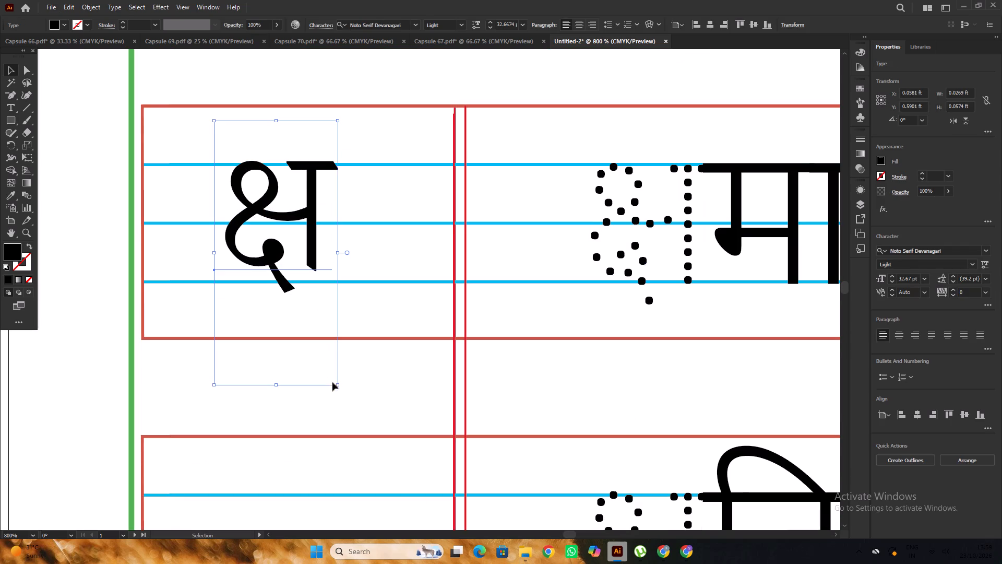
pyautogui.keyDown('shift'); pyautogui.moveTo(337, 386); pyautogui.dragTo(345, 401); pyautogui.keyUp('shift')
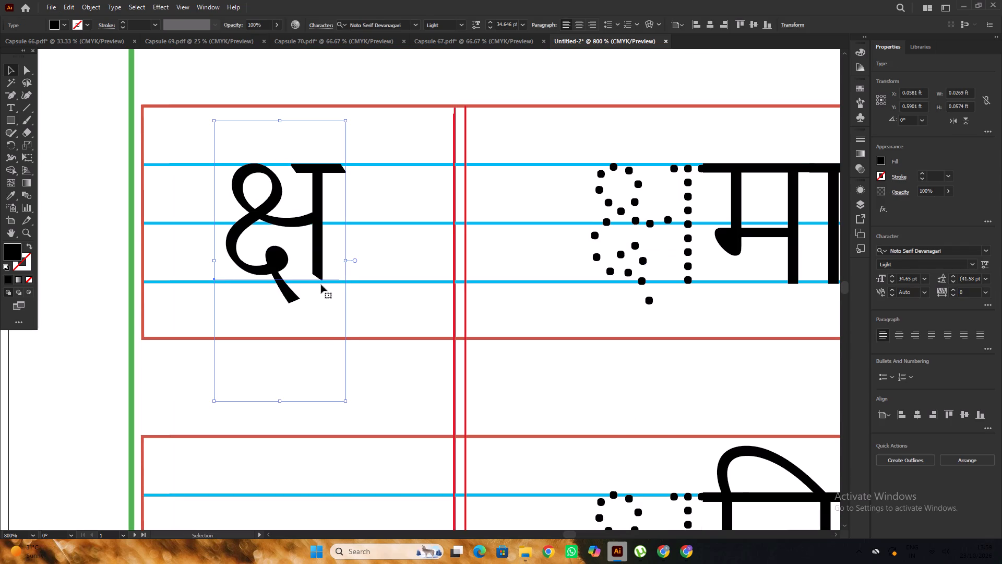
pyautogui.click(321, 258)
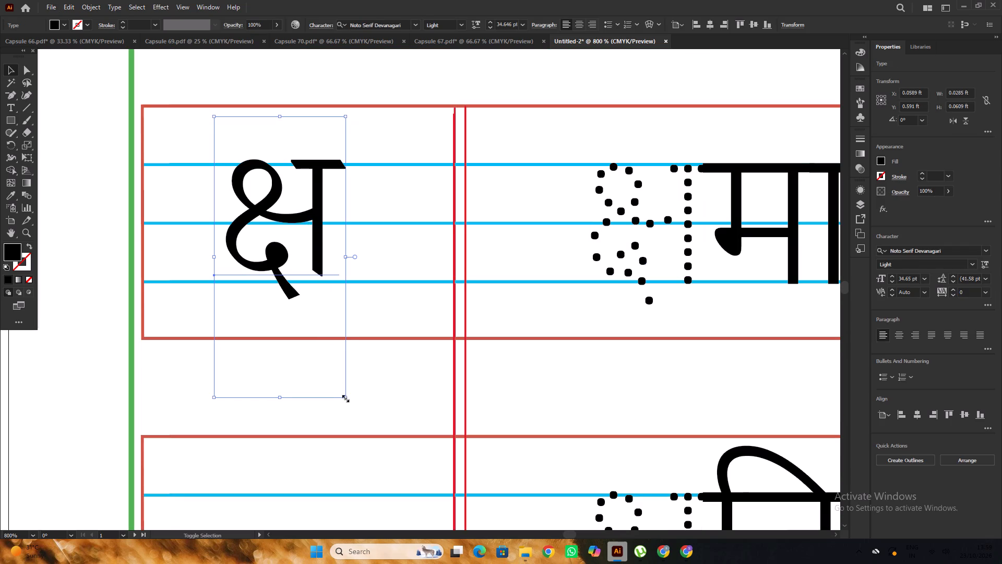
pyautogui.keyDown('shift'); pyautogui.moveTo(344, 397); pyautogui.dragTo(349, 410); pyautogui.keyUp('shift')
pyautogui.keyDown('alt'); pyautogui.scroll(-6, 205, 248); pyautogui.keyUp('alt')
pyautogui.click(127, 216)
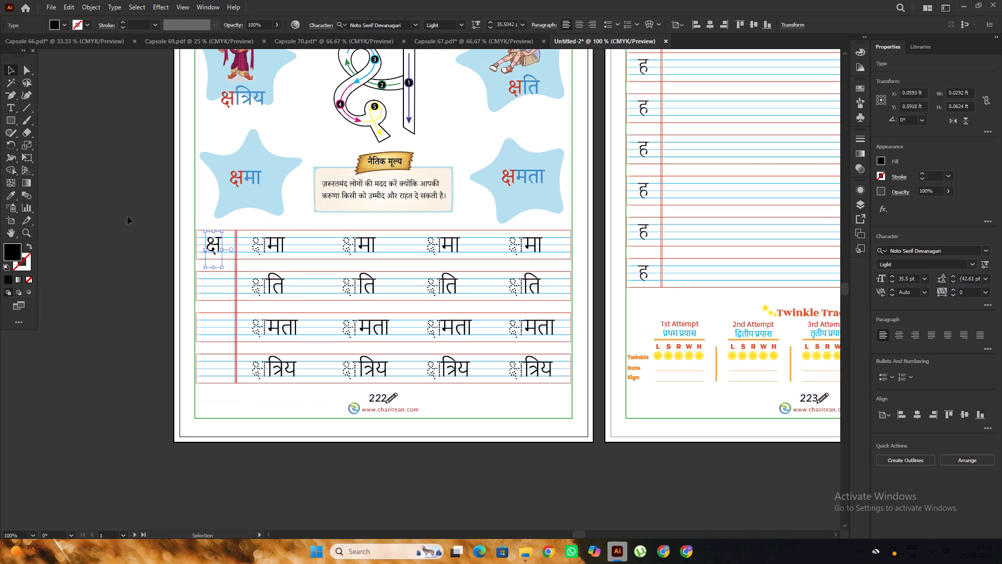
# Copy the black क्ष straight down into the first column of the second practice row, beside क्षति.
pyautogui.scroll(-5, 127, 216)
pyautogui.keyDown('alt'); pyautogui.scroll(2, 245, 201); pyautogui.keyUp('alt')
pyautogui.click(193, 161)
pyautogui.keyDown('alt'); pyautogui.scroll(-1, 242, 167); pyautogui.keyUp('alt')
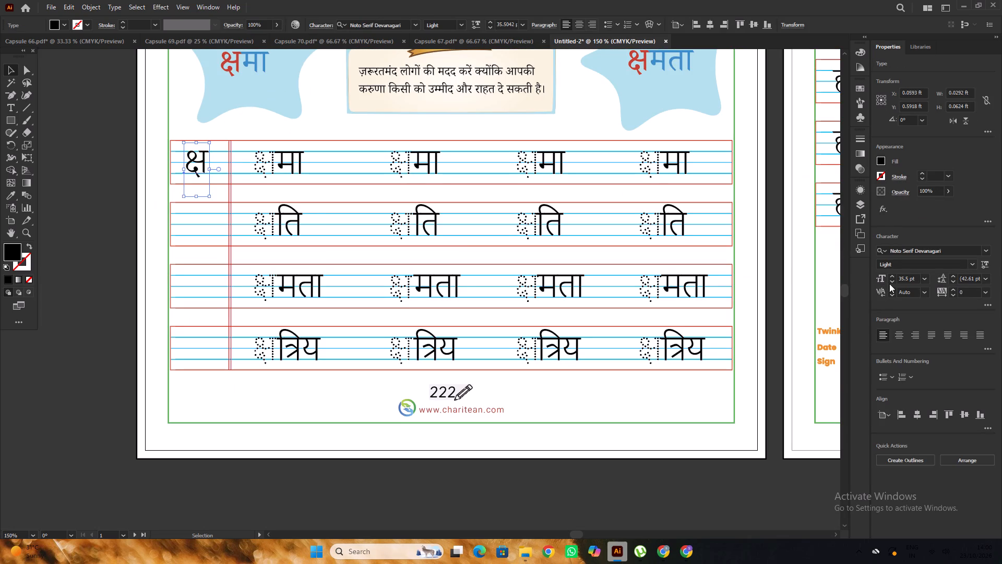
pyautogui.keyDown('alt'); pyautogui.scroll(3, 198, 172); pyautogui.keyUp('alt')
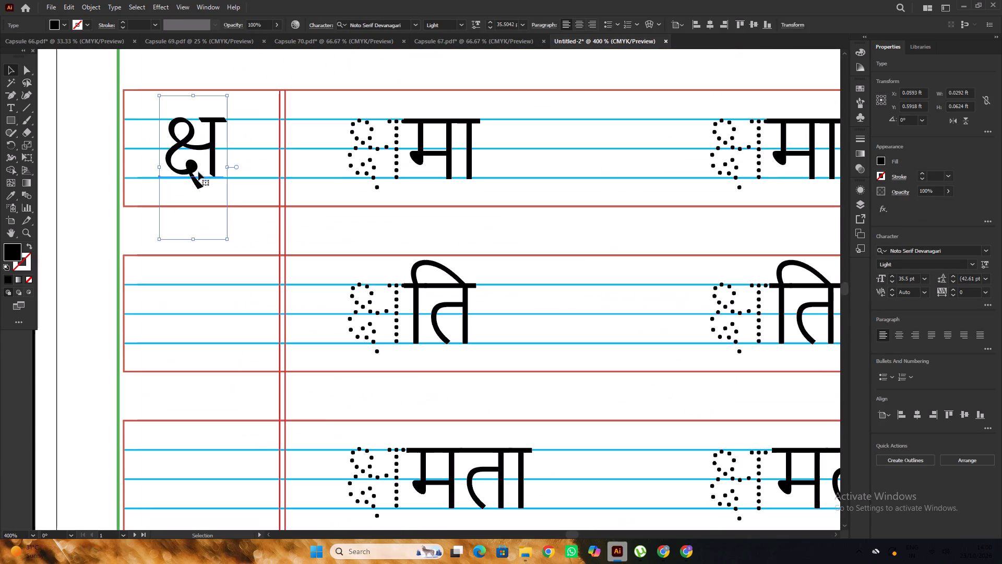
pyautogui.keyDown('alt'); pyautogui.scroll(-1, 205, 163); pyautogui.keyUp('alt')
pyautogui.keyDown('alt'); pyautogui.moveTo(207, 162); pyautogui.dragTo(207, 231); pyautogui.keyUp('alt')
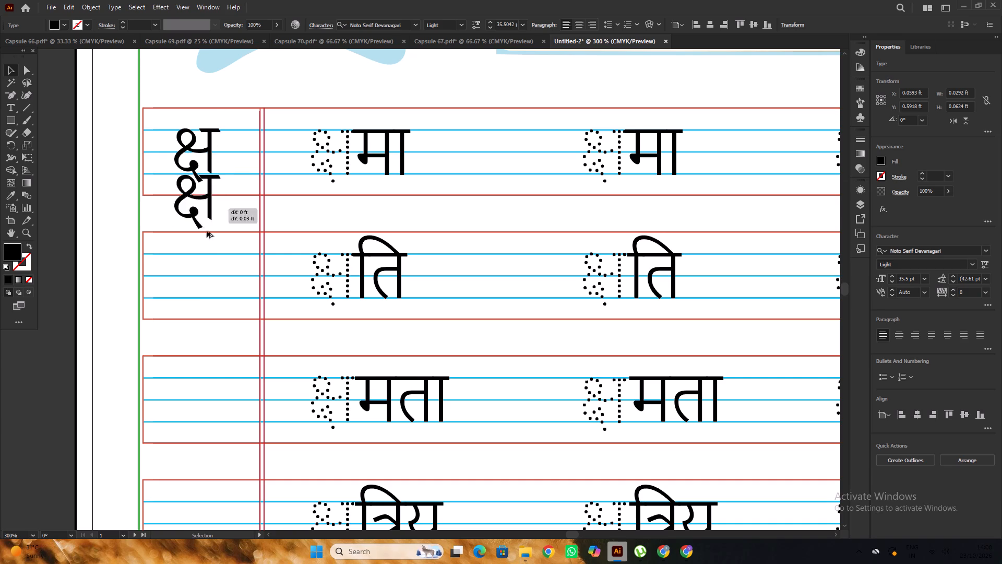
pyautogui.keyDown('alt'); pyautogui.moveTo(207, 231); pyautogui.dragTo(202, 287); pyautogui.keyUp('alt')
pyautogui.keyDown('alt'); pyautogui.scroll(-5, 208, 237); pyautogui.keyUp('alt')
pyautogui.click(171, 214)
# Copy the क्ष from the second row into the first column of the third practice row, beside क्षमता.
pyautogui.scroll(-4, 183, 209)
pyautogui.keyDown('alt'); pyautogui.scroll(2, 218, 191); pyautogui.keyUp('alt')
pyautogui.scroll(-2, 197, 198)
pyautogui.keyDown('alt'); pyautogui.scroll(3, 183, 184); pyautogui.keyUp('alt')
pyautogui.keyDown('alt'); pyautogui.moveTo(222, 165); pyautogui.dragTo(223, 192); pyautogui.keyUp('alt')
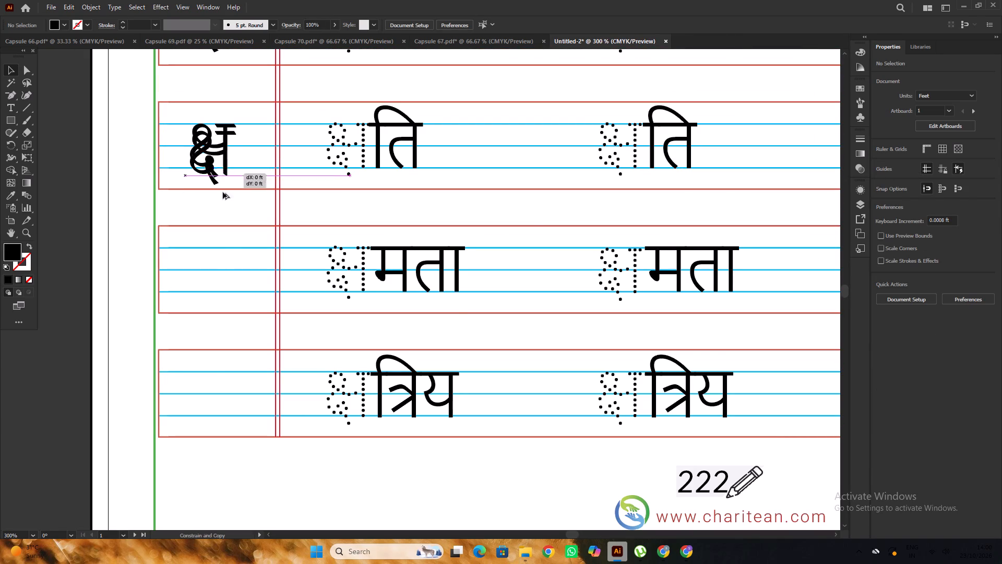
pyautogui.keyDown('alt'); pyautogui.moveTo(223, 192); pyautogui.dragTo(217, 288); pyautogui.keyUp('alt')
pyautogui.keyDown('alt'); pyautogui.scroll(-2, 224, 234); pyautogui.keyUp('alt')
pyautogui.click(156, 204)
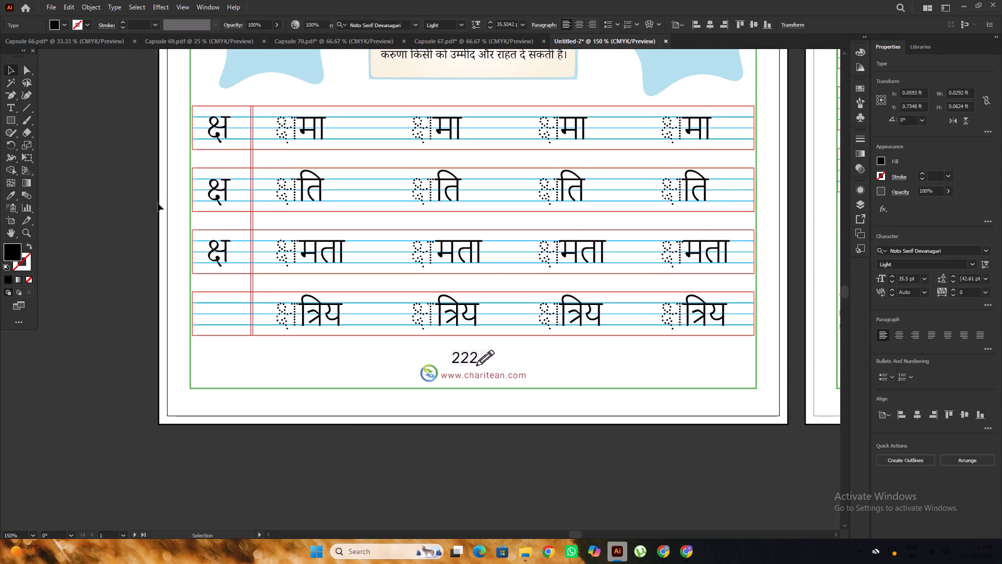
# Copy the क्ष into the first column of the fourth practice row, beside क्षत्रिय, and fine-tune its position on the ruling lines.
pyautogui.scroll(-5, 169, 201)
pyautogui.keyDown('alt'); pyautogui.scroll(2, 221, 187); pyautogui.keyUp('alt')
pyautogui.keyDown('alt'); pyautogui.moveTo(228, 192); pyautogui.dragTo(220, 317); pyautogui.keyUp('alt')
pyautogui.scroll(-4, 224, 297)
pyautogui.keyDown('alt'); pyautogui.scroll(6, 230, 294); pyautogui.keyUp('alt')
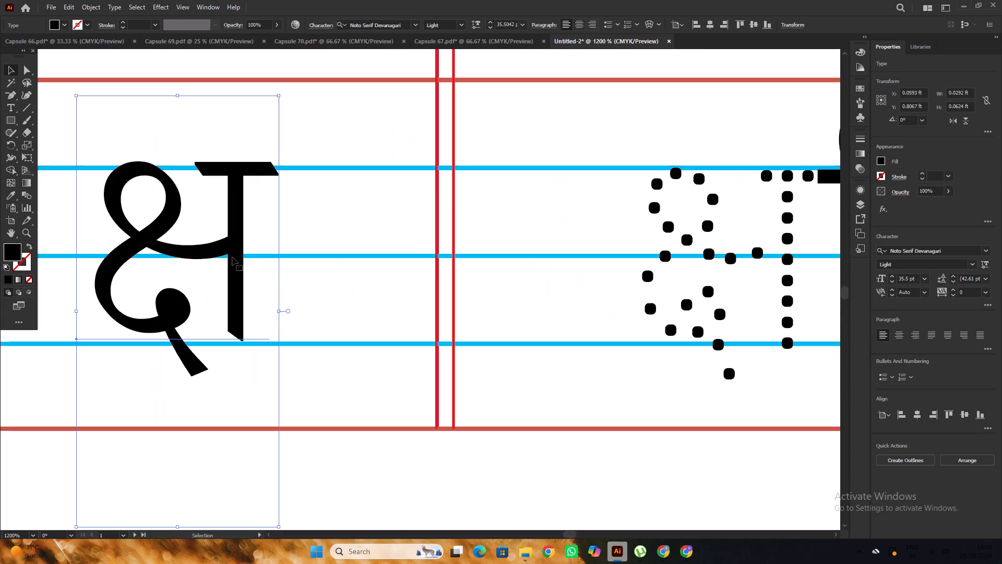
pyautogui.click(232, 257)
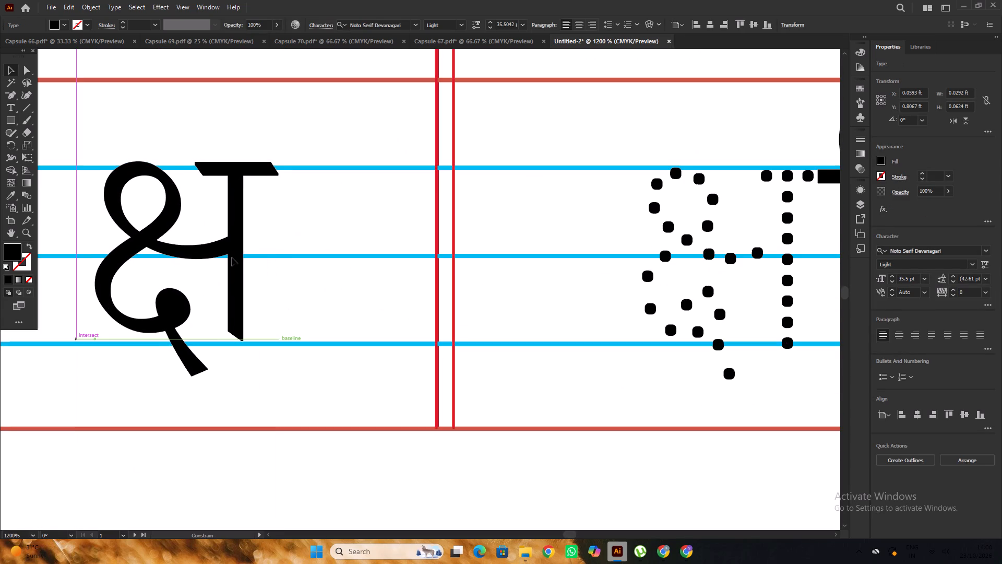
pyautogui.keyDown('alt'); pyautogui.scroll(-6, 232, 258); pyautogui.keyUp('alt')
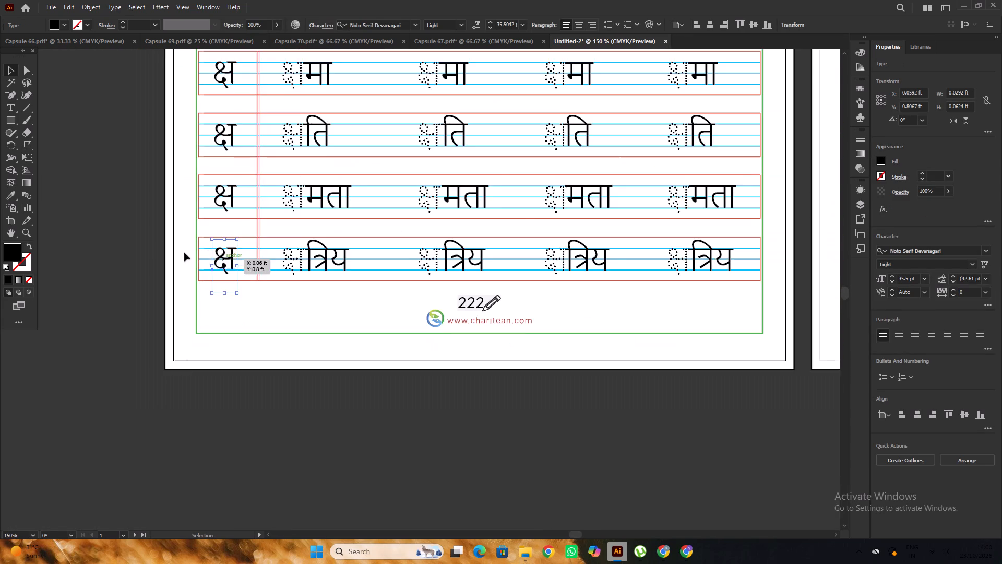
pyautogui.click(142, 242)
# Review the layout of the first page, from its header and word stars down to the practice rows.
pyautogui.keyDown('alt'); pyautogui.scroll(-3, 142, 242); pyautogui.keyUp('alt')
pyautogui.scroll(5, 142, 242)
pyautogui.keyDown('alt'); pyautogui.scroll(-1, 146, 241); pyautogui.keyUp('alt')
pyautogui.scroll(2, 146, 241)
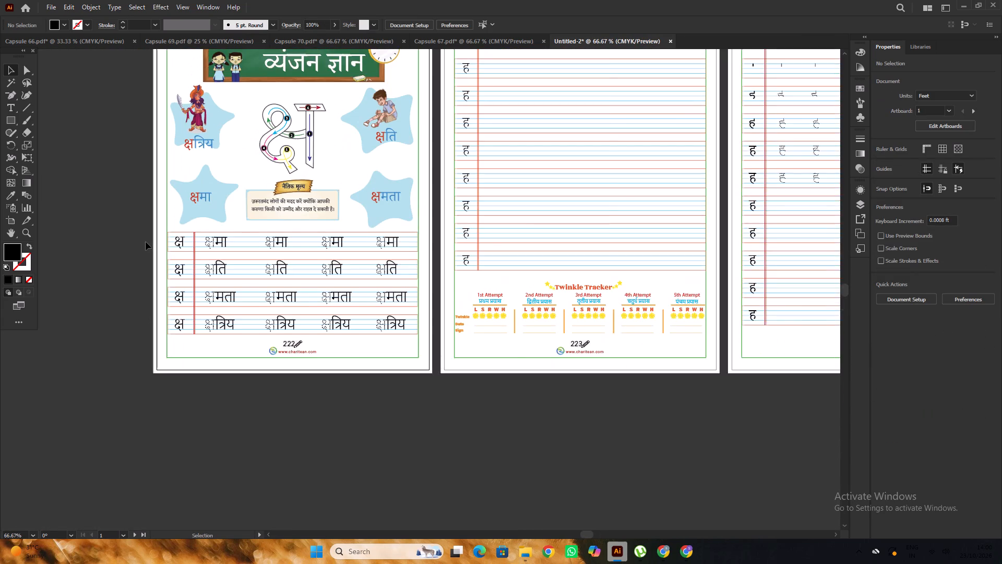
pyautogui.keyDown('alt'); pyautogui.scroll(2, 146, 242); pyautogui.keyUp('alt')
pyautogui.keyDown('alt'); pyautogui.scroll(-2, 146, 242); pyautogui.keyUp('alt')
pyautogui.keyDown('alt'); pyautogui.scroll(3, 245, 256); pyautogui.keyUp('alt')
pyautogui.keyDown('alt'); pyautogui.scroll(-2, 246, 256); pyautogui.keyUp('alt')
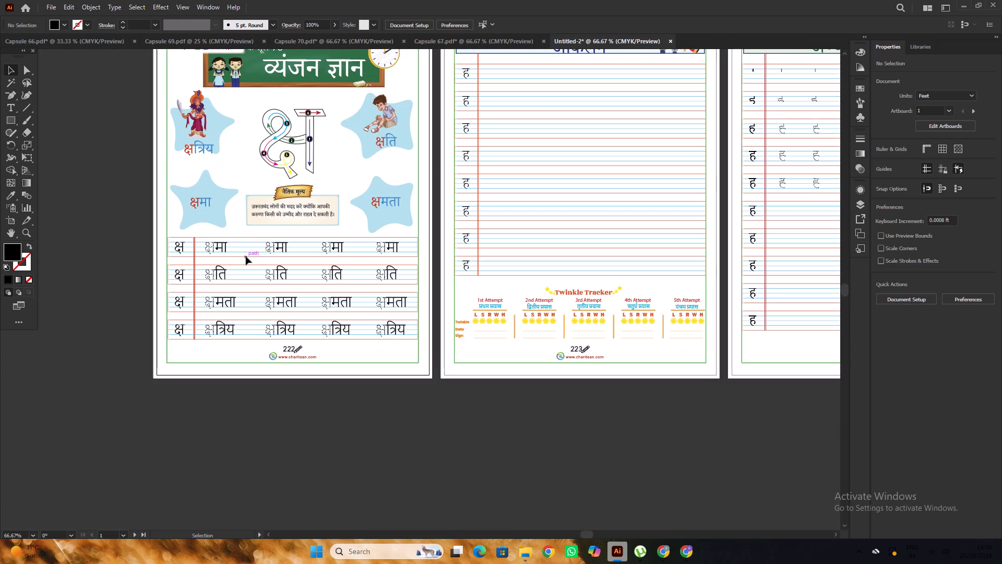
pyautogui.scroll(3, 216, 252)
pyautogui.click(94, 231)
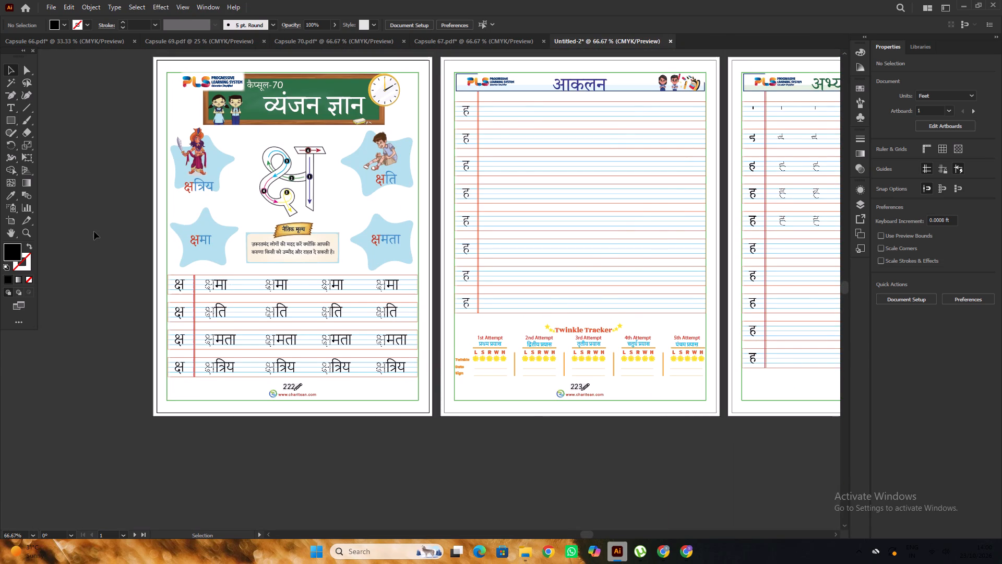
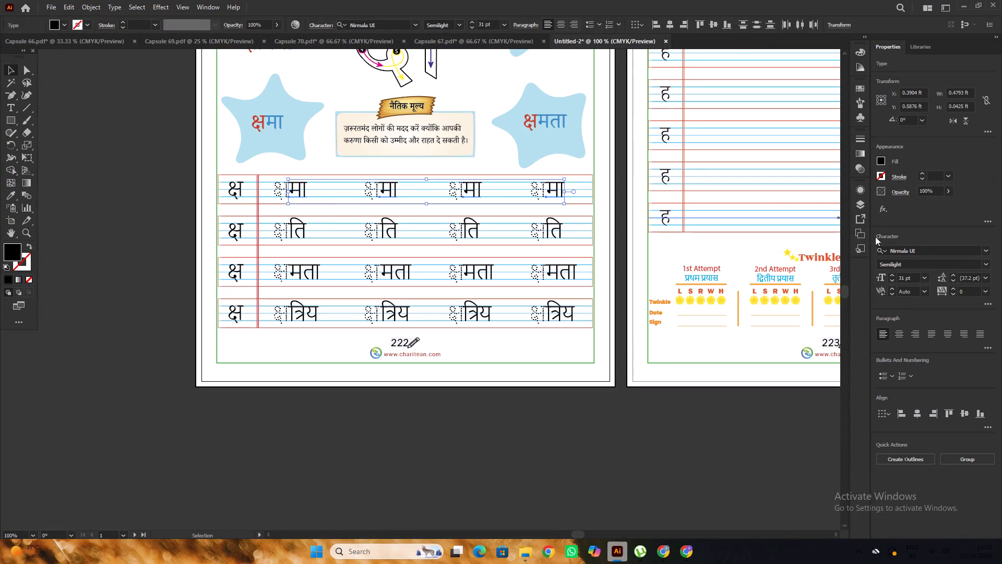
# Change the font of the मा texts in the first practice row to Noto Serif Devanagari Light.
pyautogui.click(929, 248)
pyautogui.write('noto')
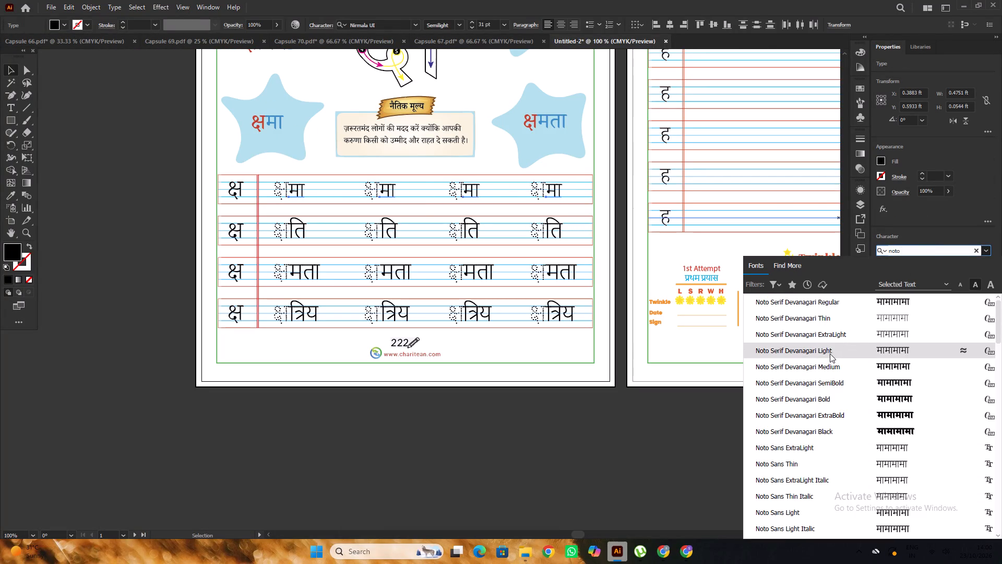
pyautogui.click(831, 348)
pyautogui.click(165, 180)
# Move the first-column मा up to the upper blue line beside its dotted क्ष, and nudge that dotted क्ष up slightly to match.
pyautogui.keyDown('alt'); pyautogui.scroll(5, 293, 174); pyautogui.keyUp('alt')
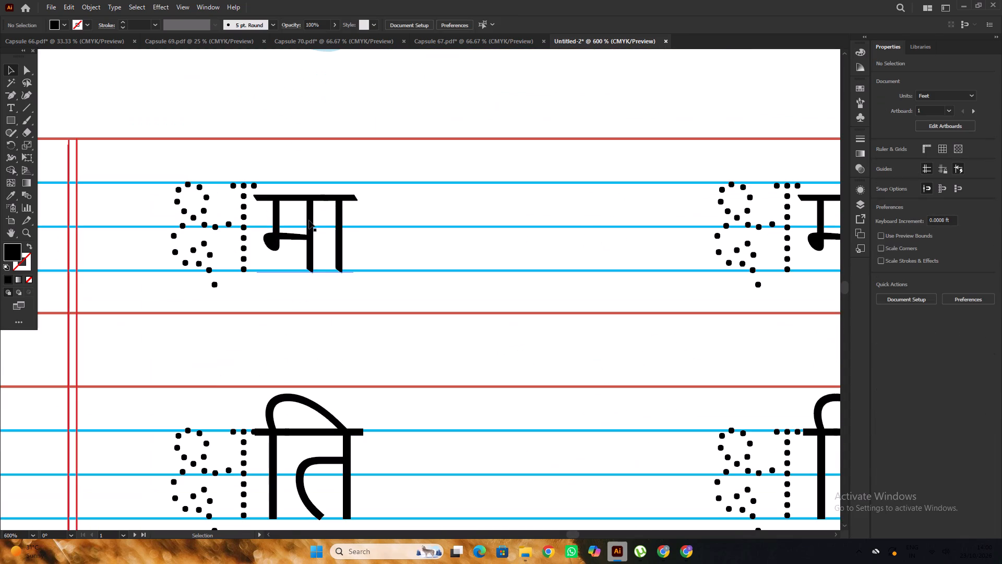
pyautogui.moveTo(309, 220); pyautogui.dragTo(317, 208)
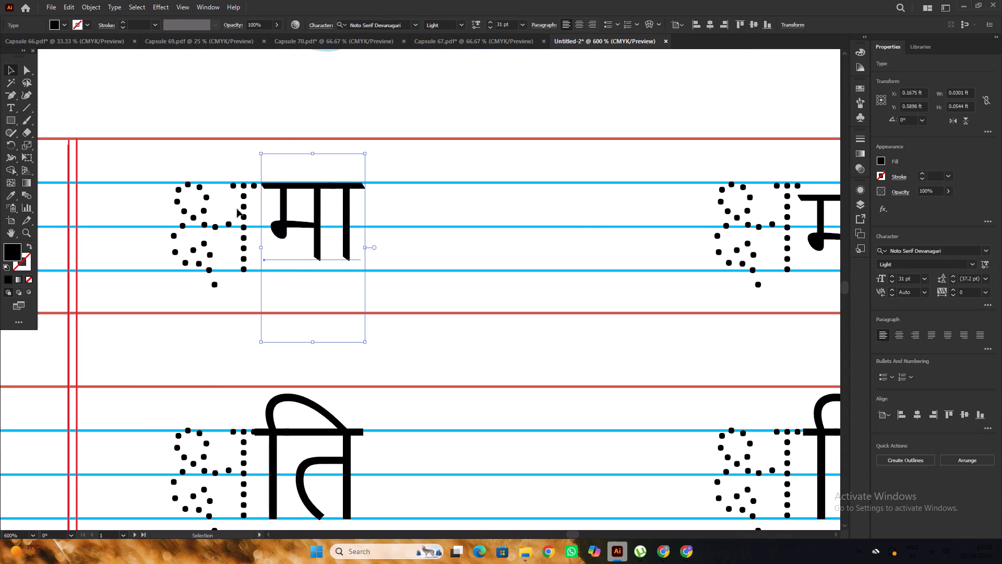
pyautogui.click(244, 206)
pyautogui.keyDown('alt'); pyautogui.scroll(2, 244, 206); pyautogui.keyUp('alt')
pyautogui.moveTo(240, 205); pyautogui.dragTo(240, 199)
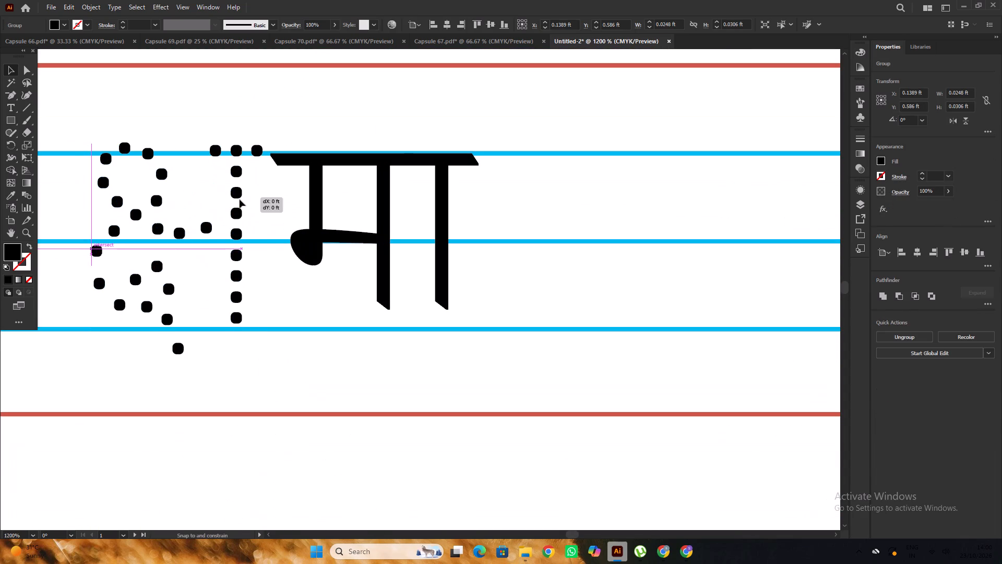
pyautogui.moveTo(240, 199); pyautogui.dragTo(239, 201)
pyautogui.keyDown('alt'); pyautogui.scroll(-3, 231, 194); pyautogui.keyUp('alt')
# Enlarge the first-column मा to about 35.7 pt so it spans the blue ruling lines, and reposition it against the dotted क्ष.
pyautogui.click(276, 206)
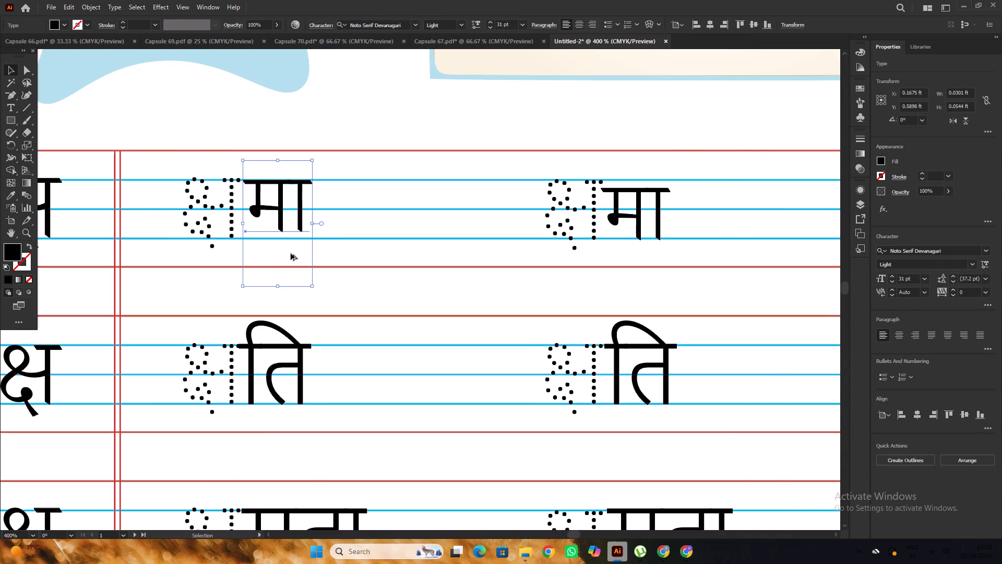
pyautogui.keyDown('alt'); pyautogui.scroll(1, 291, 253); pyautogui.keyUp('alt')
pyautogui.keyDown('shift'); pyautogui.moveTo(327, 303); pyautogui.dragTo(336, 319); pyautogui.keyUp('shift')
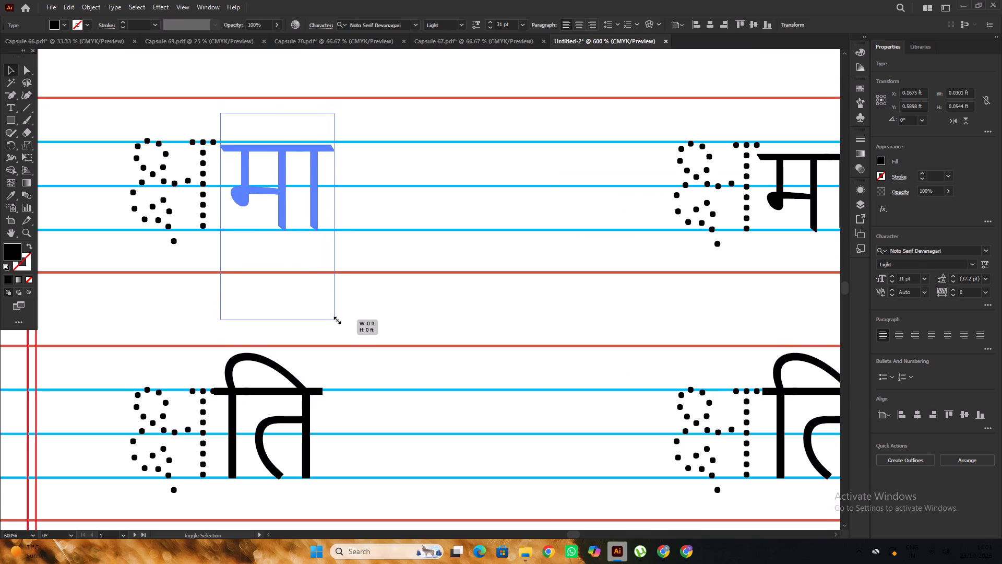
pyautogui.keyDown('shift'); pyautogui.moveTo(336, 319); pyautogui.dragTo(336, 318); pyautogui.keyUp('shift')
pyautogui.scroll(5, 279, 217)
pyautogui.moveTo(281, 221); pyautogui.dragTo(278, 214)
pyautogui.keyDown('alt'); pyautogui.scroll(-4, 278, 214); pyautogui.keyUp('alt')
pyautogui.keyDown('alt'); pyautogui.scroll(1, 307, 267); pyautogui.keyUp('alt')
pyautogui.keyDown('shift'); pyautogui.moveTo(304, 281); pyautogui.dragTo(308, 287); pyautogui.keyUp('shift')
pyautogui.scroll(3, 279, 169)
pyautogui.click(267, 217)
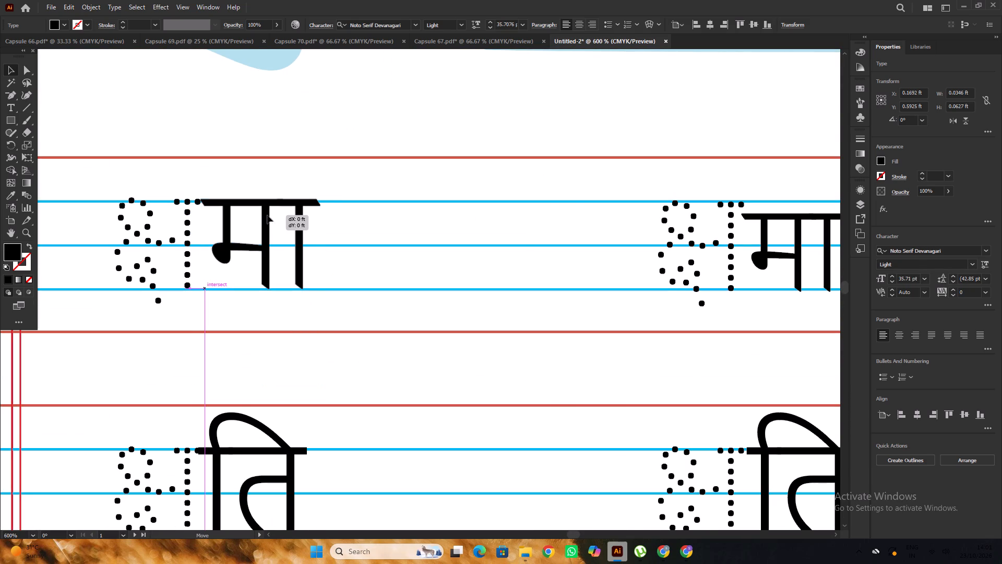
# Examine how the enlarged मा sits on its ruling lines compared with the other practice words.
pyautogui.keyDown('alt'); pyautogui.scroll(-2, 267, 214); pyautogui.keyUp('alt')
pyautogui.scroll(-5, 267, 213)
pyautogui.keyDown('alt'); pyautogui.scroll(2, 272, 206); pyautogui.keyUp('alt')
pyautogui.keyDown('alt'); pyautogui.scroll(-5, 282, 204); pyautogui.keyUp('alt')
pyautogui.scroll(3, 283, 204)
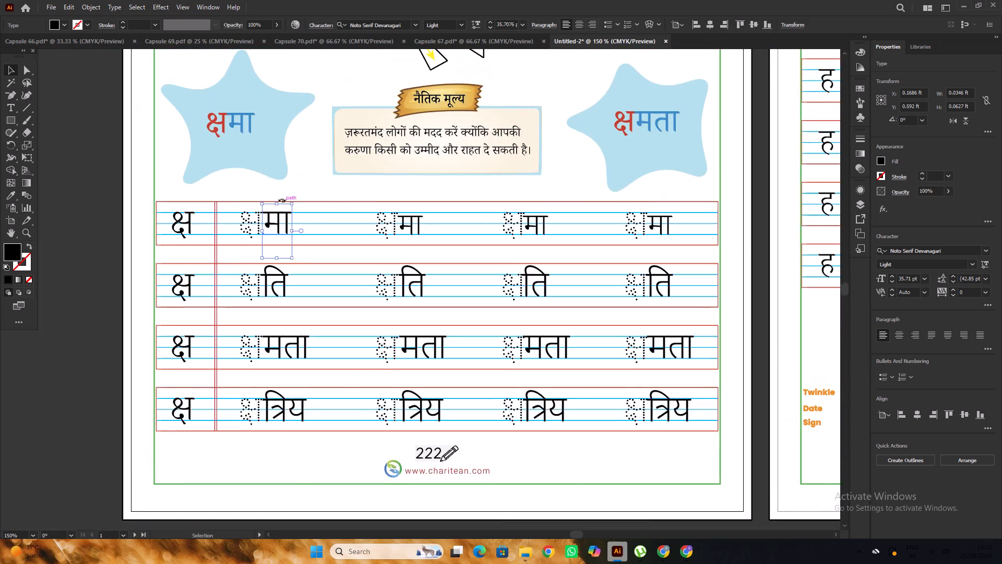
pyautogui.scroll(5, 282, 199)
pyautogui.scroll(-3, 277, 233)
pyautogui.keyDown('alt'); pyautogui.scroll(2, 273, 231); pyautogui.keyUp('alt')
pyautogui.click(280, 234)
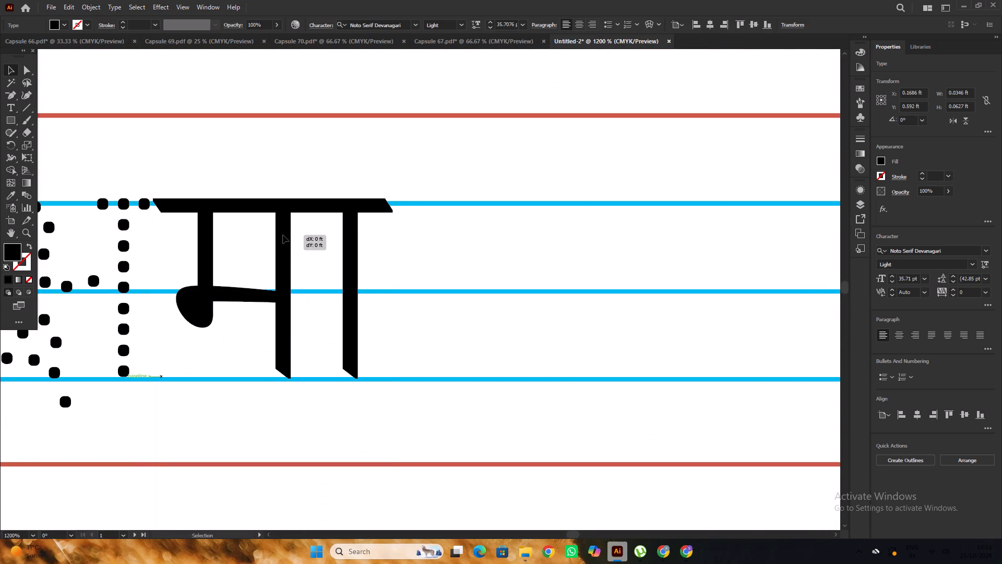
pyautogui.keyDown('alt'); pyautogui.scroll(-9, 282, 234); pyautogui.keyUp('alt')
pyautogui.click(166, 202)
# Delete the other three मा texts from the second, third and fourth word columns of the first practice row.
pyautogui.keyDown('alt'); pyautogui.scroll(1, 378, 231); pyautogui.keyUp('alt')
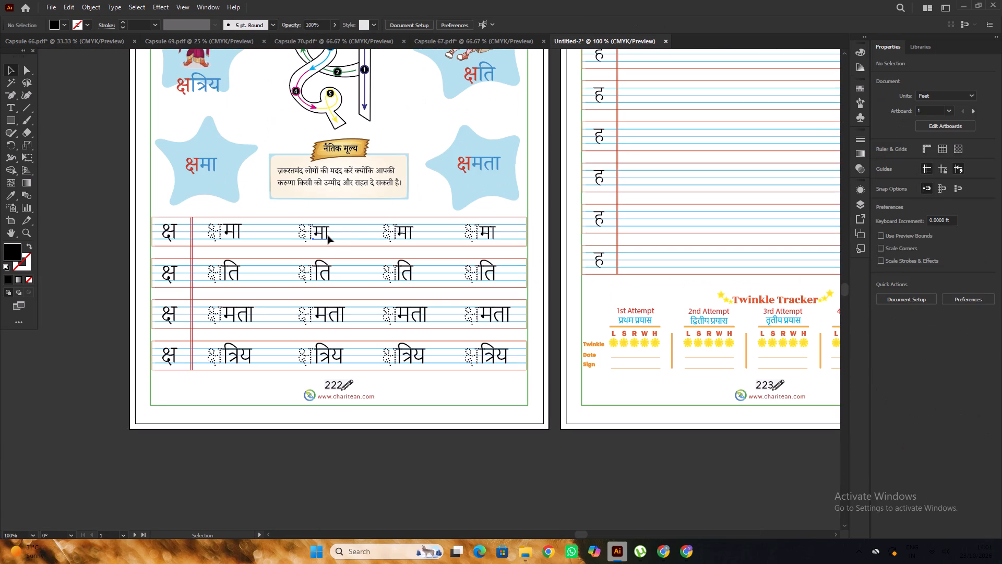
pyautogui.click(328, 236)
pyautogui.press('Delete')
pyautogui.click(408, 233)
pyautogui.press('Delete')
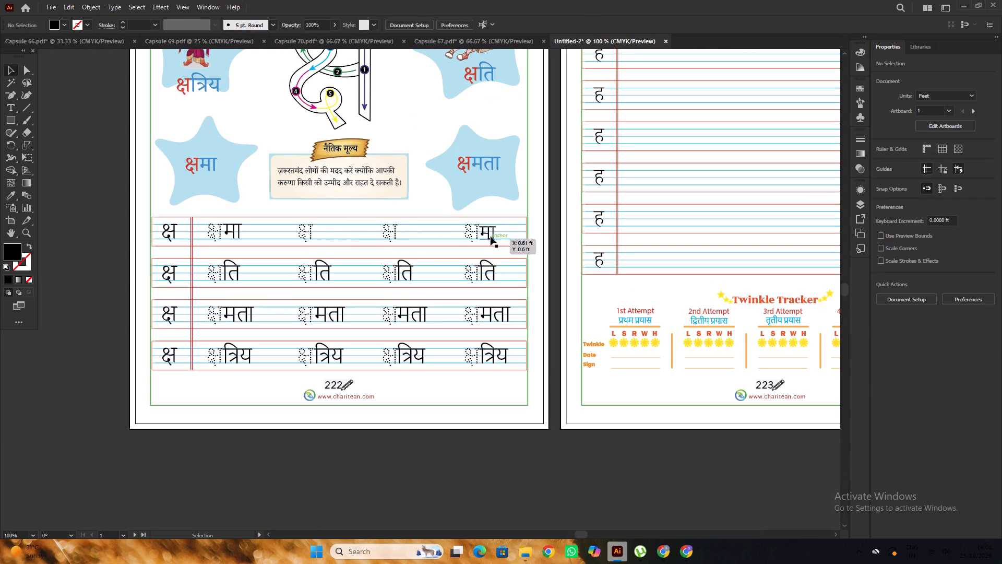
pyautogui.click(491, 235)
pyautogui.press('Delete')
# Copy the resized मा into the second word column of the first row, and raise the dotted क्ष there to meet its headline.
pyautogui.scroll(-5, 436, 207)
pyautogui.keyDown('alt'); pyautogui.scroll(2, 304, 170); pyautogui.keyUp('alt')
pyautogui.scroll(3, 202, 184)
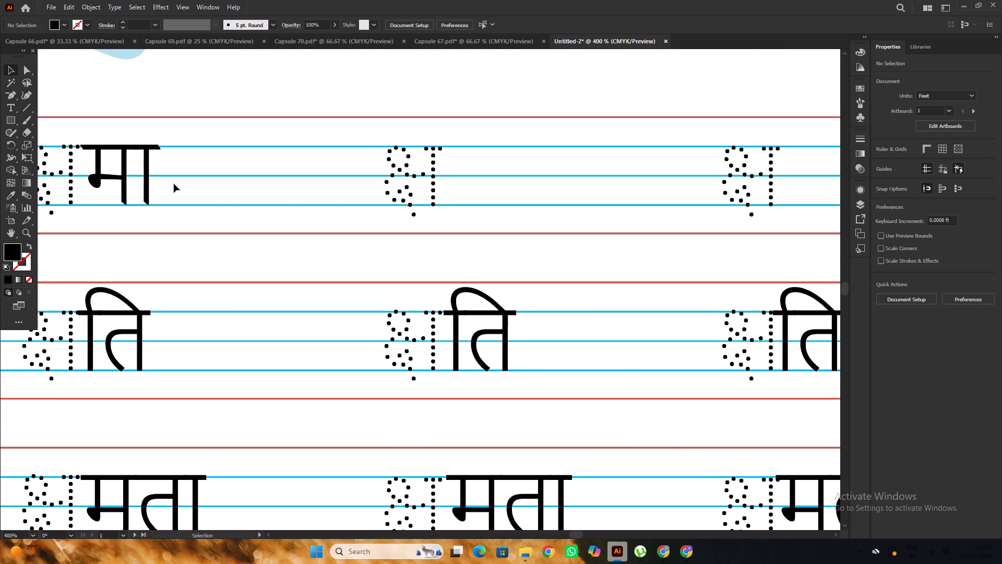
pyautogui.keyDown('alt'); pyautogui.moveTo(146, 178); pyautogui.dragTo(513, 182); pyautogui.keyUp('alt')
pyautogui.scroll(4, 460, 151)
pyautogui.click(440, 186)
pyautogui.keyDown('alt'); pyautogui.scroll(2, 439, 186); pyautogui.keyUp('alt')
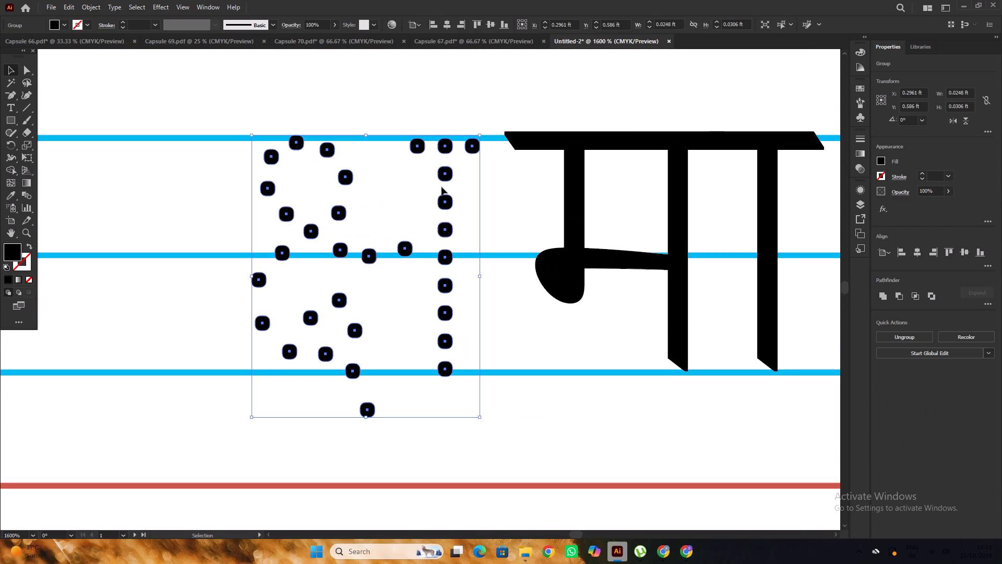
pyautogui.moveTo(442, 183); pyautogui.dragTo(442, 173)
pyautogui.keyDown('alt'); pyautogui.scroll(-8, 356, 179); pyautogui.keyUp('alt')
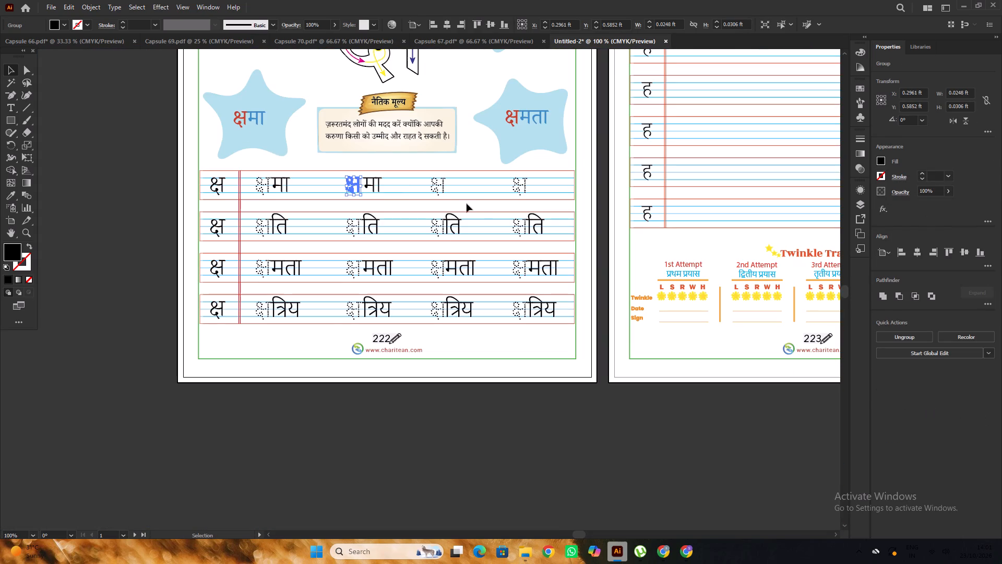
# Copy मा into the third word column of the first row, and raise the dotted क्ष there to meet its headline.
pyautogui.click(476, 203)
pyautogui.keyDown('alt'); pyautogui.scroll(2, 470, 198); pyautogui.keyUp('alt')
pyautogui.moveTo(291, 171); pyautogui.dragTo(458, 177)
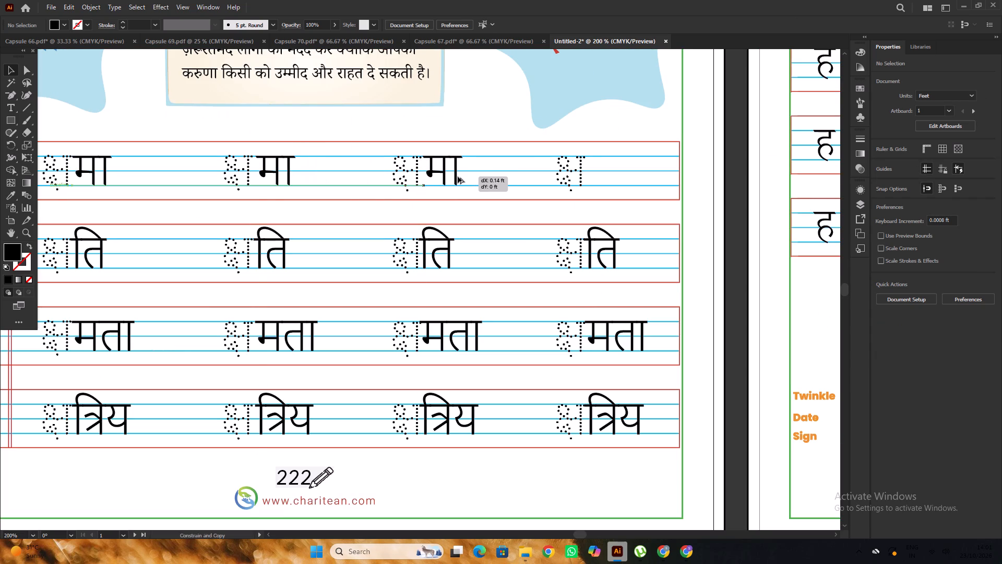
pyautogui.moveTo(458, 177); pyautogui.dragTo(461, 177)
pyautogui.keyDown('alt'); pyautogui.scroll(5, 431, 167); pyautogui.keyUp('alt')
pyautogui.click(390, 175)
pyautogui.keyDown('alt'); pyautogui.scroll(2, 390, 175); pyautogui.keyUp('alt')
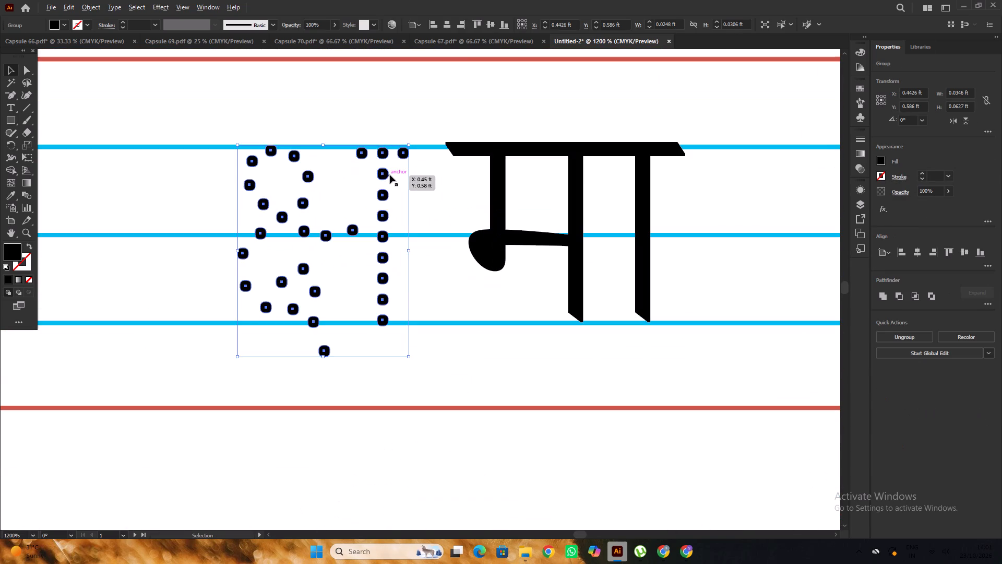
pyautogui.moveTo(388, 175); pyautogui.dragTo(387, 167)
pyautogui.keyDown('alt'); pyautogui.scroll(-3, 386, 168); pyautogui.keyUp('alt')
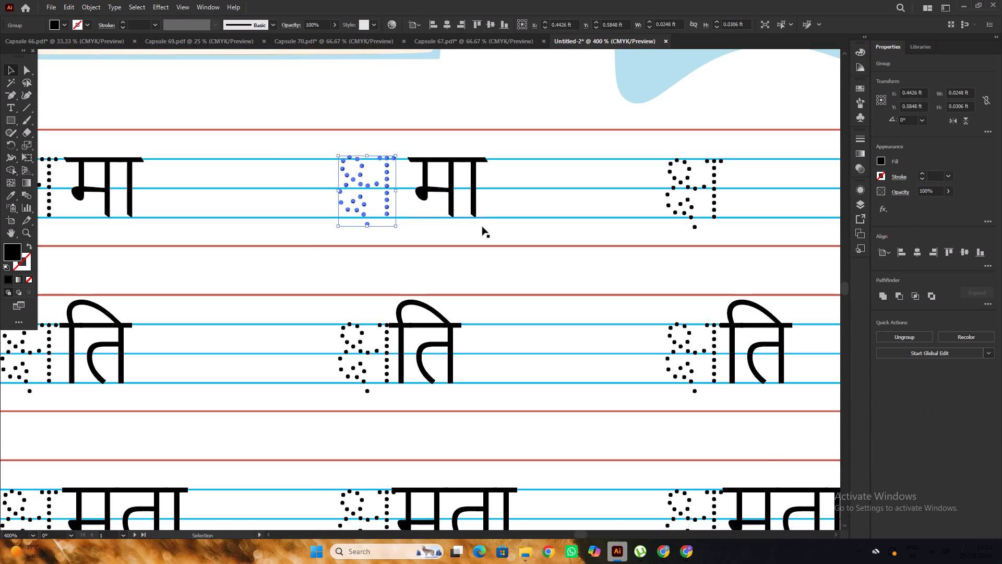
# Shift the third-column मा closer to its dotted क्ष, fine-tuning the gap to match the neighbouring words.
pyautogui.click(490, 230)
pyautogui.keyDown('alt'); pyautogui.scroll(1, 452, 182); pyautogui.keyUp('alt')
pyautogui.moveTo(450, 180); pyautogui.dragTo(443, 180)
pyautogui.keyDown('alt'); pyautogui.scroll(-2, 416, 175); pyautogui.keyUp('alt')
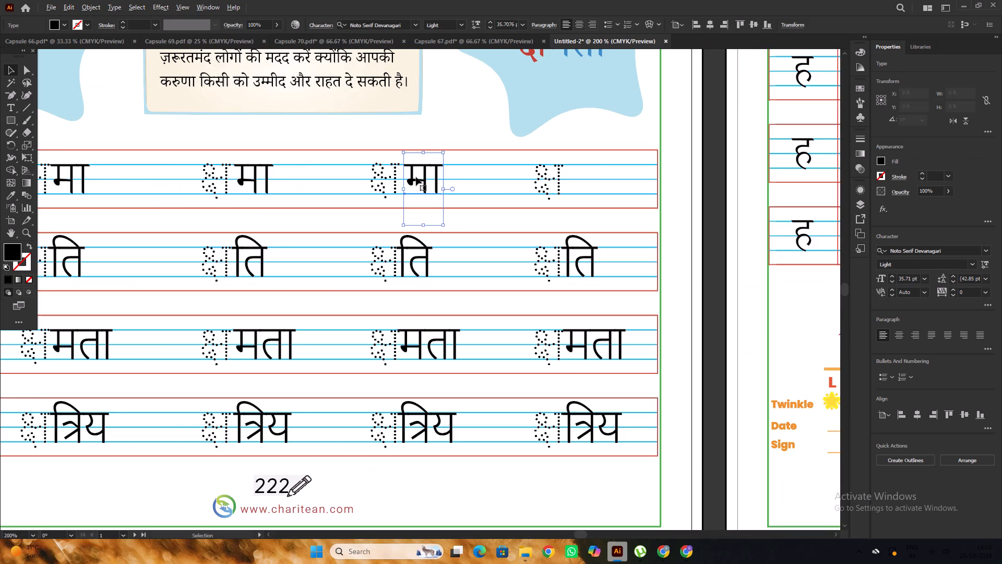
pyautogui.keyDown('alt'); pyautogui.scroll(-2, 416, 177); pyautogui.keyUp('alt')
pyautogui.keyDown('alt'); pyautogui.scroll(3, 284, 151); pyautogui.keyUp('alt')
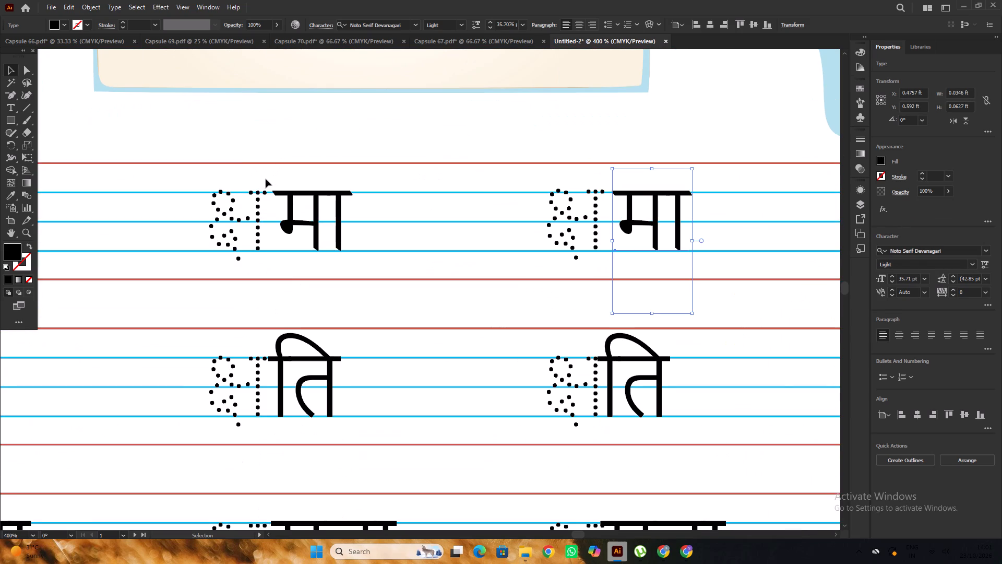
pyautogui.scroll(-4, 250, 181)
pyautogui.scroll(2, 453, 184)
pyautogui.keyDown('alt'); pyautogui.scroll(4, 442, 201); pyautogui.keyUp('alt')
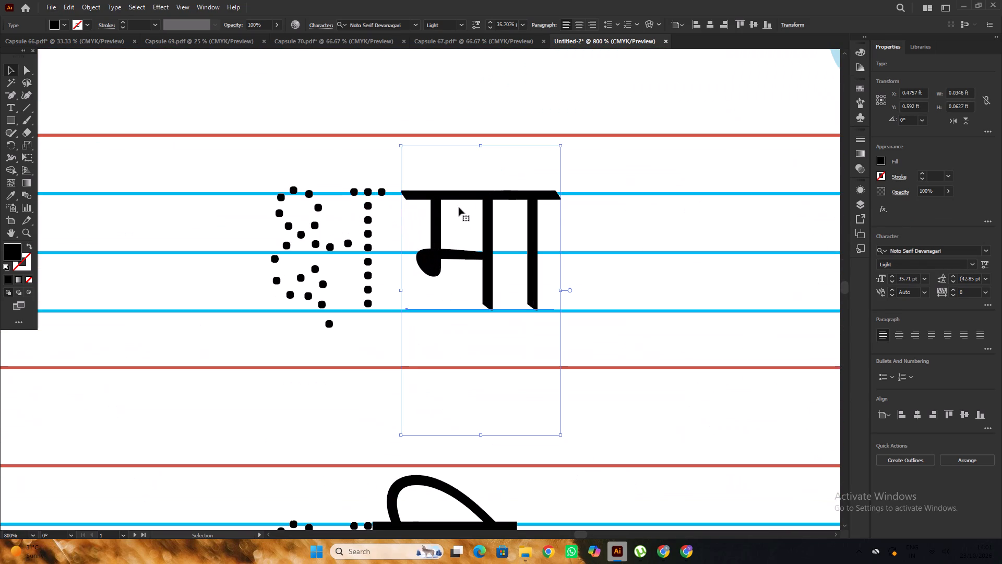
pyautogui.click(470, 209)
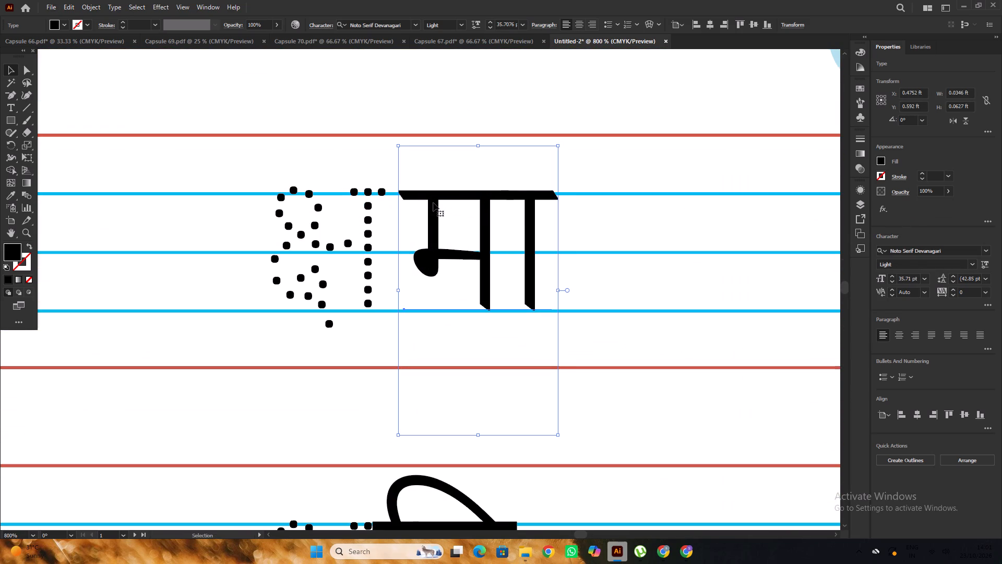
pyautogui.keyDown('alt'); pyautogui.scroll(-1, 332, 211); pyautogui.keyUp('alt')
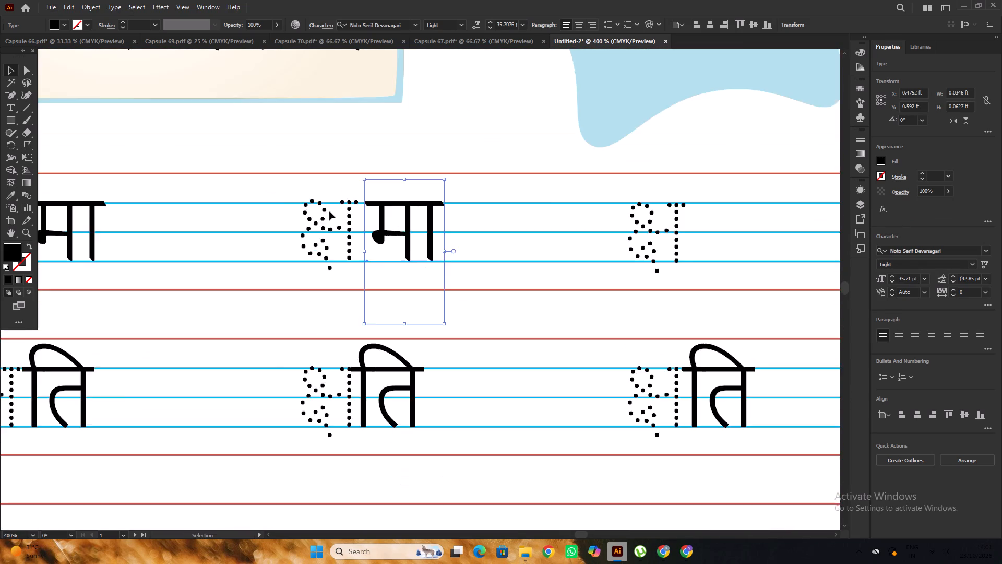
# Copy मा into the fourth word column of the first row, beside the last dotted क्ष.
pyautogui.keyDown('alt'); pyautogui.scroll(-2, 329, 211); pyautogui.keyUp('alt')
pyautogui.keyDown('alt'); pyautogui.scroll(-2, 456, 218); pyautogui.keyUp('alt')
pyautogui.keyDown('alt'); pyautogui.scroll(2, 583, 228); pyautogui.keyUp('alt')
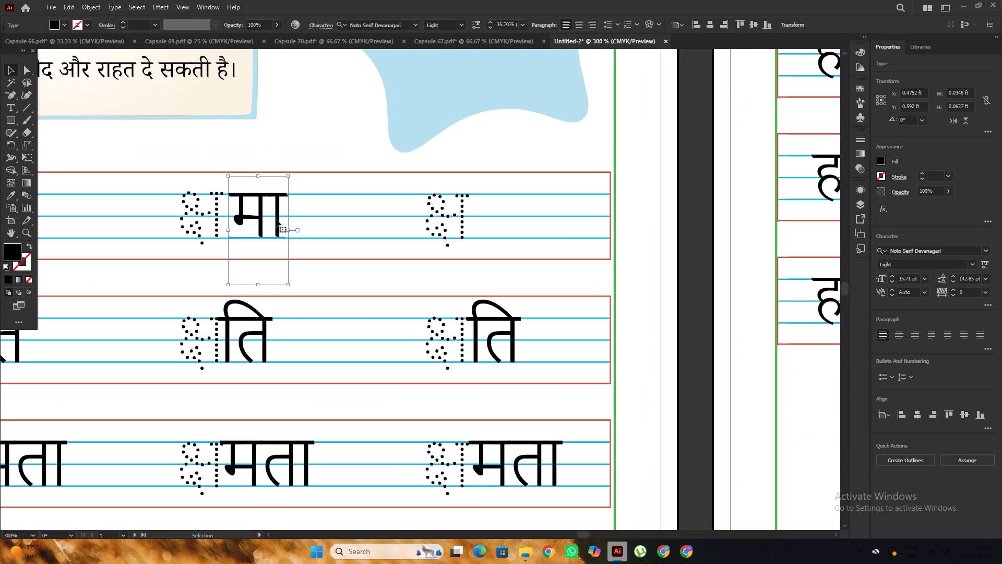
pyautogui.keyDown('alt'); pyautogui.moveTo(276, 218); pyautogui.dragTo(521, 221); pyautogui.keyUp('alt')
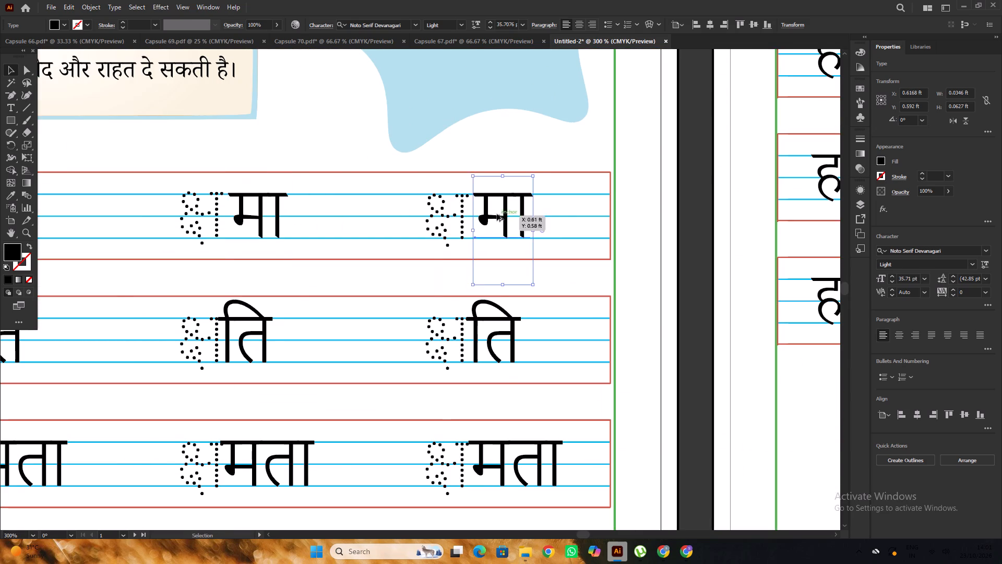
pyautogui.keyDown('alt'); pyautogui.scroll(-5, 497, 214); pyautogui.keyUp('alt')
pyautogui.click(226, 199)
pyautogui.scroll(-3, 352, 207)
pyautogui.keyDown('alt'); pyautogui.scroll(2, 436, 206); pyautogui.keyUp('alt')
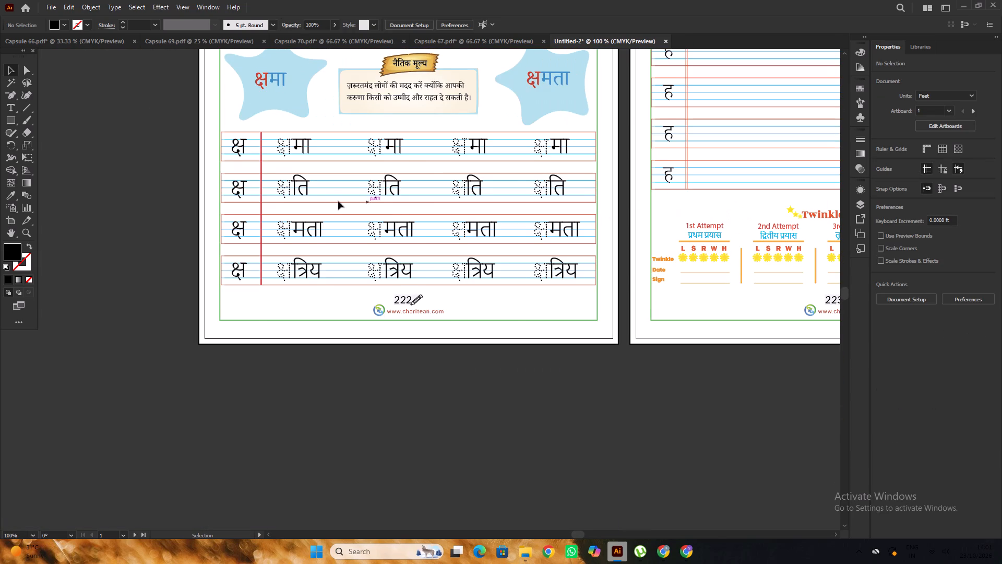
# Change the font of ति, मता and त्रिय in the first word column to Noto Serif Devanagari Light.
pyautogui.scroll(2, 327, 198)
pyautogui.click(285, 197)
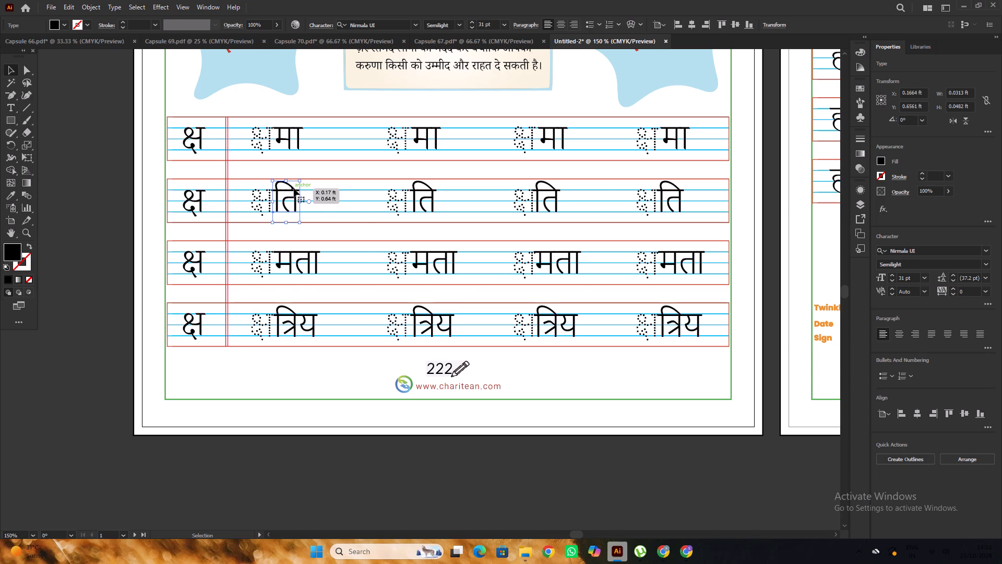
pyautogui.keyDown('alt'); pyautogui.scroll(1, 294, 196); pyautogui.keyUp('alt')
pyautogui.keyDown('shift'); pyautogui.click(305, 289); pyautogui.keyUp('shift')
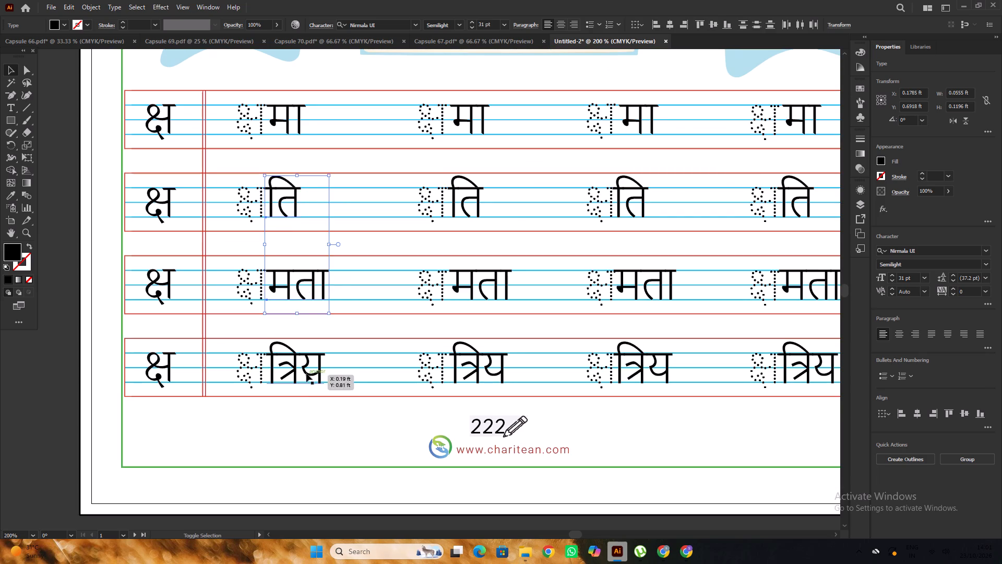
pyautogui.keyDown('shift'); pyautogui.click(306, 373); pyautogui.keyUp('shift')
pyautogui.click(926, 252)
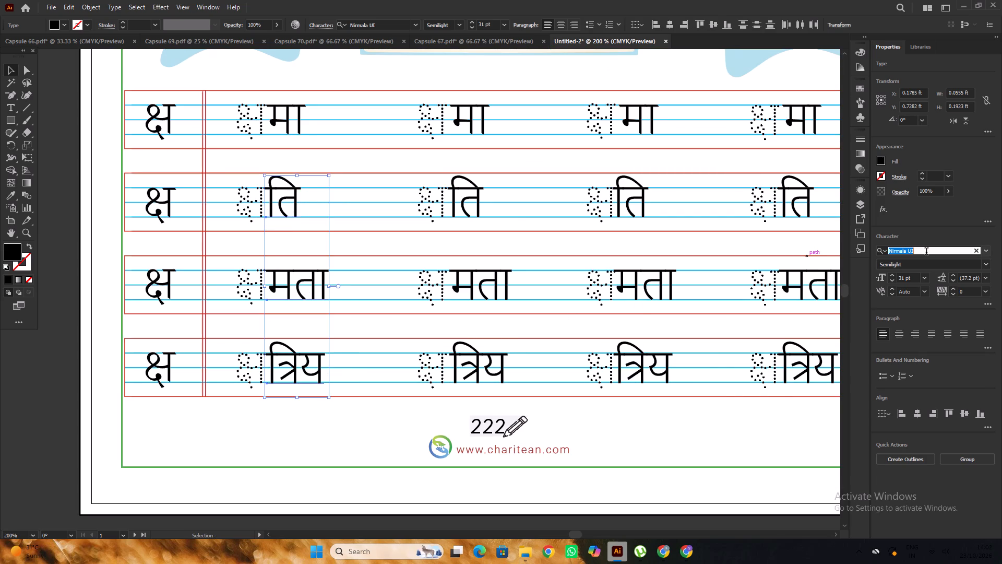
pyautogui.write('noto')
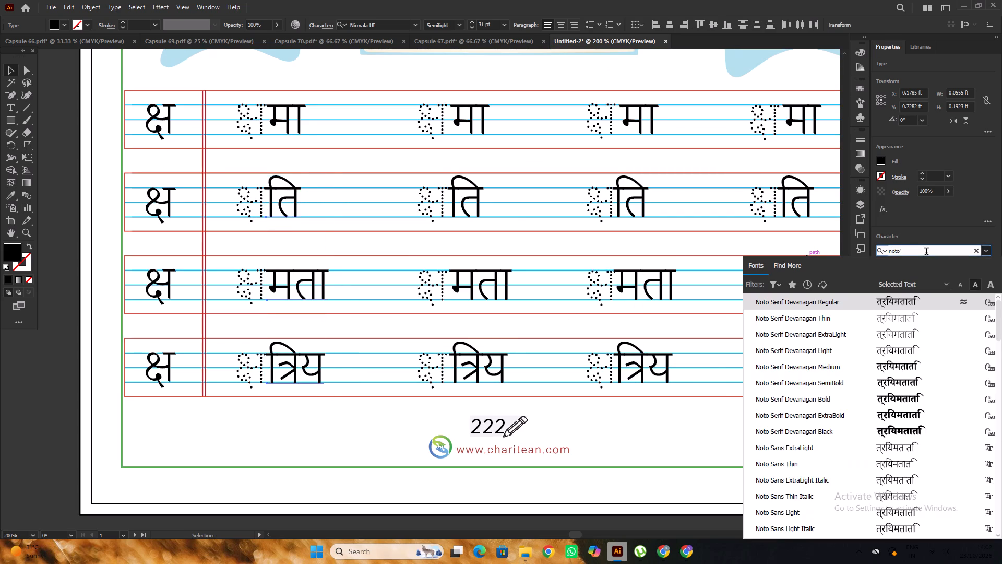
pyautogui.click(836, 349)
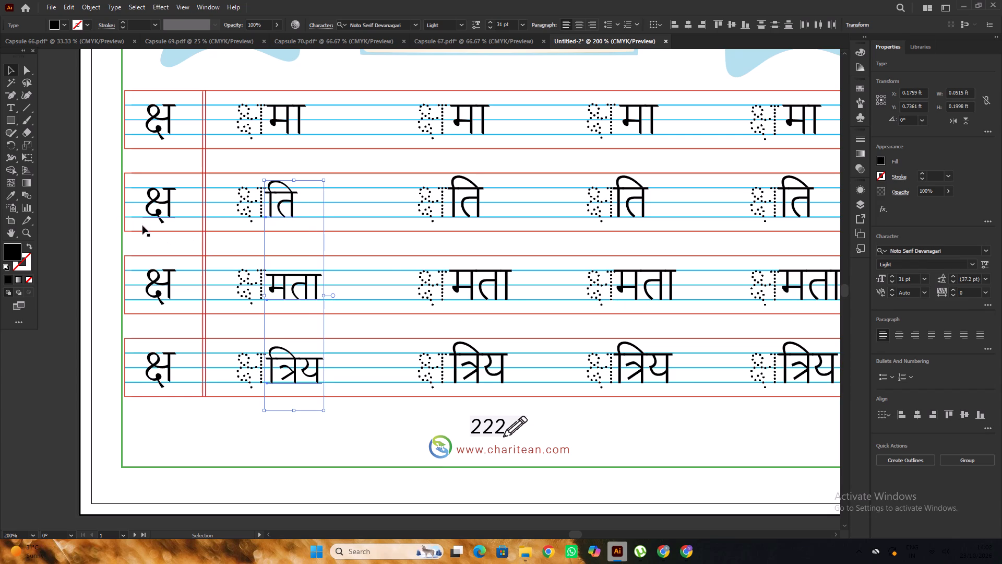
pyautogui.click(53, 202)
# Move the first-column ति up so its headline lies on the upper blue line beside the dotted क्ष.
pyautogui.scroll(3, 302, 201)
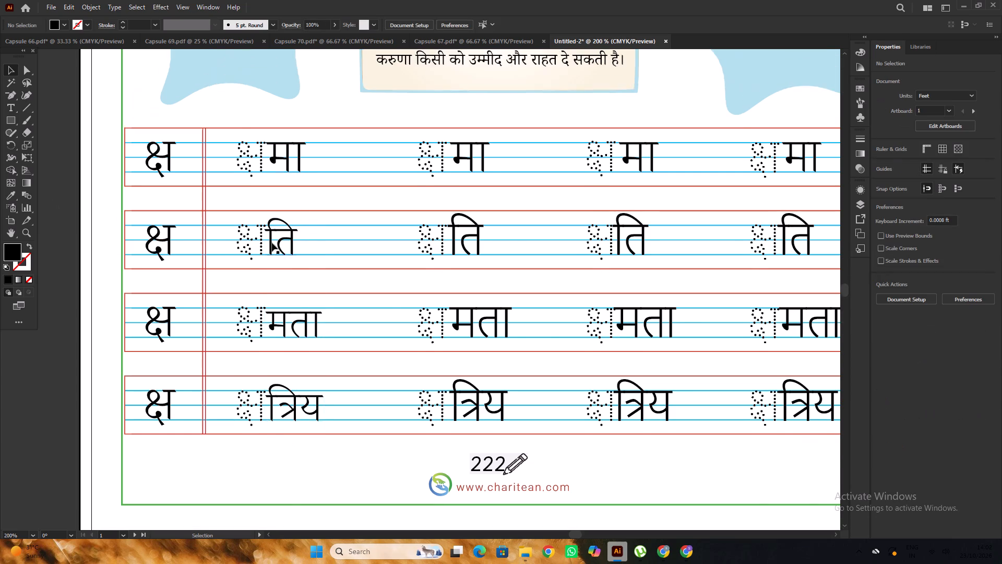
pyautogui.keyDown('alt'); pyautogui.scroll(3, 272, 243); pyautogui.keyUp('alt')
pyautogui.scroll(2, 268, 233)
pyautogui.keyDown('alt'); pyautogui.scroll(2, 268, 233); pyautogui.keyUp('alt')
pyautogui.moveTo(268, 254); pyautogui.dragTo(283, 228)
pyautogui.keyDown('alt'); pyautogui.scroll(-3, 283, 228); pyautogui.keyUp('alt')
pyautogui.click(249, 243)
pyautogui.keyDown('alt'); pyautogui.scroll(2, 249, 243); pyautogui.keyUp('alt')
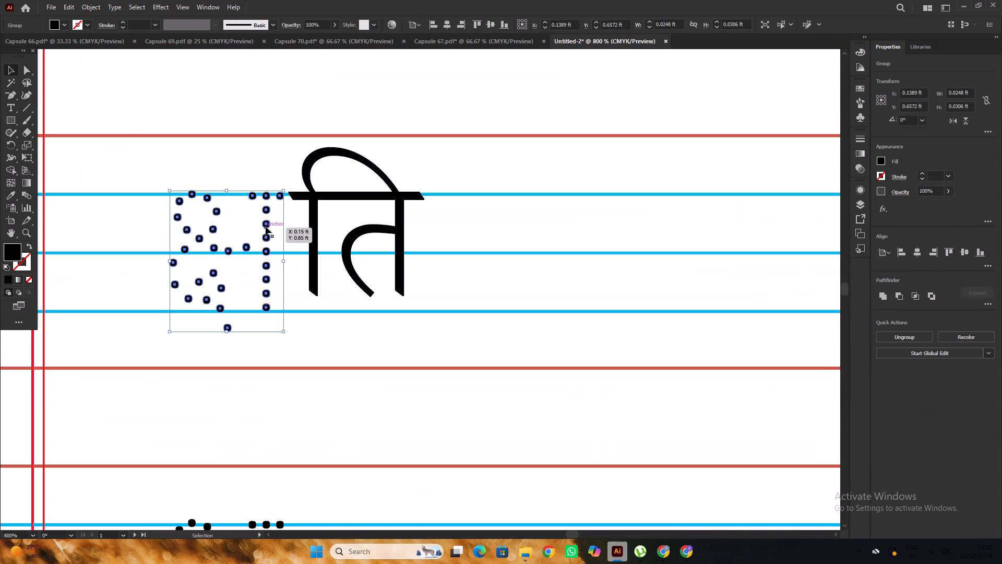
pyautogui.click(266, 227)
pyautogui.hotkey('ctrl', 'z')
# Enlarge the first-column ति to about 35 pt and adjust it to fit between the upper and lower blue lines.
pyautogui.keyDown('alt'); pyautogui.scroll(-1, 266, 225); pyautogui.keyUp('alt')
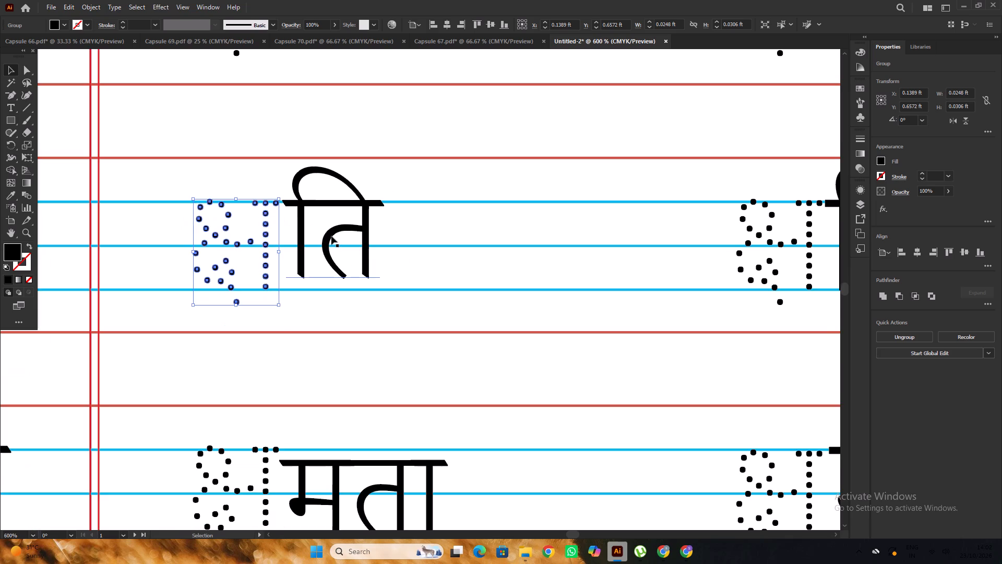
pyautogui.click(331, 236)
pyautogui.keyDown('alt'); pyautogui.scroll(3, 331, 236); pyautogui.keyUp('alt')
pyautogui.click(331, 236)
pyautogui.keyDown('alt'); pyautogui.scroll(-3, 335, 236); pyautogui.keyUp('alt')
pyautogui.keyDown('shift'); pyautogui.moveTo(393, 359); pyautogui.dragTo(405, 375); pyautogui.keyUp('shift')
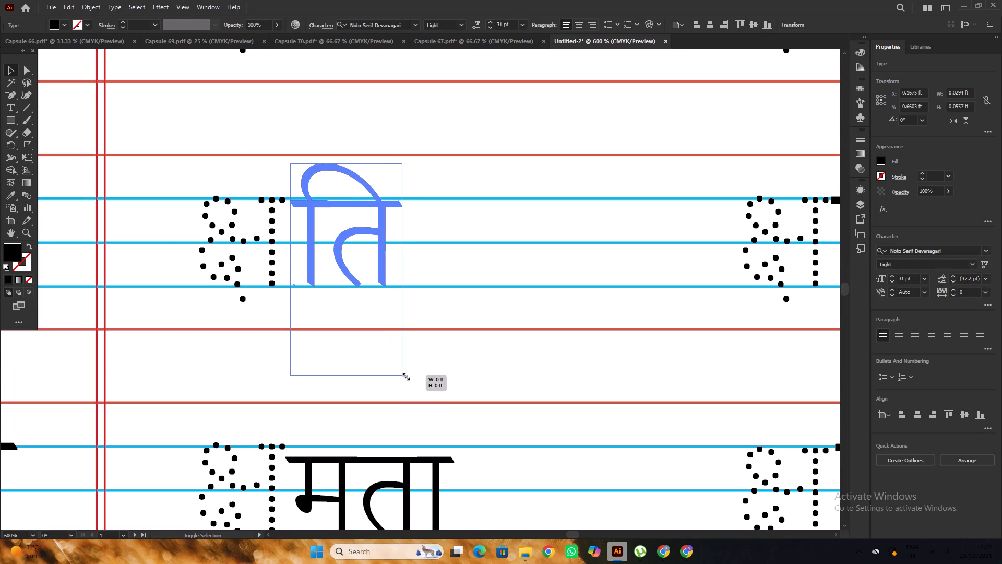
pyautogui.keyDown('shift'); pyautogui.moveTo(405, 375); pyautogui.dragTo(404, 375); pyautogui.keyUp('shift')
pyautogui.keyDown('alt'); pyautogui.scroll(2, 350, 248); pyautogui.keyUp('alt')
pyautogui.moveTo(338, 219); pyautogui.dragTo(340, 208)
pyautogui.keyDown('alt'); pyautogui.scroll(-4, 311, 210); pyautogui.keyUp('alt')
pyautogui.keyDown('shift'); pyautogui.moveTo(348, 283); pyautogui.dragTo(350, 287); pyautogui.keyUp('shift')
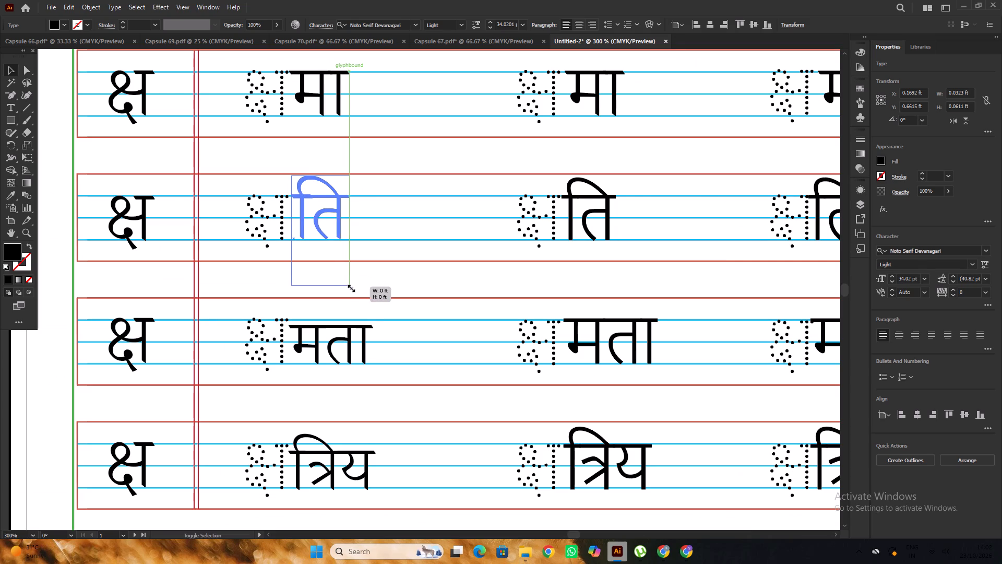
pyautogui.keyDown('shift'); pyautogui.moveTo(350, 287); pyautogui.dragTo(351, 288); pyautogui.keyUp('shift')
pyautogui.keyDown('alt'); pyautogui.scroll(-5, 303, 258); pyautogui.keyUp('alt')
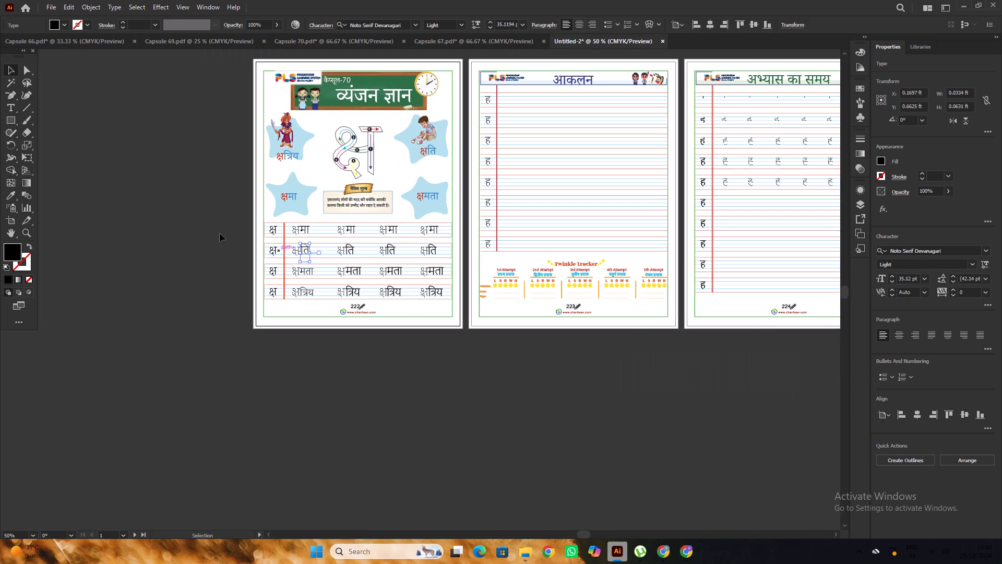
pyautogui.click(209, 227)
# Move the first-column मता up beside its dotted क्ष so its headline lies on the upper blue line.
pyautogui.scroll(-4, 209, 227)
pyautogui.keyDown('alt'); pyautogui.scroll(2, 288, 224); pyautogui.keyUp('alt')
pyautogui.click(331, 220)
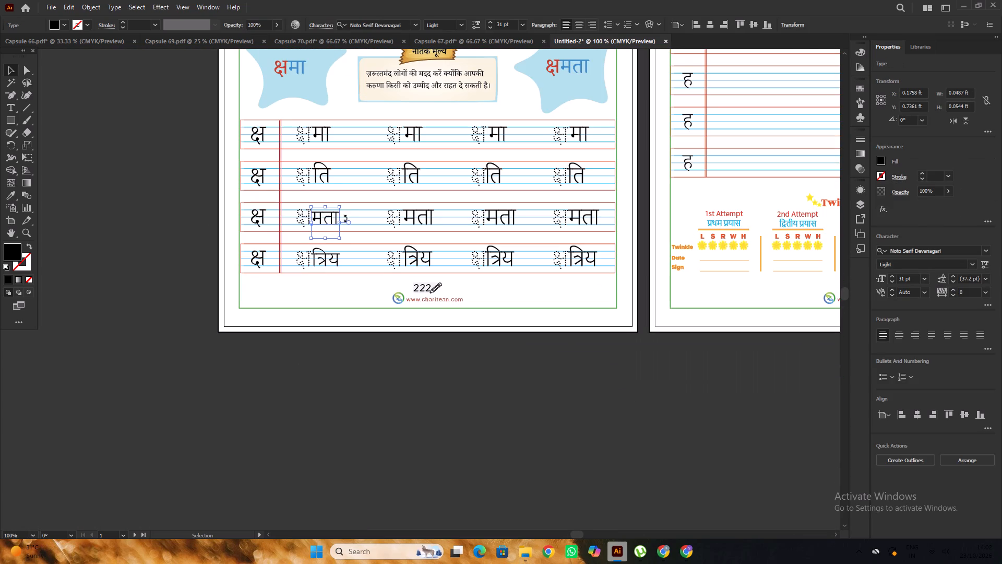
pyautogui.keyDown('alt'); pyautogui.scroll(3, 342, 211); pyautogui.keyUp('alt')
pyautogui.scroll(-1, 340, 211)
pyautogui.keyDown('alt'); pyautogui.scroll(1, 293, 223); pyautogui.keyUp('alt')
pyautogui.moveTo(272, 219); pyautogui.dragTo(275, 209)
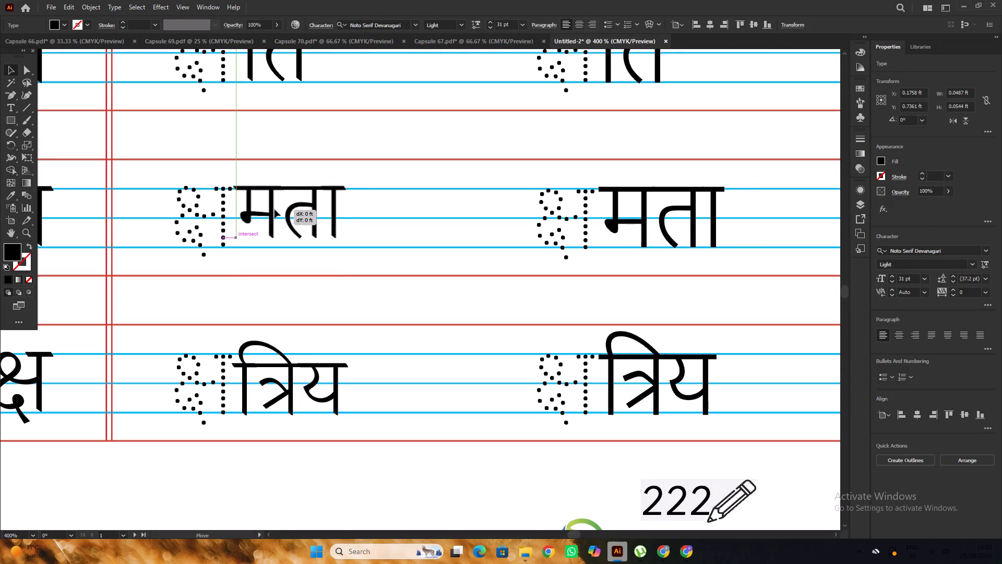
pyautogui.moveTo(275, 209); pyautogui.dragTo(276, 210)
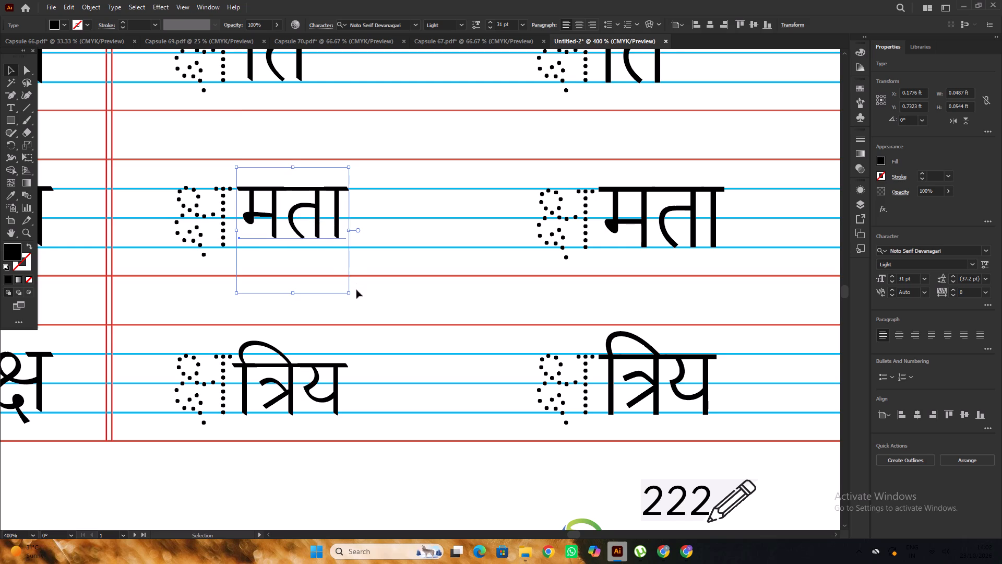
# Enlarge the first-column मता to about 34.8 pt so its stems reach down to the lower blue line.
pyautogui.keyDown('shift'); pyautogui.moveTo(351, 293); pyautogui.dragTo(365, 307); pyautogui.keyUp('shift')
pyautogui.scroll(3, 307, 180)
pyautogui.click(333, 238)
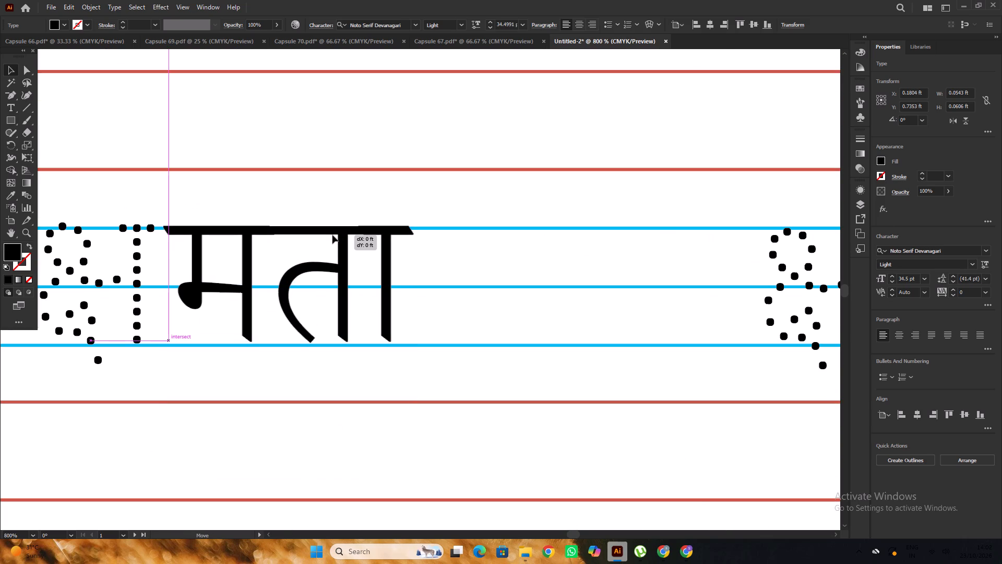
pyautogui.keyDown('alt'); pyautogui.scroll(-4, 282, 194); pyautogui.keyUp('alt')
pyautogui.keyDown('alt'); pyautogui.scroll(6, 316, 251); pyautogui.keyUp('alt')
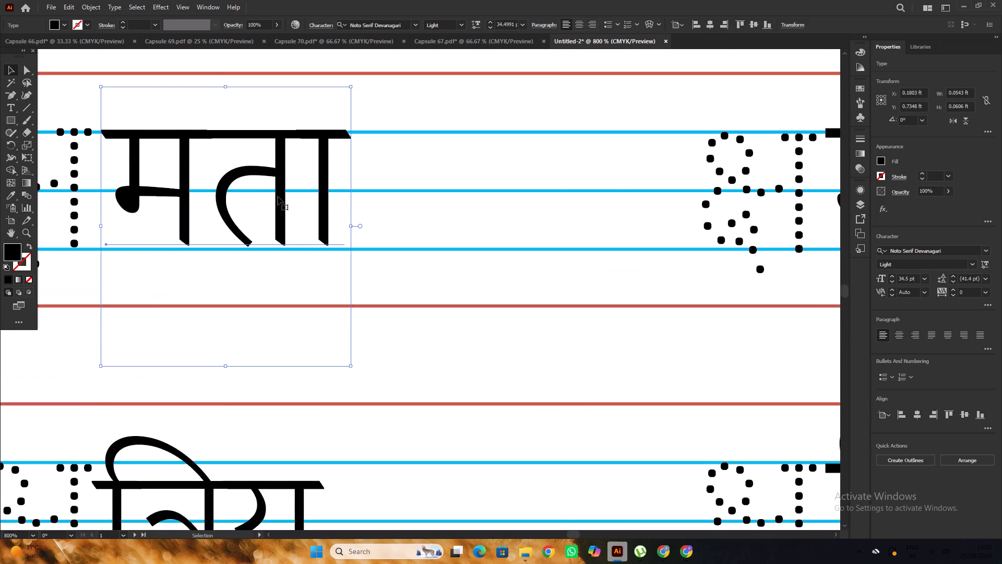
pyautogui.keyDown('alt'); pyautogui.scroll(-2, 379, 235); pyautogui.keyUp('alt')
pyautogui.keyDown('alt'); pyautogui.scroll(1, 317, 213); pyautogui.keyUp('alt')
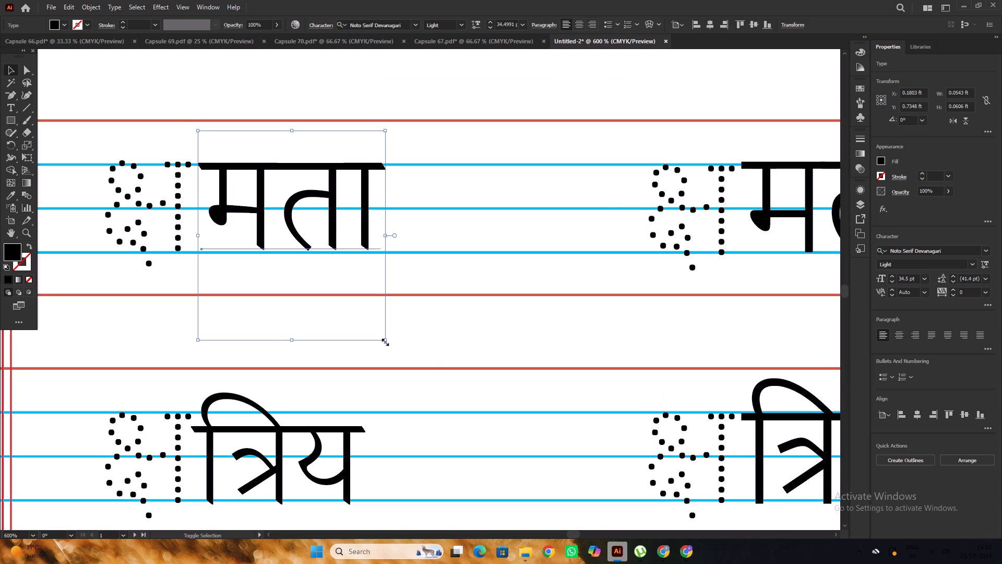
pyautogui.keyDown('shift'); pyautogui.moveTo(385, 341); pyautogui.dragTo(390, 342); pyautogui.keyUp('shift')
pyautogui.scroll(1, 366, 242)
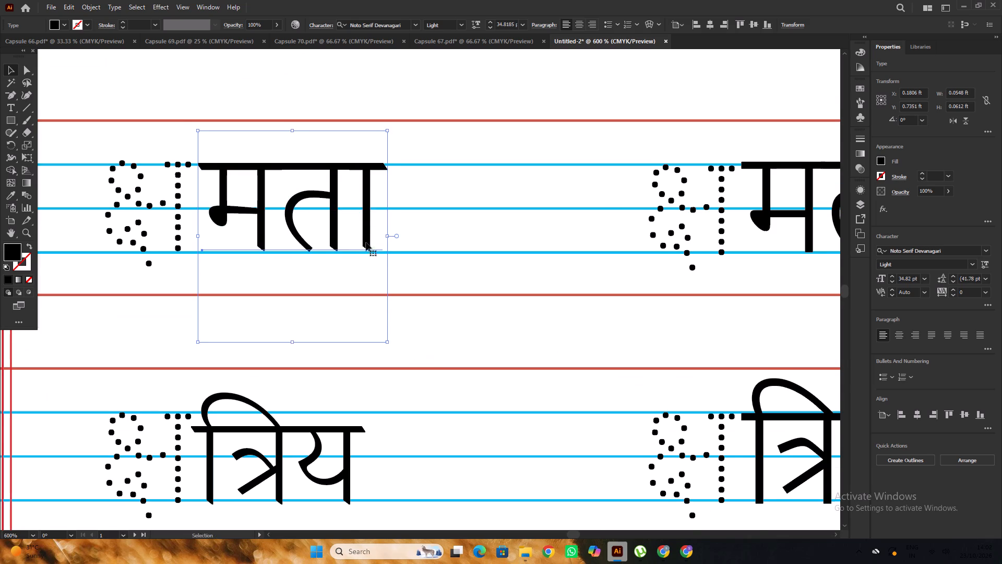
pyautogui.scroll(1, 366, 242)
pyautogui.keyDown('alt'); pyautogui.scroll(-4, 344, 225); pyautogui.keyUp('alt')
pyautogui.click(51, 168)
pyautogui.keyDown('alt'); pyautogui.scroll(-2, 340, 219); pyautogui.keyUp('alt')
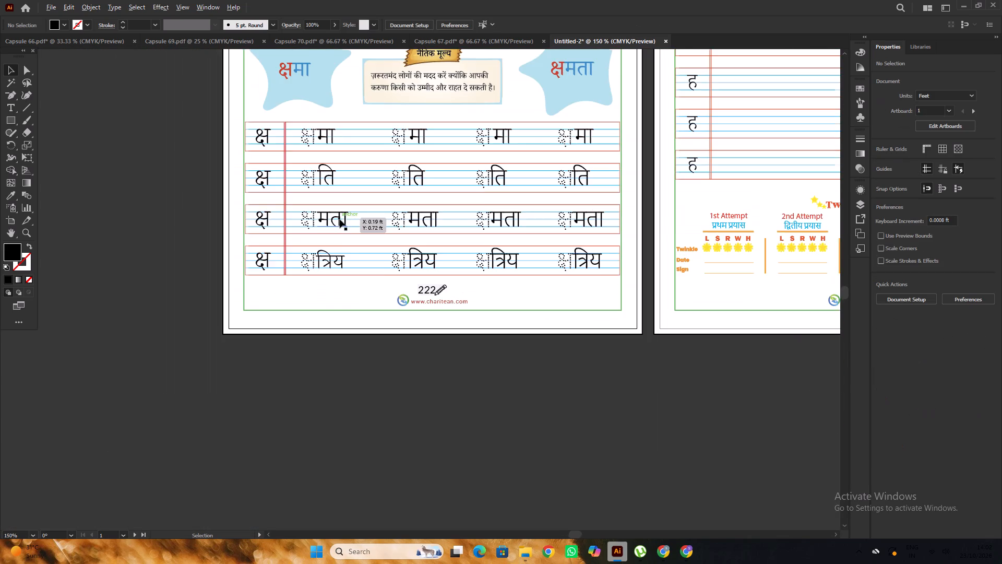
# Move the first-column त्रिय up so its headline lies on the upper blue line.
pyautogui.keyDown('alt'); pyautogui.scroll(3, 341, 261); pyautogui.keyUp('alt')
pyautogui.click(336, 258)
pyautogui.scroll(-2, 334, 254)
pyautogui.keyDown('alt'); pyautogui.scroll(1, 307, 234); pyautogui.keyUp('alt')
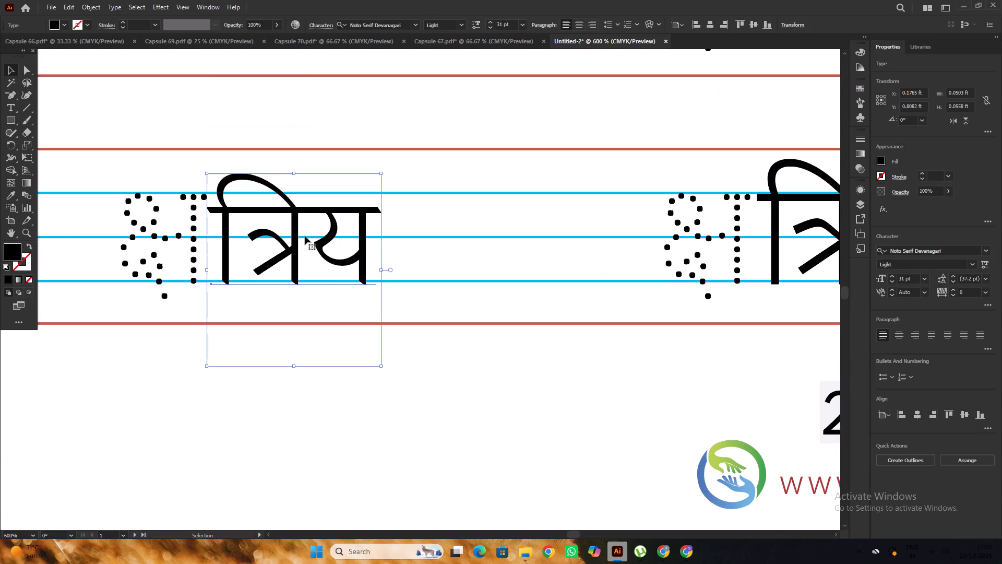
pyautogui.moveTo(312, 241); pyautogui.dragTo(316, 224)
pyautogui.keyDown('alt'); pyautogui.scroll(-1, 316, 224); pyautogui.keyUp('alt')
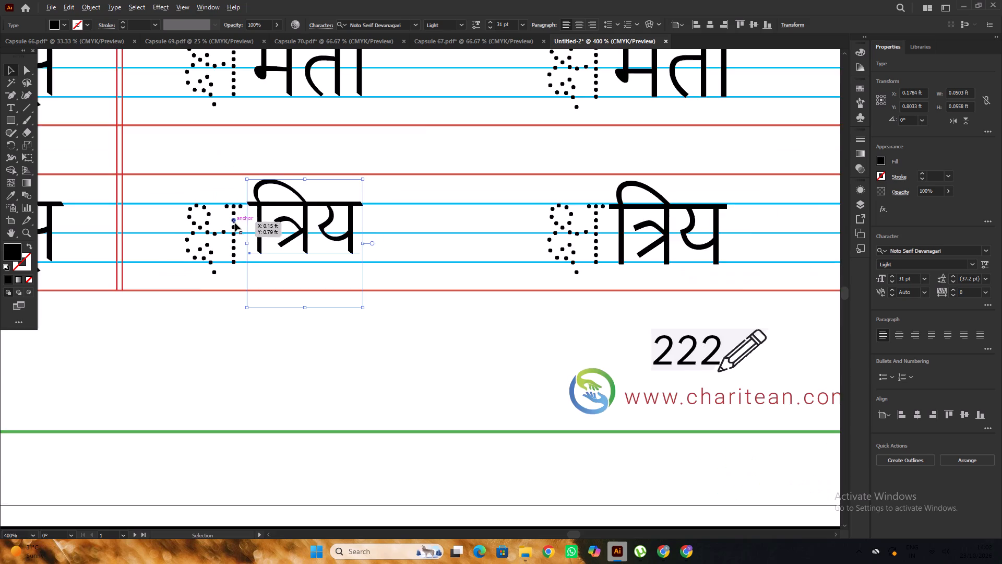
# Nudge the first dotted क्ष in the त्रिय row up so its headline dots sit on the upper blue line.
pyautogui.keyDown('alt'); pyautogui.scroll(2, 235, 223); pyautogui.keyUp('alt')
pyautogui.click(233, 204)
pyautogui.moveTo(233, 204); pyautogui.dragTo(233, 198)
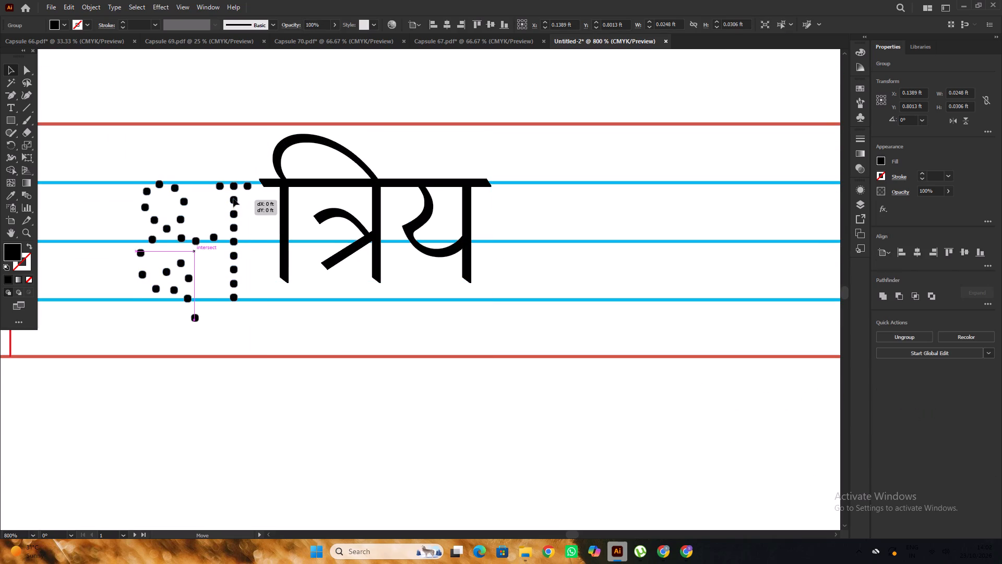
pyautogui.moveTo(233, 198); pyautogui.dragTo(233, 196)
# Enlarge the first-column त्रिय to about 34.6 pt and fit it between the upper and lower blue lines.
pyautogui.keyDown('alt'); pyautogui.scroll(-2, 233, 196); pyautogui.keyUp('alt')
pyautogui.click(308, 219)
pyautogui.keyDown('alt'); pyautogui.scroll(1, 314, 242); pyautogui.keyUp('alt')
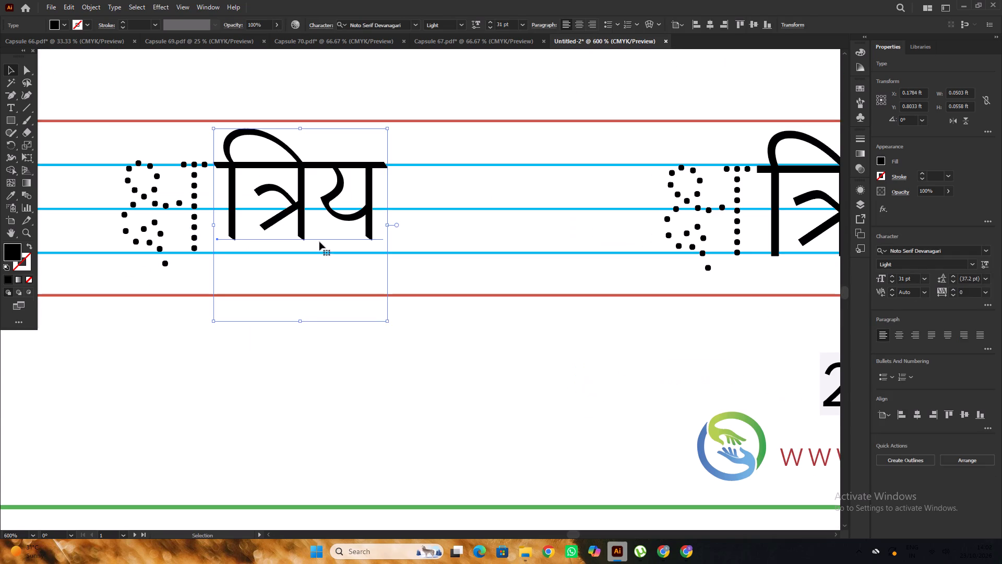
pyautogui.keyDown('shift'); pyautogui.moveTo(387, 322); pyautogui.dragTo(407, 340); pyautogui.keyUp('shift')
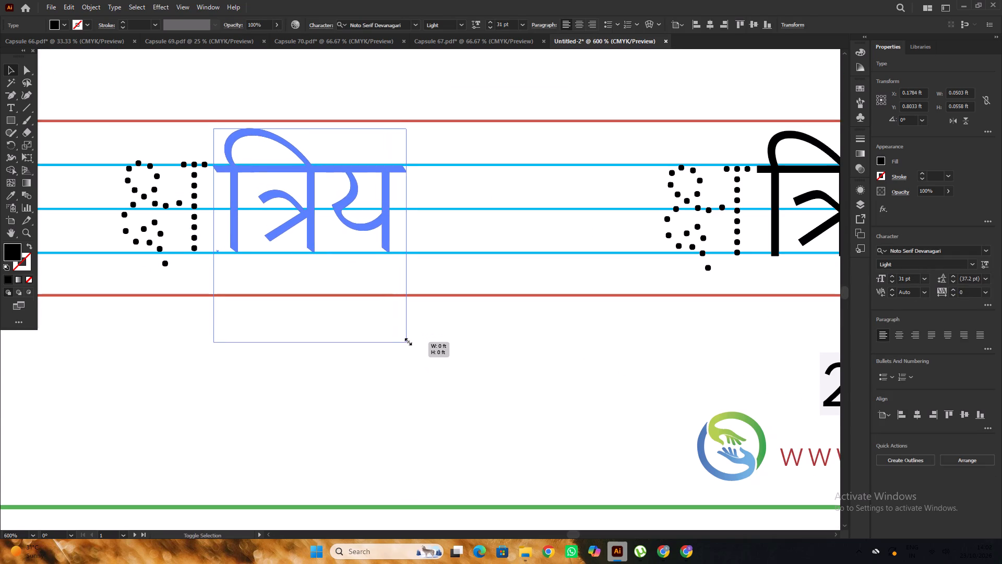
pyautogui.keyDown('shift'); pyautogui.moveTo(407, 340); pyautogui.dragTo(407, 340); pyautogui.keyUp('shift')
pyautogui.scroll(5, 316, 182)
pyautogui.moveTo(312, 213); pyautogui.dragTo(312, 207)
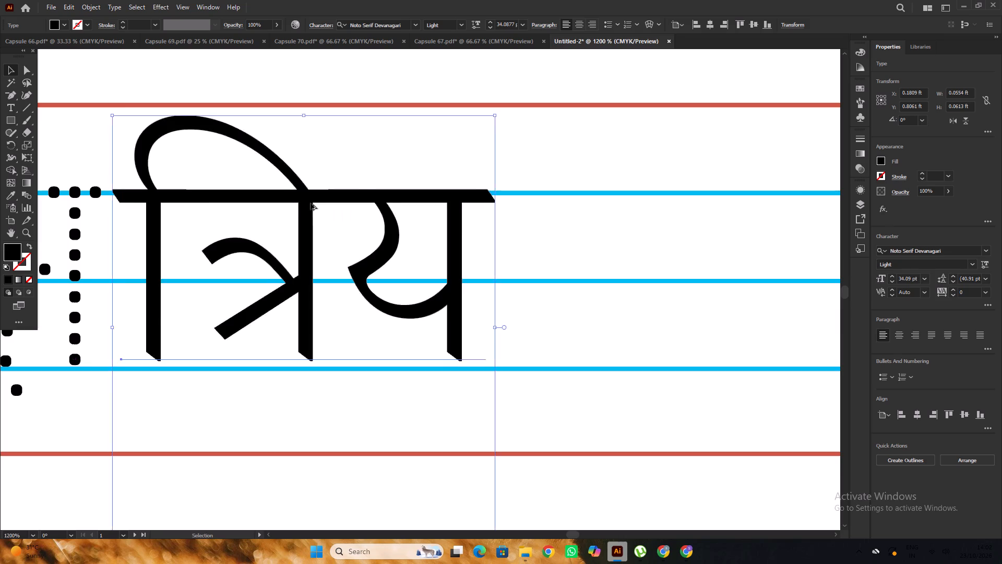
pyautogui.keyDown('alt'); pyautogui.scroll(-7, 311, 203); pyautogui.keyUp('alt')
pyautogui.keyDown('alt'); pyautogui.scroll(3, 346, 220); pyautogui.keyUp('alt')
pyautogui.keyDown('shift'); pyautogui.moveTo(399, 327); pyautogui.dragTo(404, 330); pyautogui.keyUp('shift')
pyautogui.keyDown('alt'); pyautogui.scroll(-5, 327, 255); pyautogui.keyUp('alt')
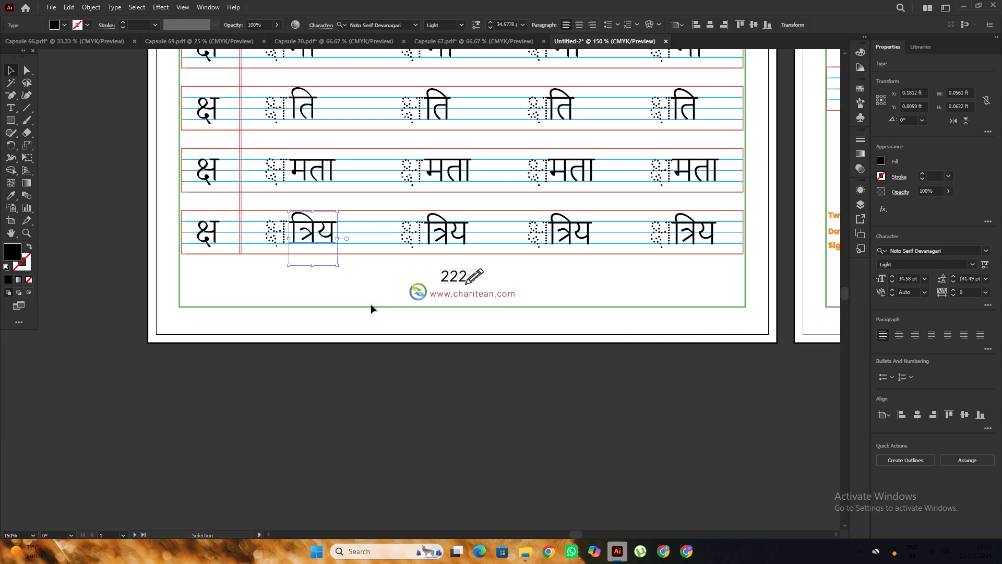
pyautogui.click(445, 353)
# Delete मा, ति, मता and त्रिय from the second word column, keeping the dotted क्ष letters.
pyautogui.keyDown('alt'); pyautogui.scroll(-2, 440, 343); pyautogui.keyUp('alt')
pyautogui.press('space')
pyautogui.moveTo(502, 360); pyautogui.dragTo(359, 343)
pyautogui.click(369, 343)
pyautogui.keyDown('alt'); pyautogui.scroll(1, 312, 204); pyautogui.keyUp('alt')
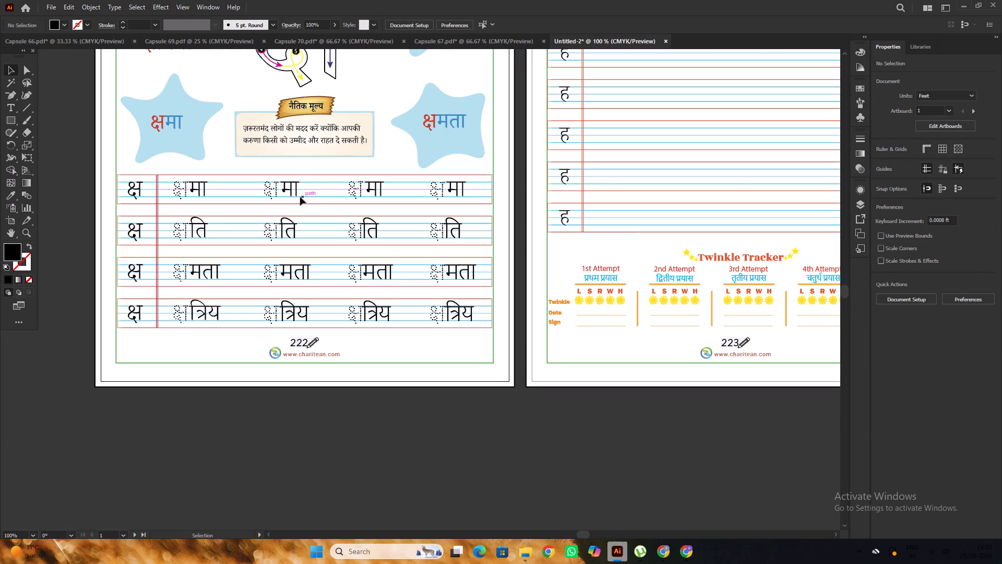
pyautogui.click(297, 195)
pyautogui.press('Delete')
pyautogui.click(296, 226)
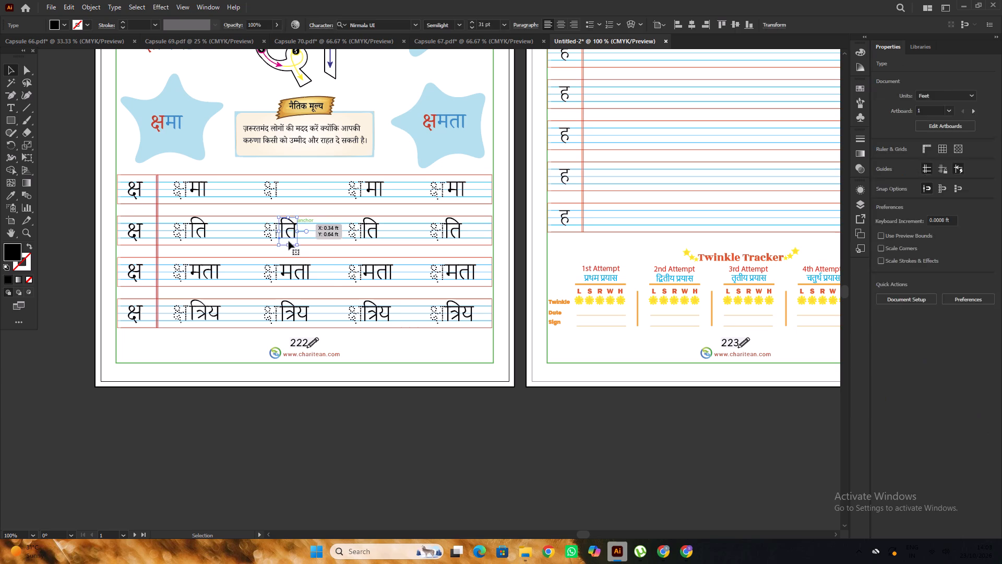
pyautogui.press('Delete')
pyautogui.click(289, 272)
pyautogui.press('Delete')
pyautogui.click(292, 314)
pyautogui.press('Delete')
# Delete मता, त्रिय, ति and मा from the third word column, keeping the dotted क्ष letters.
pyautogui.click(375, 272)
pyautogui.press('Delete')
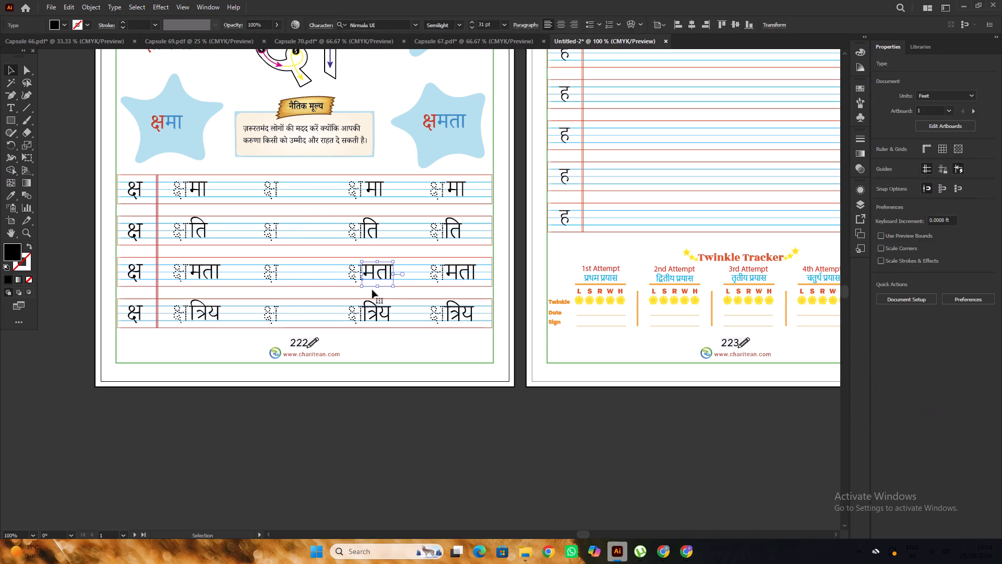
pyautogui.click(372, 309)
pyautogui.press('Delete')
pyautogui.click(371, 227)
pyautogui.press('Delete')
pyautogui.click(373, 189)
pyautogui.press('Delete')
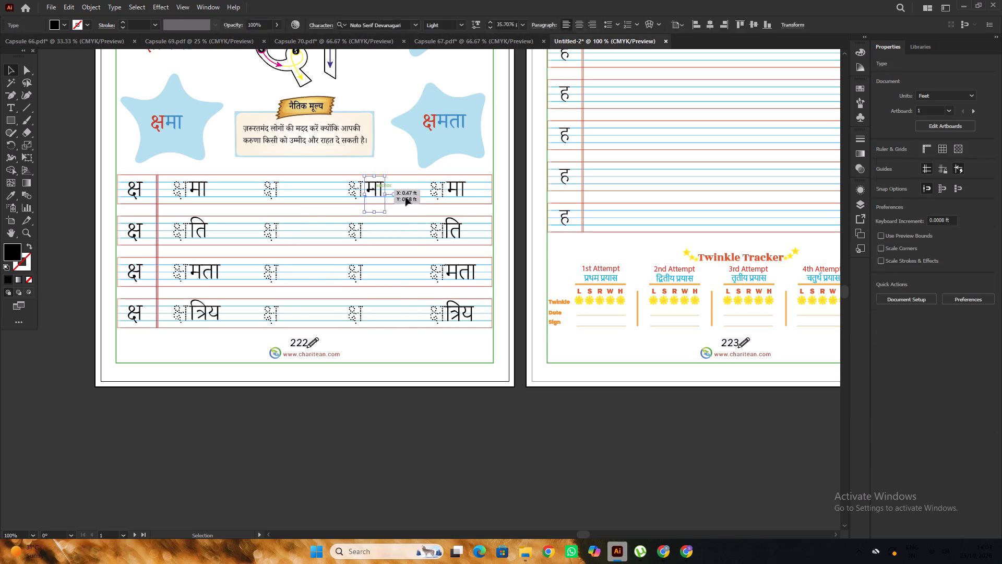
# Delete मा, ति, मता and त्रिय from the fourth word column, keeping the dotted क्ष letters.
pyautogui.click(460, 192)
pyautogui.press('Delete')
pyautogui.click(459, 228)
pyautogui.press('Delete')
pyautogui.click(461, 273)
pyautogui.press('Delete')
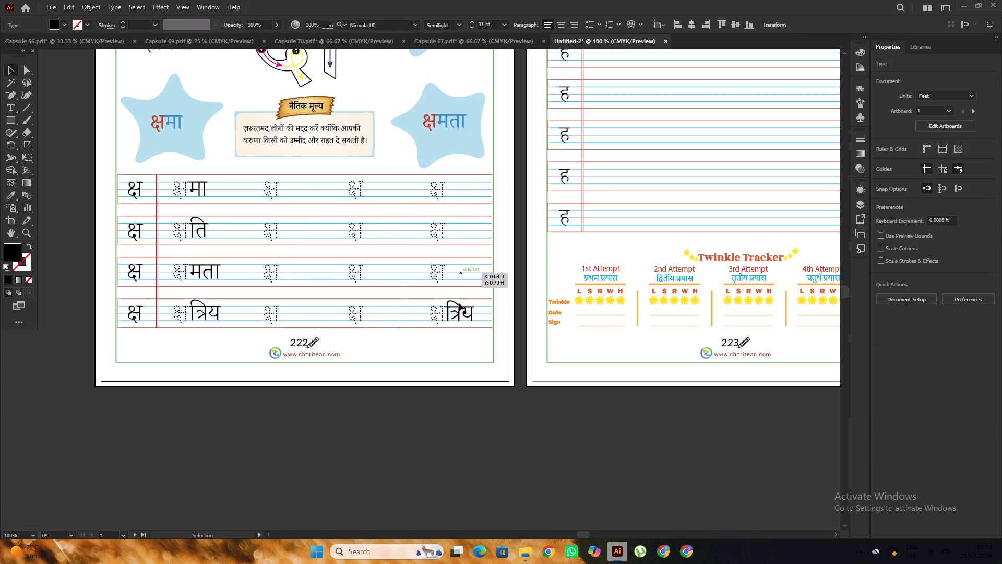
pyautogui.click(459, 312)
pyautogui.press('Delete')
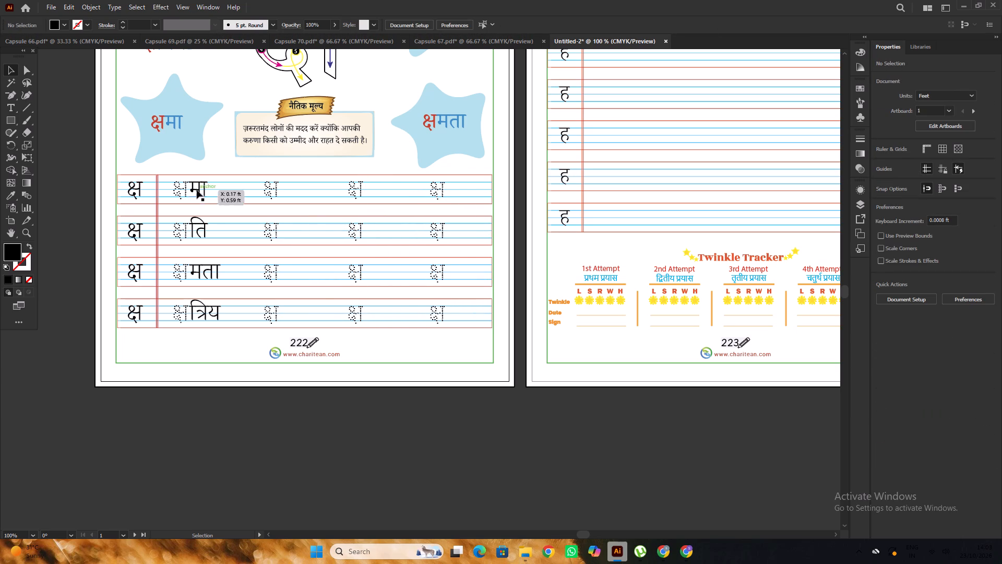
# Copy the four first-column words मा, ति, मता and त्रिय together into the second column, close beside its dotted क्ष letters.
pyautogui.keyDown('alt'); pyautogui.scroll(-2, 345, 192); pyautogui.keyUp('alt')
pyautogui.keyDown('alt'); pyautogui.scroll(2, 268, 186); pyautogui.keyUp('alt')
pyautogui.click(279, 196)
pyautogui.keyDown('shift'); pyautogui.click(278, 237); pyautogui.keyUp('shift')
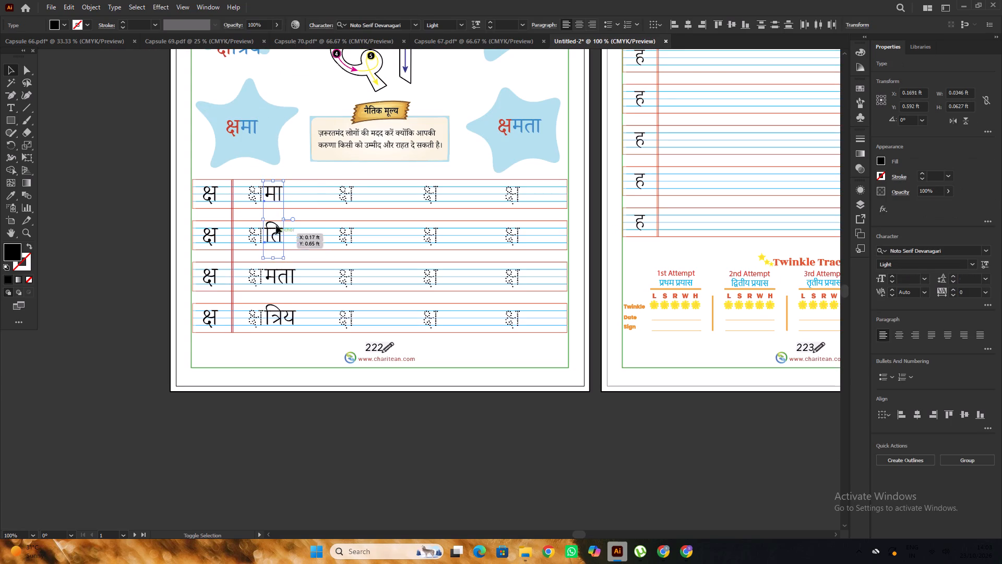
pyautogui.keyDown('shift'); pyautogui.click(283, 271); pyautogui.keyUp('shift')
pyautogui.keyDown('shift'); pyautogui.click(287, 317); pyautogui.keyUp('shift')
pyautogui.keyDown('alt'); pyautogui.scroll(3, 330, 202); pyautogui.keyUp('alt')
pyautogui.keyDown('alt'); pyautogui.scroll(-1, 212, 174); pyautogui.keyUp('alt')
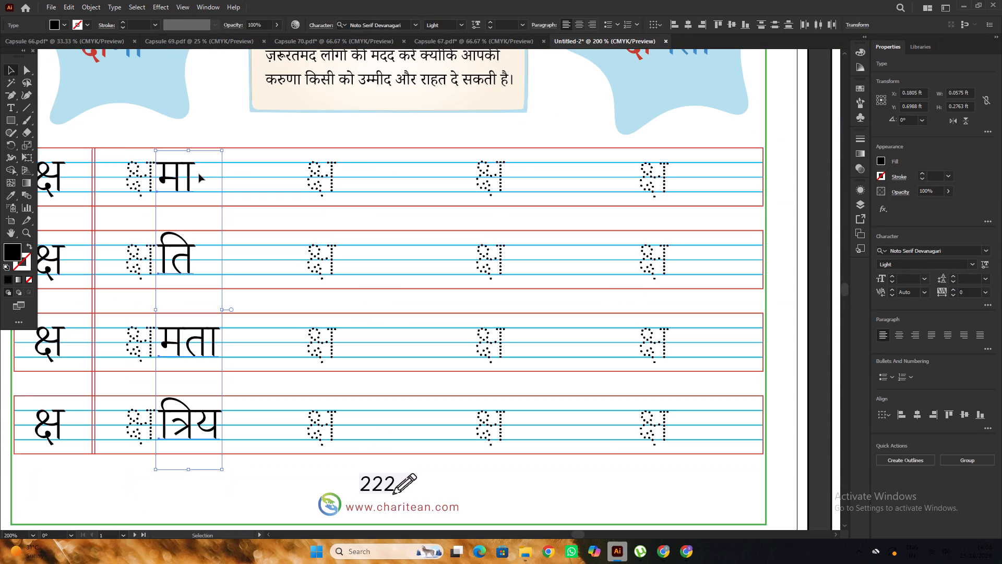
pyautogui.keyDown('alt'); pyautogui.moveTo(189, 173); pyautogui.dragTo(377, 184); pyautogui.keyUp('alt')
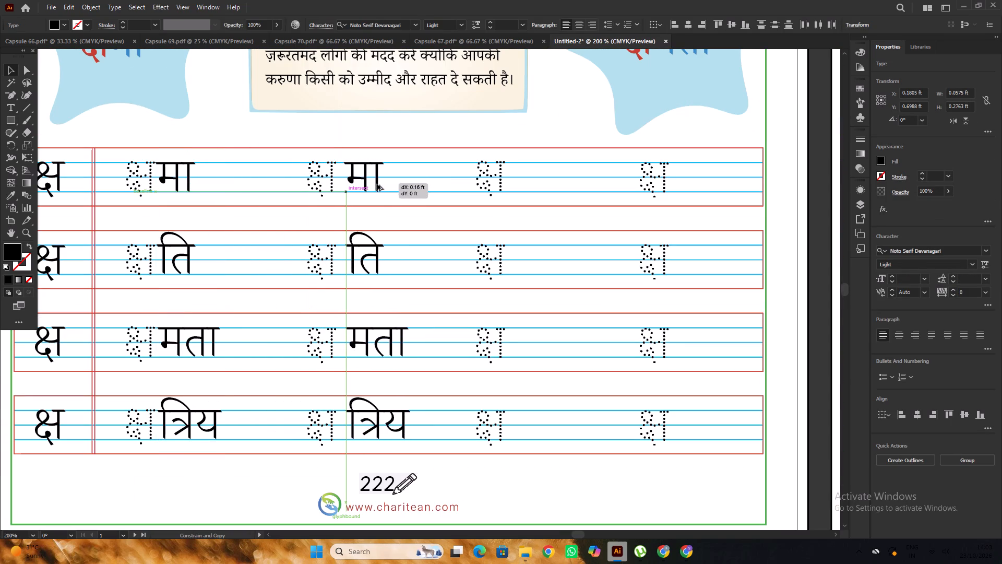
pyautogui.keyDown('alt'); pyautogui.moveTo(377, 184); pyautogui.dragTo(374, 184); pyautogui.keyUp('alt')
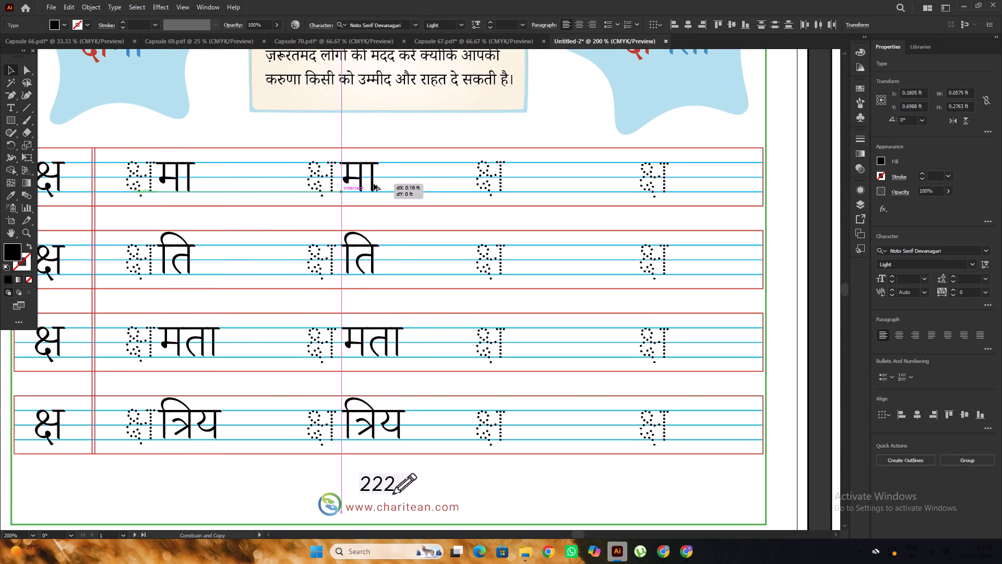
pyautogui.keyDown('alt'); pyautogui.moveTo(374, 184); pyautogui.dragTo(373, 184); pyautogui.keyUp('alt')
# Copy the four-word set into the third and fourth columns, beside their dotted क्ष letters.
pyautogui.scroll(-4, 247, 166)
pyautogui.keyDown('alt'); pyautogui.scroll(3, 360, 170); pyautogui.keyUp('alt')
pyautogui.moveTo(200, 170); pyautogui.dragTo(328, 179)
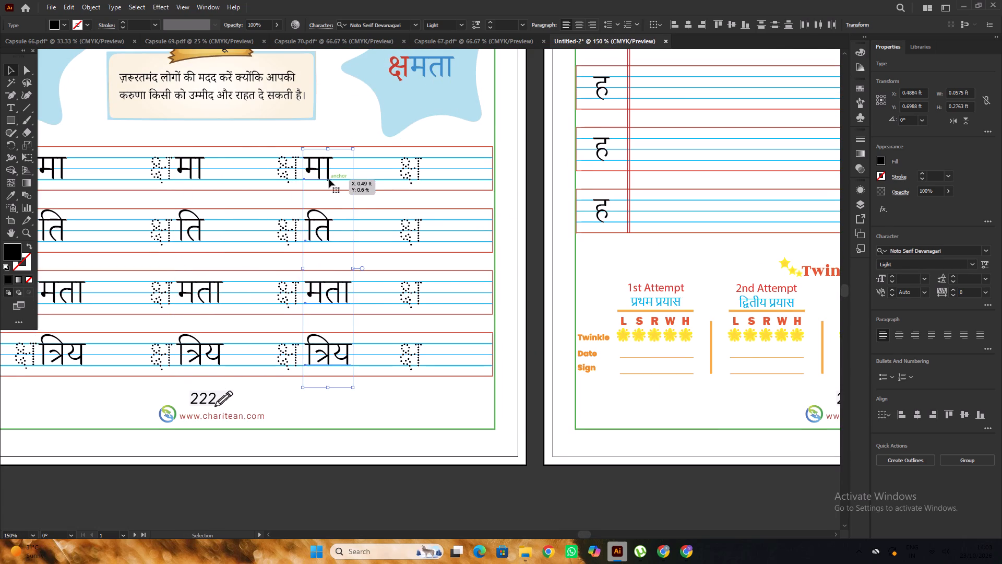
pyautogui.moveTo(328, 177); pyautogui.dragTo(449, 184)
pyautogui.keyDown('alt'); pyautogui.scroll(-3, 362, 178); pyautogui.keyUp('alt')
pyautogui.click(419, 375)
pyautogui.scroll(3, 410, 357)
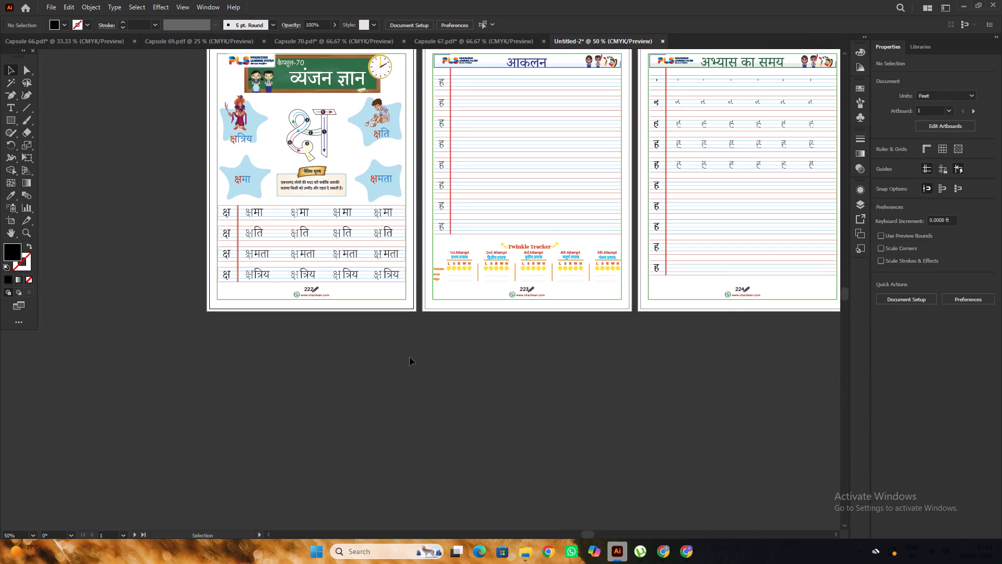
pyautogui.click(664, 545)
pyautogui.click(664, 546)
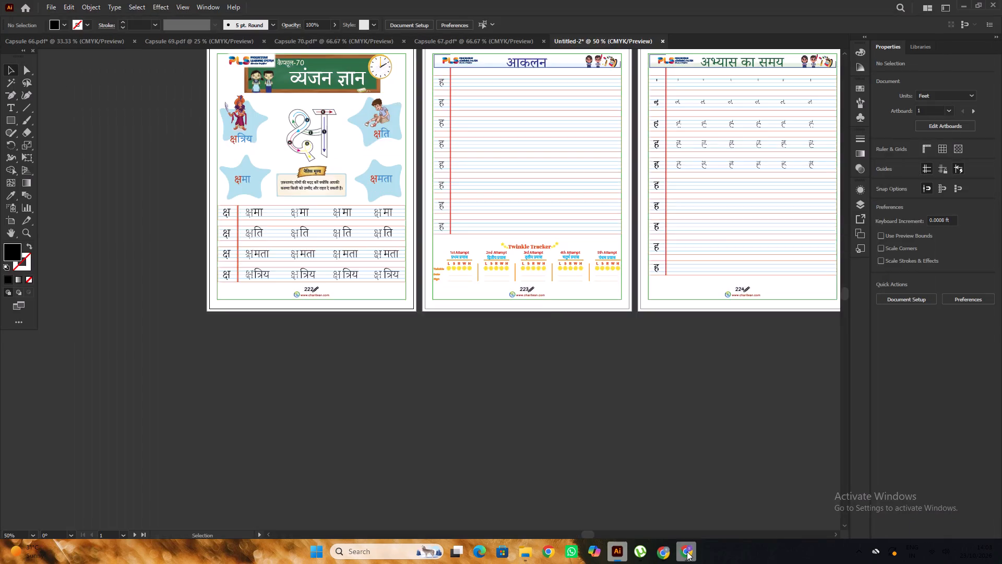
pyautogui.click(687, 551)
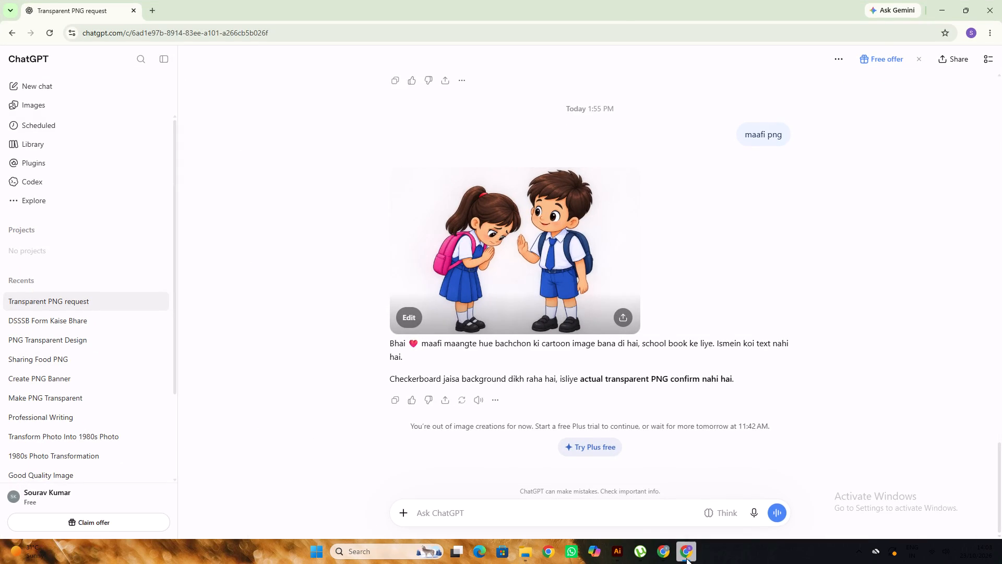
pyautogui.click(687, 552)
# Move the क्षमा label down to the bottom of its blue star, leaving space above it.
pyautogui.scroll(6, 396, 252)
pyautogui.scroll(-2, 264, 245)
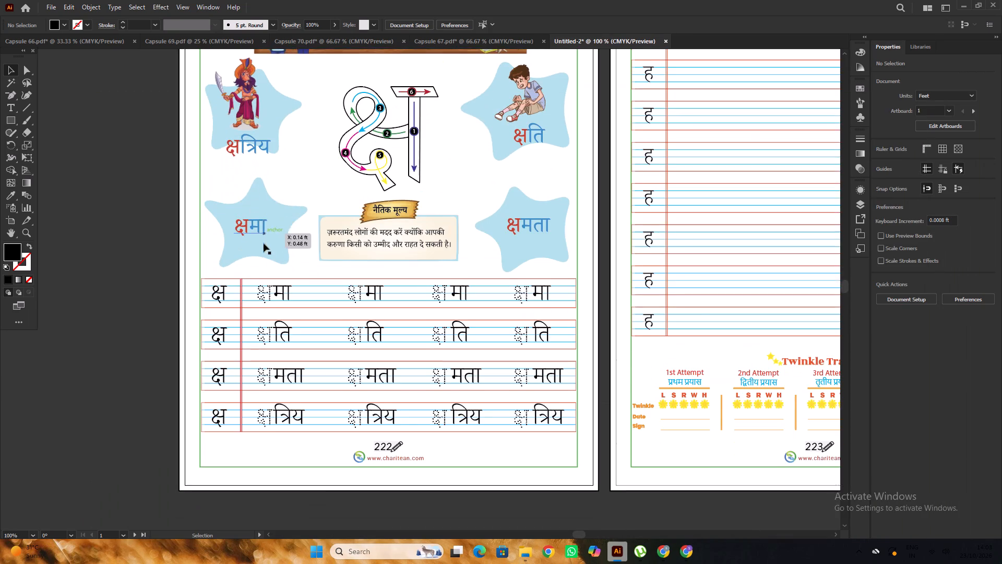
pyautogui.keyDown('alt'); pyautogui.scroll(1, 247, 231); pyautogui.keyUp('alt')
pyautogui.click(257, 218)
pyautogui.moveTo(262, 222); pyautogui.dragTo(260, 253)
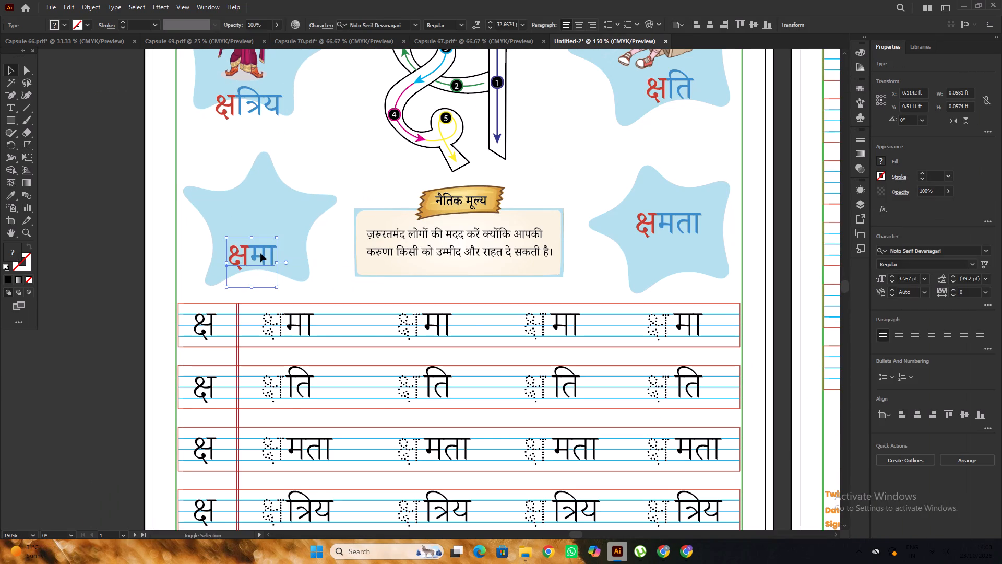
# Save the document as an Adobe PDF named Capsule 70 in the Adhar part 2 new ( 14-10-2026) folder.
pyautogui.keyDown('alt'); pyautogui.scroll(-2, 275, 240); pyautogui.keyUp('alt')
pyautogui.click(183, 208)
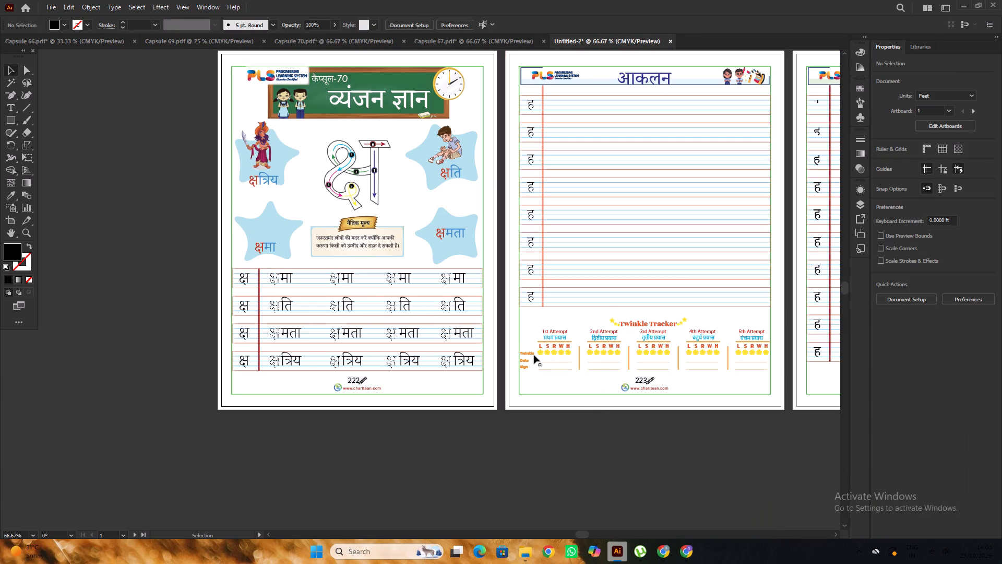
pyautogui.click(48, 7)
pyautogui.click(81, 113)
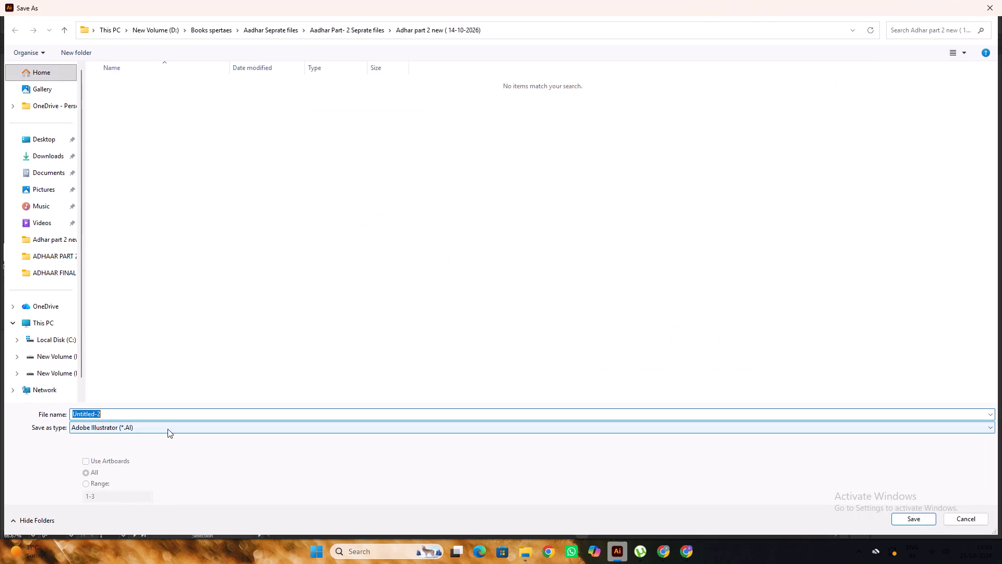
pyautogui.click(168, 429)
pyautogui.click(152, 445)
pyautogui.scroll(-20, 183, 322)
pyautogui.scroll(-3, 183, 322)
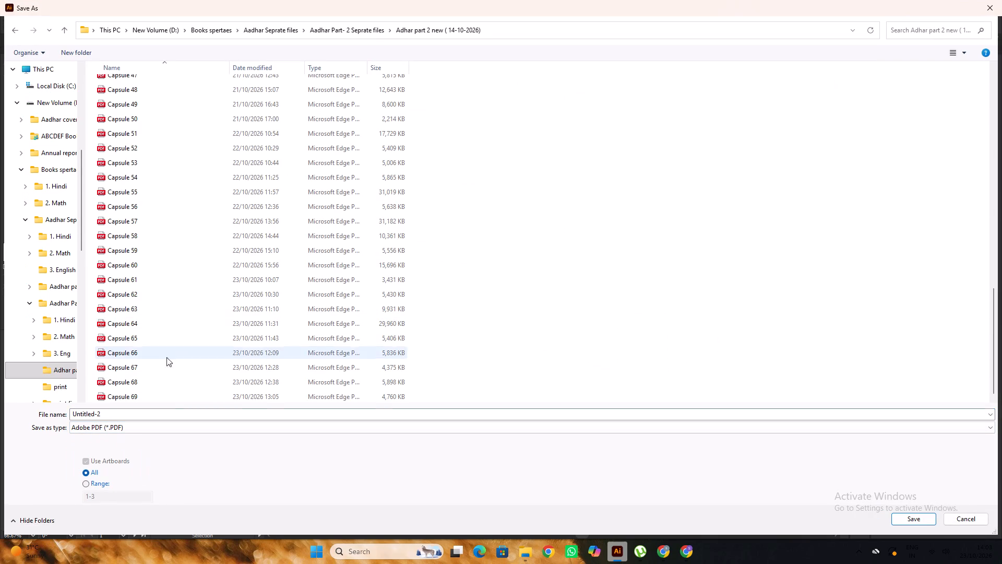
pyautogui.click(148, 391)
pyautogui.doubleClick(145, 416)
pyautogui.write('70')
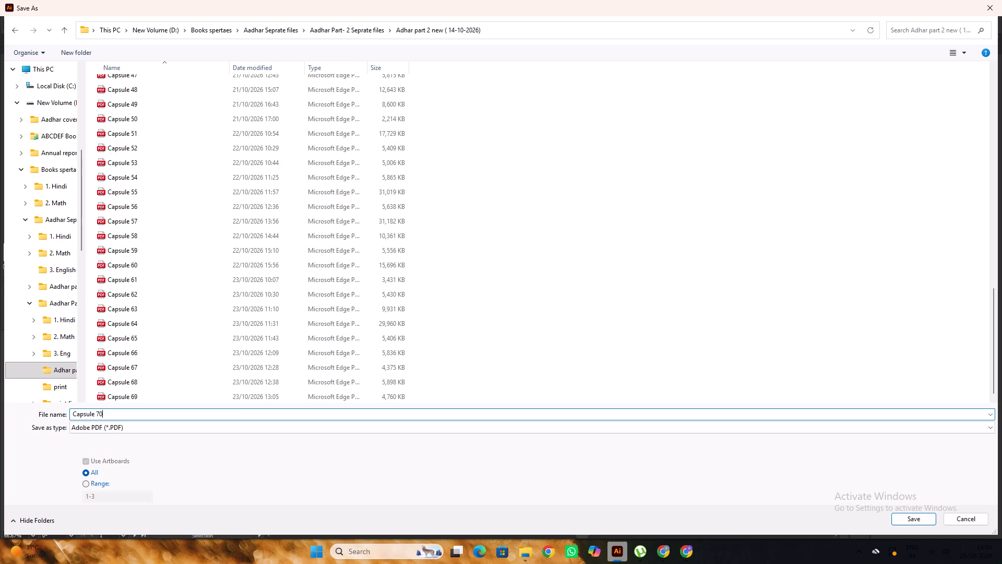
pyautogui.press('Return')
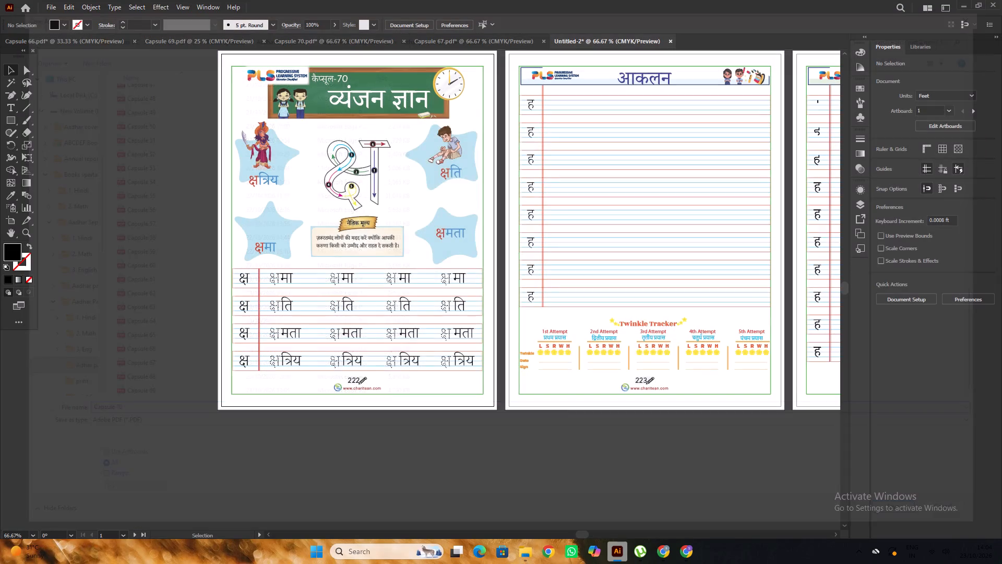
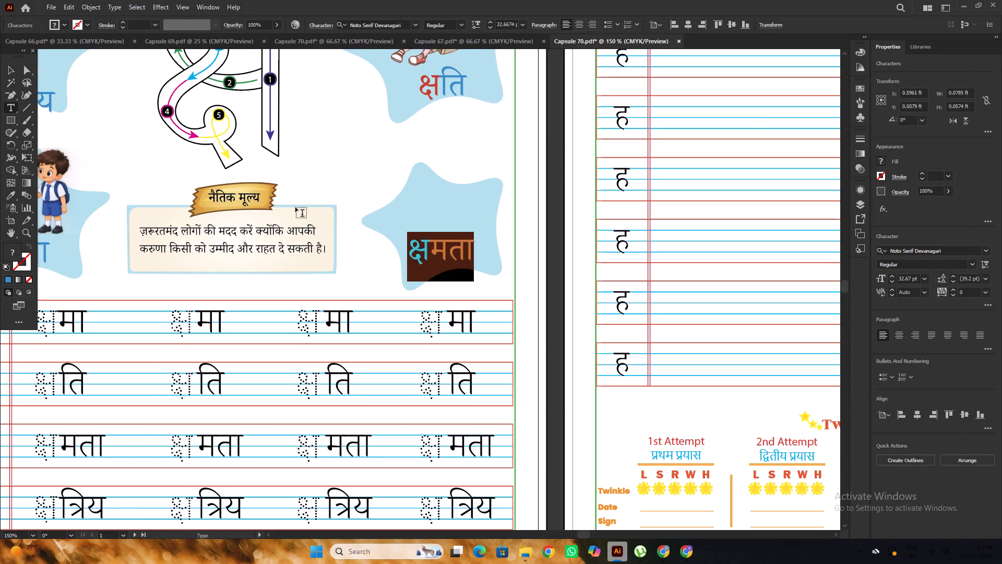
# Delete all eight ह letters from the margin column of the आकलन page.
pyautogui.keyDown('alt'); pyautogui.scroll(-4, 286, 211); pyautogui.keyUp('alt')
pyautogui.click(4, 68)
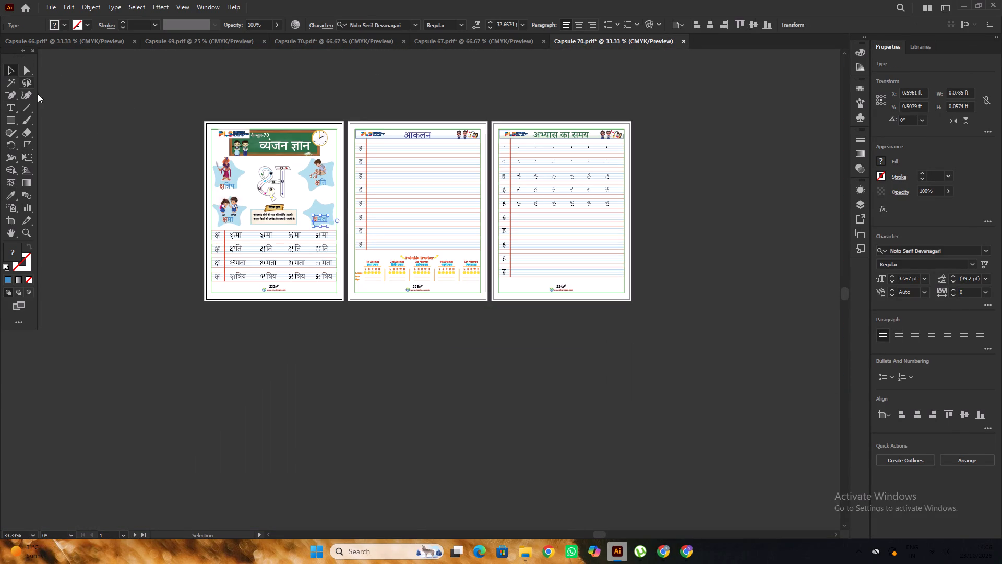
pyautogui.click(96, 125)
pyautogui.keyDown('alt'); pyautogui.scroll(1, 428, 163); pyautogui.keyUp('alt')
pyautogui.keyDown('alt'); pyautogui.scroll(2, 328, 146); pyautogui.keyUp('alt')
pyautogui.click(327, 143)
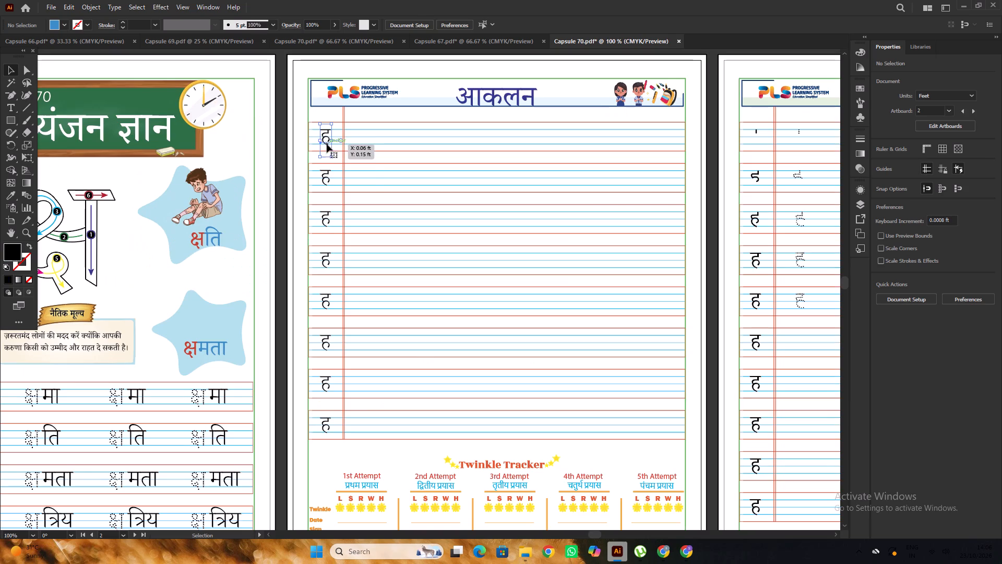
pyautogui.keyDown('shift'); pyautogui.click(326, 178); pyautogui.keyUp('shift')
pyautogui.keyDown('alt'); pyautogui.scroll(-2, 326, 177); pyautogui.keyUp('alt')
pyautogui.keyDown('alt'); pyautogui.scroll(2, 325, 191); pyautogui.keyUp('alt')
pyautogui.keyDown('shift'); pyautogui.click(326, 206); pyautogui.keyUp('shift')
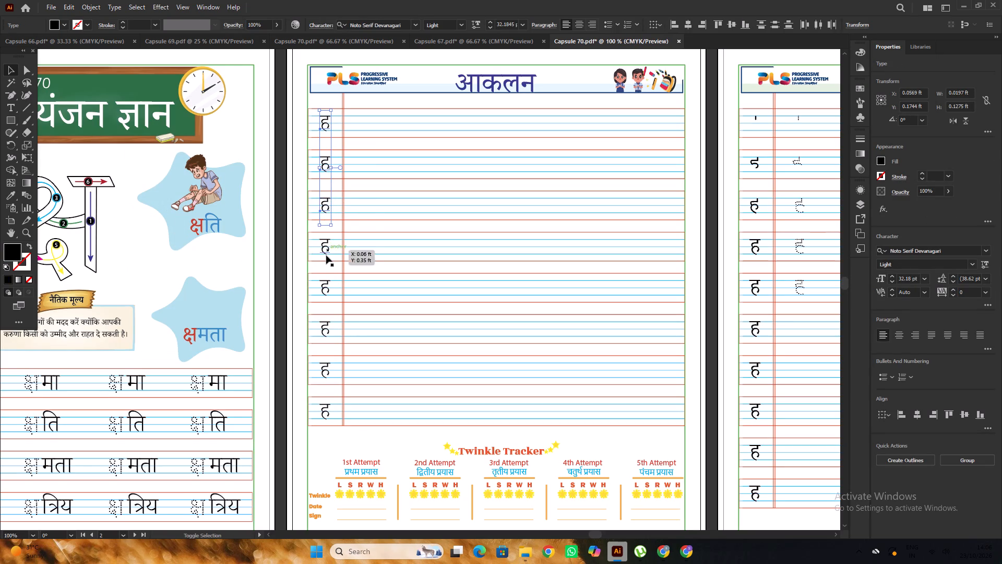
pyautogui.keyDown('shift'); pyautogui.click(324, 250); pyautogui.keyUp('shift')
pyautogui.scroll(-6, 326, 208)
pyautogui.keyDown('shift'); pyautogui.click(326, 218); pyautogui.keyUp('shift')
pyautogui.keyDown('shift'); pyautogui.click(324, 256); pyautogui.keyUp('shift')
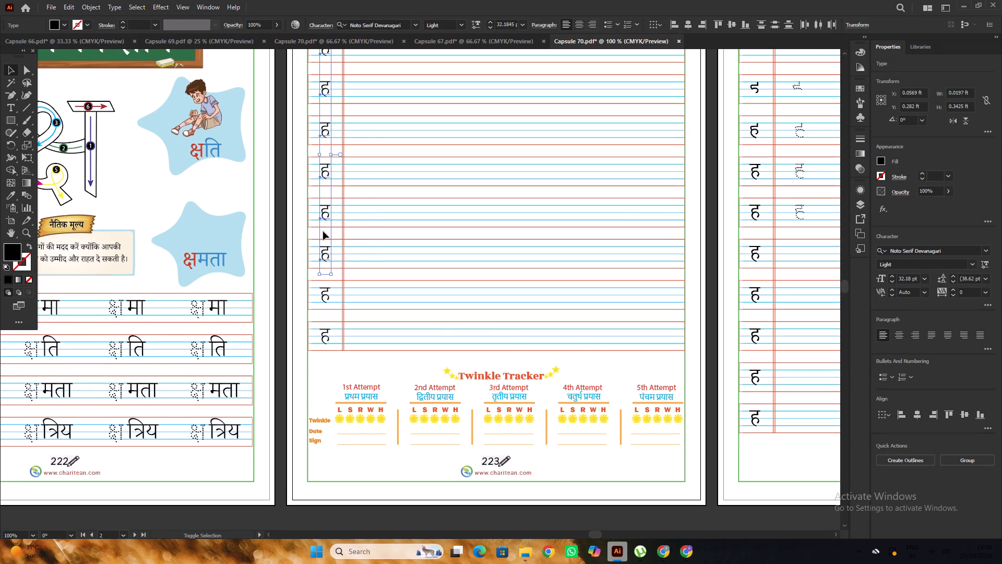
pyautogui.scroll(-5, 323, 210)
pyautogui.keyDown('shift'); pyautogui.click(324, 234); pyautogui.keyUp('shift')
pyautogui.keyDown('shift'); pyautogui.click(327, 271); pyautogui.keyUp('shift')
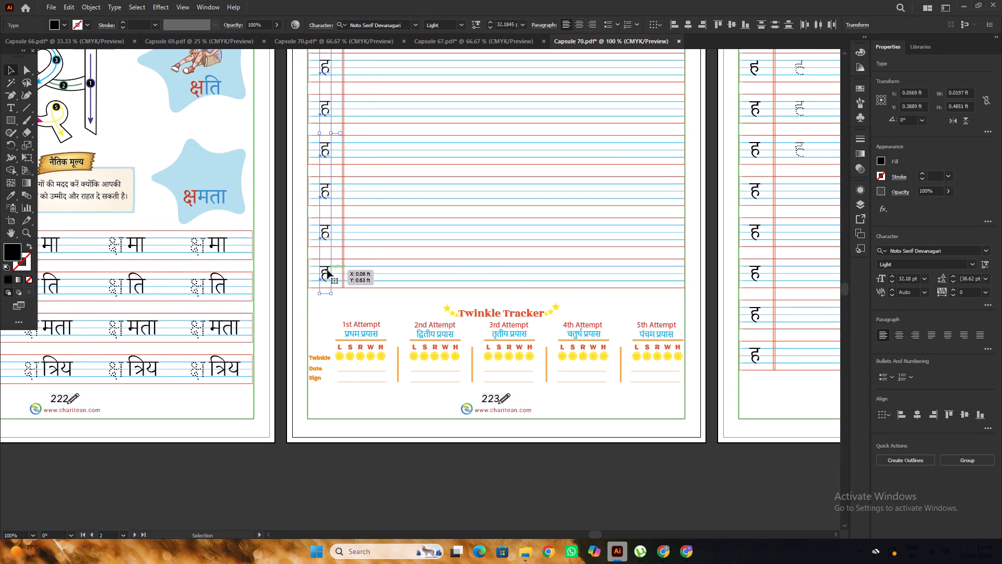
pyautogui.press('Delete')
# Copy the क्ष letter from the first page into the आकलन page's first margin row and duplicate it into the second row, aligned to the lines.
pyautogui.keyDown('alt'); pyautogui.scroll(-2, 371, 206); pyautogui.keyUp('alt')
pyautogui.scroll(2, 360, 196)
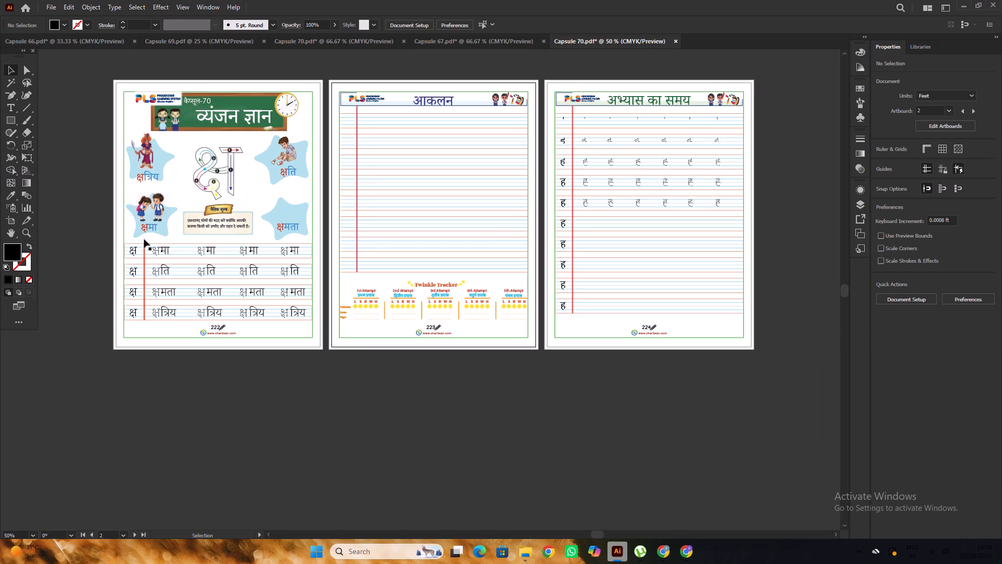
pyautogui.moveTo(136, 249); pyautogui.dragTo(354, 120)
pyautogui.keyDown('alt'); pyautogui.scroll(2, 354, 120); pyautogui.keyUp('alt')
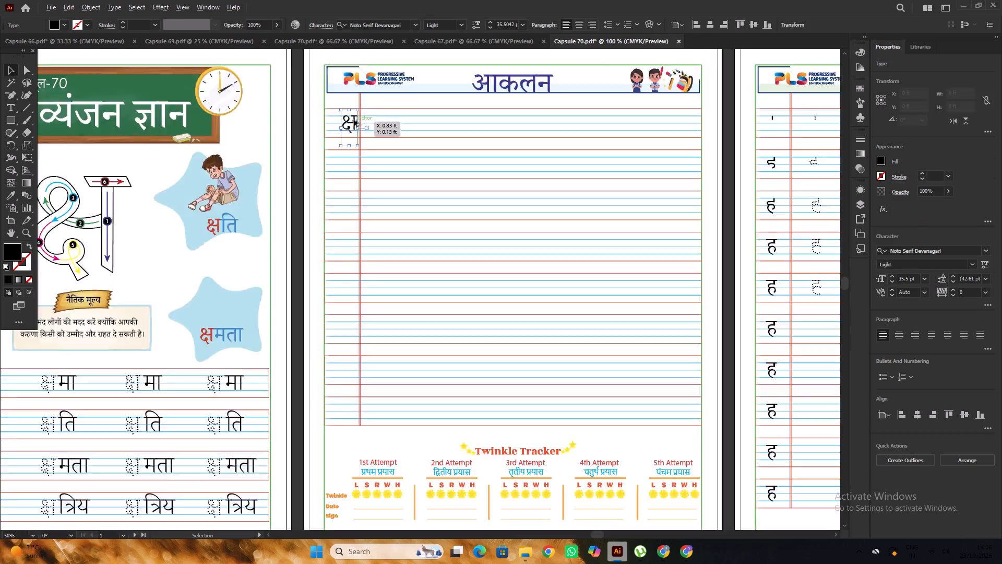
pyautogui.keyDown('alt'); pyautogui.scroll(3, 354, 120); pyautogui.keyUp('alt')
pyautogui.moveTo(353, 127); pyautogui.dragTo(328, 127)
pyautogui.moveTo(328, 127); pyautogui.dragTo(310, 250)
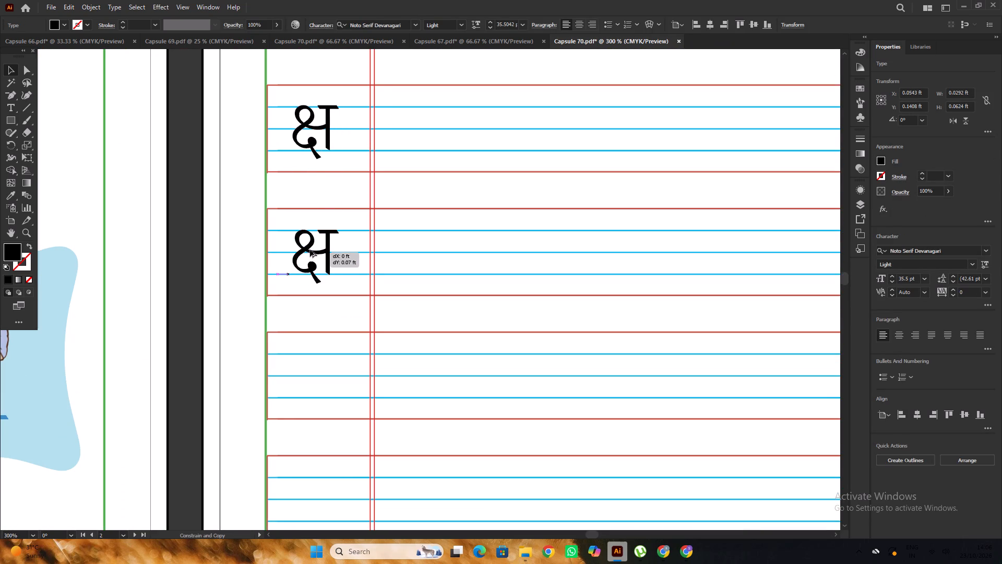
pyautogui.moveTo(310, 250); pyautogui.dragTo(310, 250)
pyautogui.scroll(-5, 310, 244)
pyautogui.keyDown('alt'); pyautogui.scroll(4, 316, 190); pyautogui.keyUp('alt')
pyautogui.scroll(3, 338, 185)
pyautogui.moveTo(367, 197); pyautogui.dragTo(368, 206)
# Duplicate the first two क्ष letters into rows three and four of the आकलन page and align the fourth to its writing lines.
pyautogui.keyDown('alt'); pyautogui.scroll(-3, 350, 194); pyautogui.keyUp('alt')
pyautogui.keyDown('alt'); pyautogui.scroll(3, 350, 194); pyautogui.keyUp('alt')
pyautogui.keyDown('alt'); pyautogui.scroll(-2, 350, 194); pyautogui.keyUp('alt')
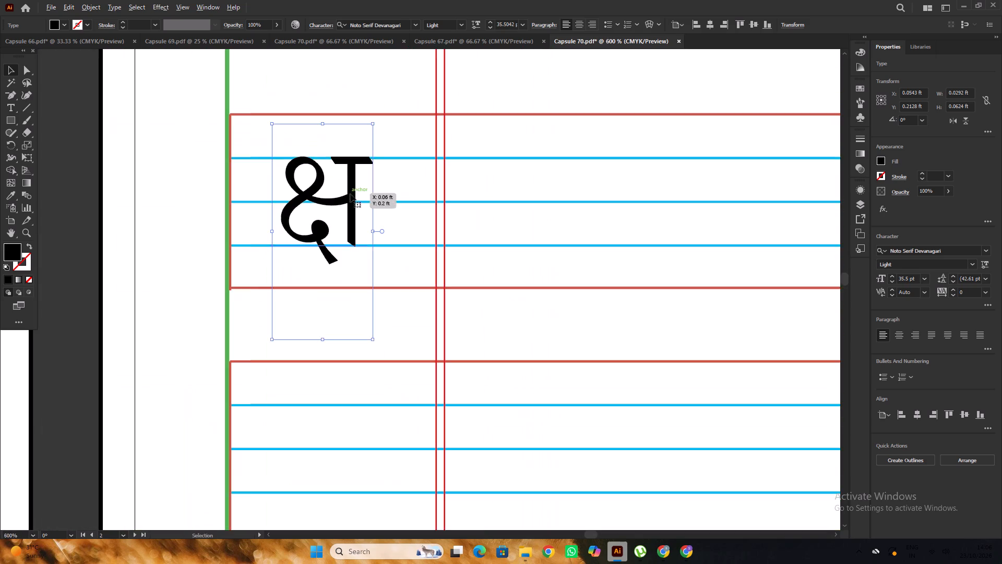
pyautogui.keyDown('alt'); pyautogui.scroll(-3, 350, 194); pyautogui.keyUp('alt')
pyautogui.scroll(4, 350, 194)
pyautogui.click(351, 198)
pyautogui.keyDown('alt'); pyautogui.scroll(3, 350, 163); pyautogui.keyUp('alt')
pyautogui.keyDown('alt'); pyautogui.scroll(-11, 350, 163); pyautogui.keyUp('alt')
pyautogui.keyDown('alt'); pyautogui.scroll(2, 349, 162); pyautogui.keyUp('alt')
pyautogui.keyDown('shift'); pyautogui.click(350, 110); pyautogui.keyUp('shift')
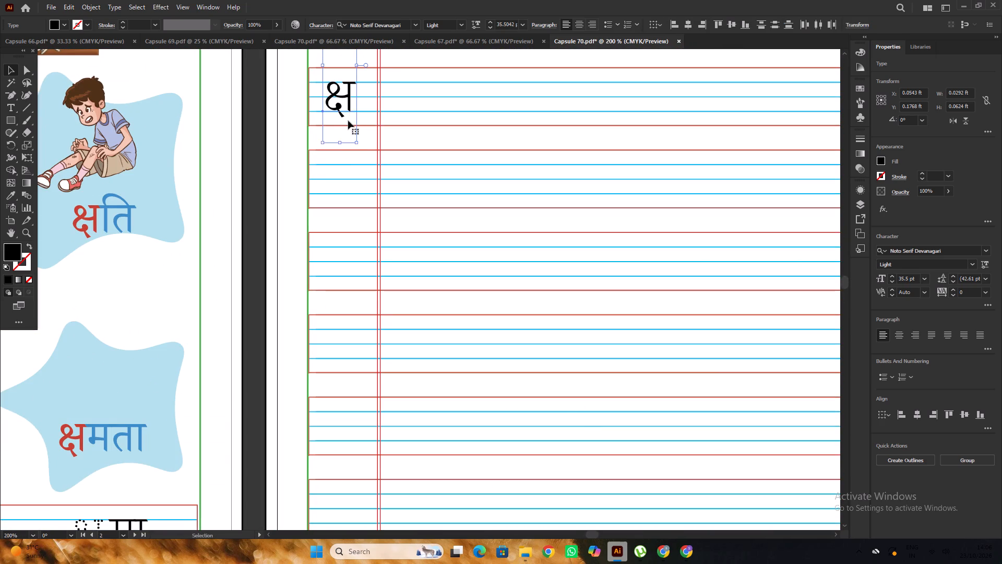
pyautogui.scroll(3, 348, 121)
pyautogui.moveTo(348, 120); pyautogui.dragTo(301, 454)
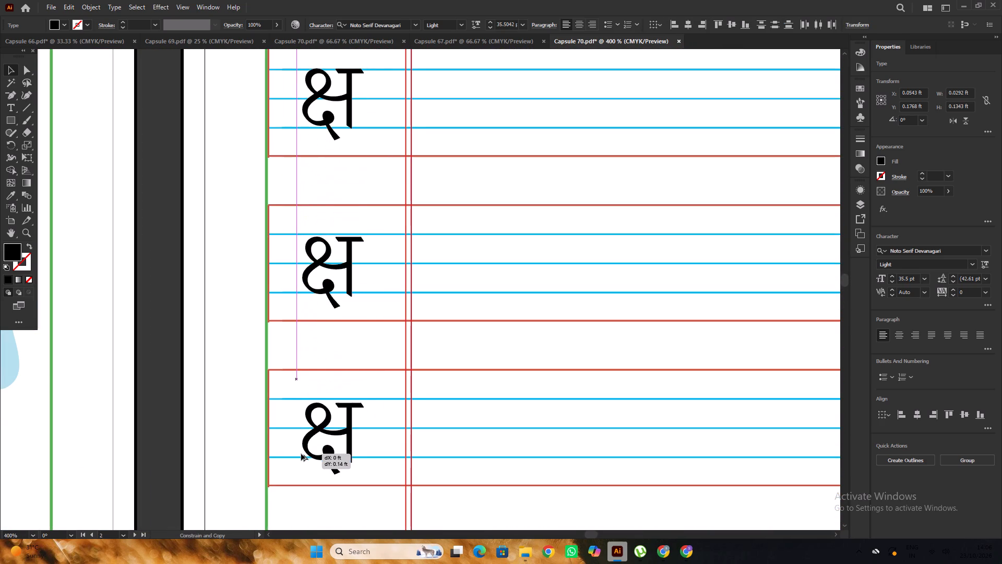
pyautogui.moveTo(301, 454); pyautogui.dragTo(302, 449)
pyautogui.scroll(-1, 264, 316)
pyautogui.click(222, 279)
pyautogui.scroll(-6, 222, 279)
pyautogui.keyDown('alt'); pyautogui.scroll(2, 341, 348); pyautogui.keyUp('alt')
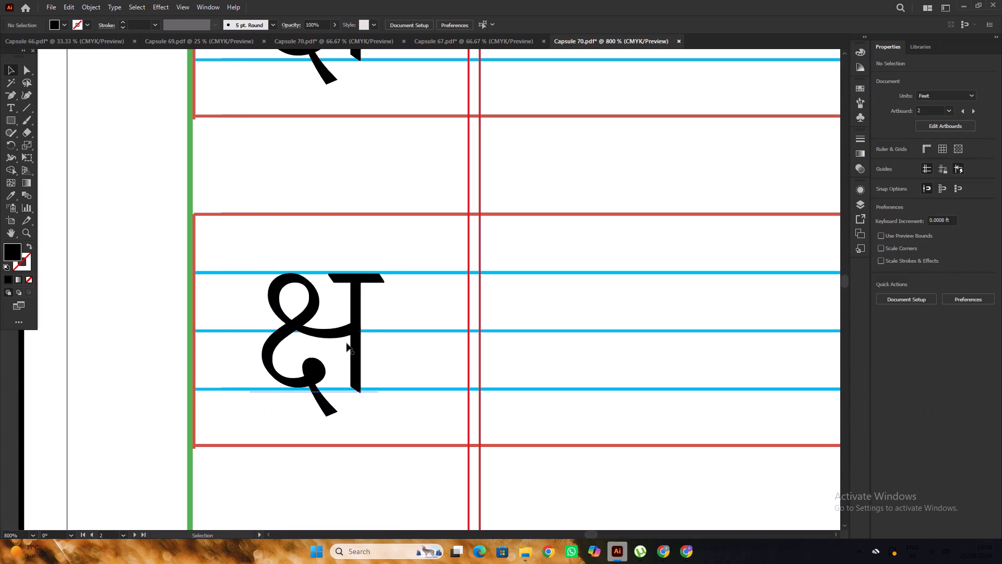
pyautogui.moveTo(359, 332); pyautogui.dragTo(359, 327)
# Duplicate the क्ष letters of rows three and four into rows five and six of the आकलन page.
pyautogui.keyDown('alt'); pyautogui.scroll(-4, 359, 326); pyautogui.keyUp('alt')
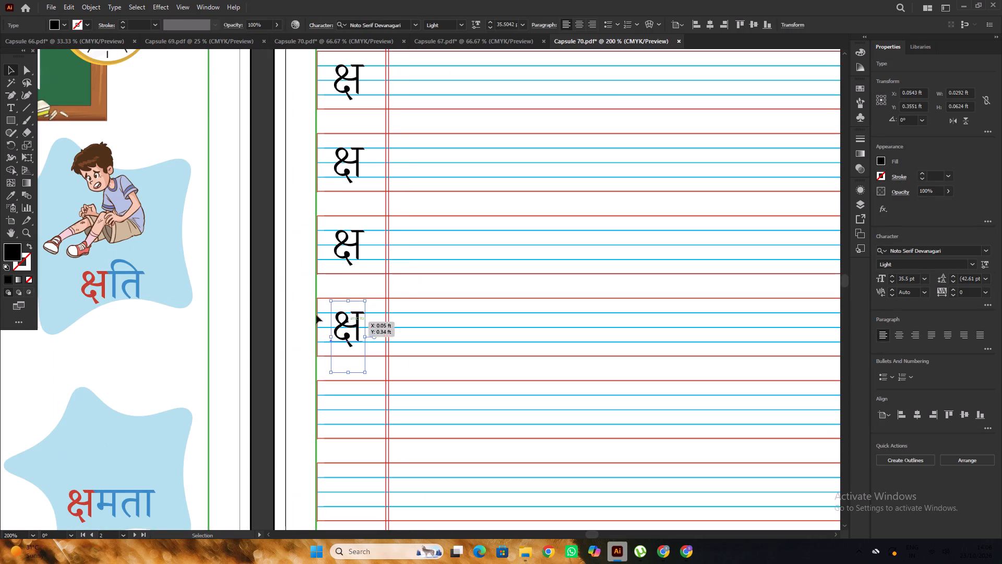
pyautogui.click(299, 307)
pyautogui.scroll(-9, 299, 304)
pyautogui.click(359, 130)
pyautogui.keyDown('shift'); pyautogui.click(349, 221); pyautogui.keyUp('shift')
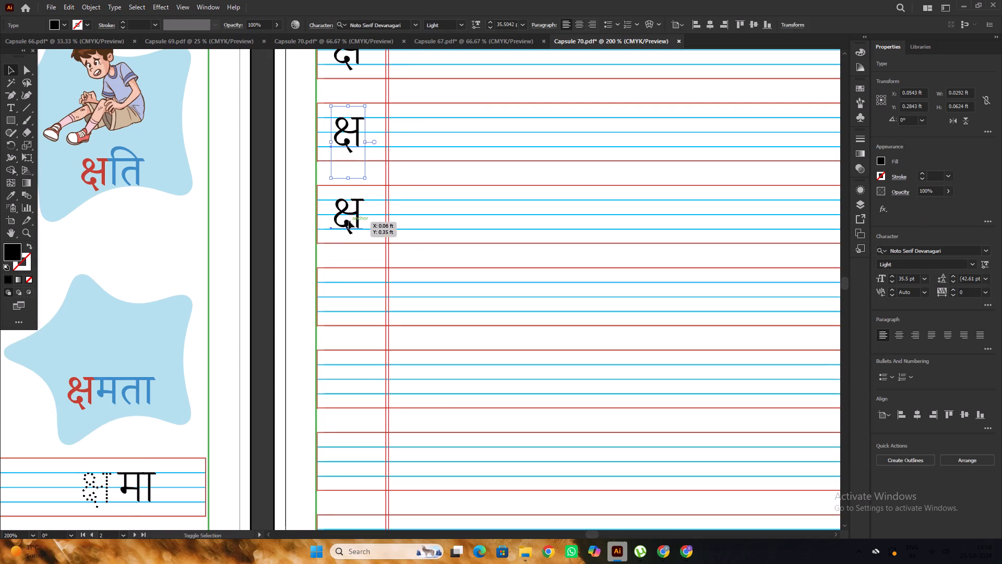
pyautogui.scroll(-6, 347, 196)
pyautogui.moveTo(356, 144); pyautogui.dragTo(345, 310)
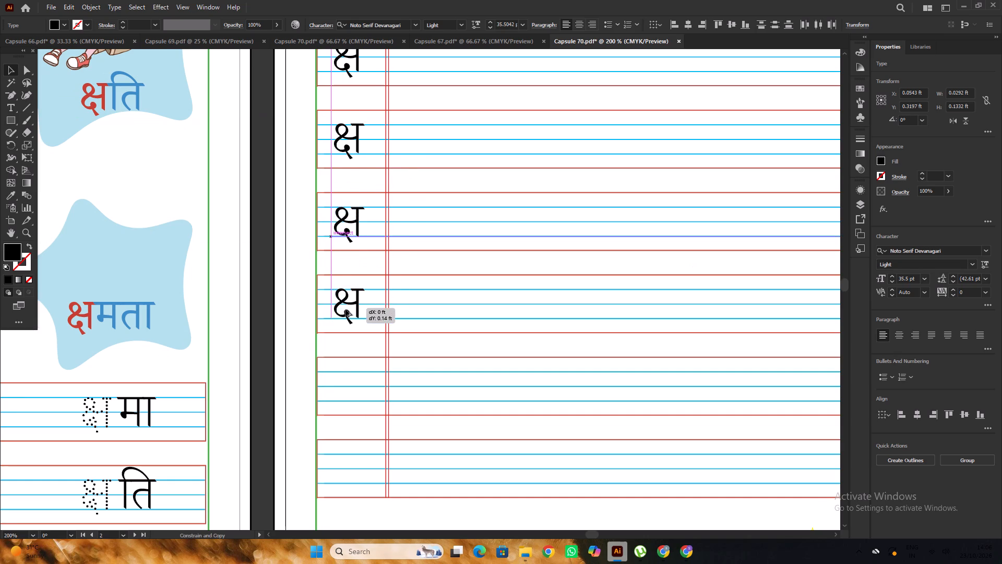
pyautogui.moveTo(345, 310); pyautogui.dragTo(345, 310)
pyautogui.keyDown('alt'); pyautogui.scroll(2, 340, 226); pyautogui.keyUp('alt')
pyautogui.click(257, 247)
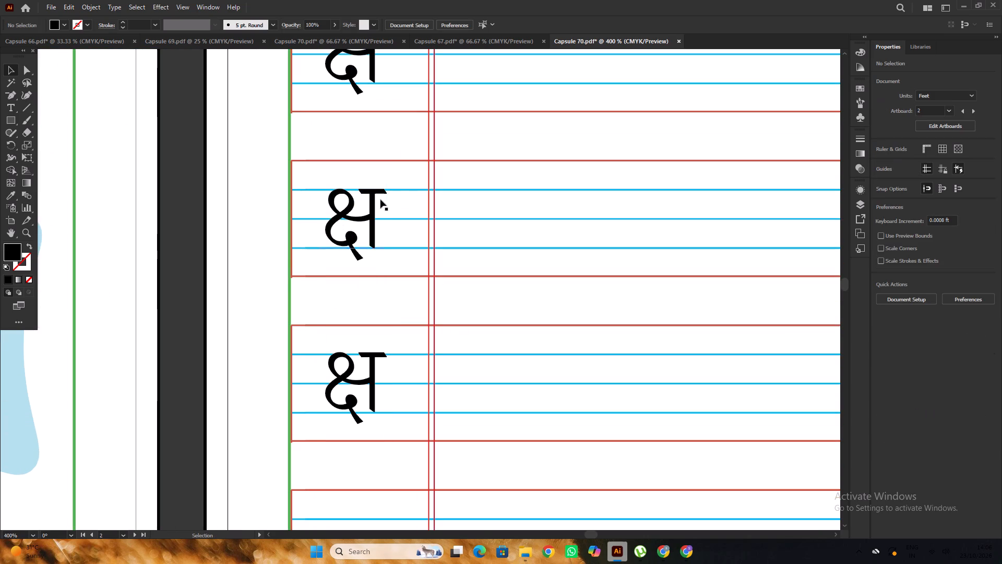
# Duplicate the क्ष letter from row six into rows seven and eight to complete the आकलन page's margin column.
pyautogui.keyDown('alt'); pyautogui.scroll(2, 380, 199); pyautogui.keyUp('alt')
pyautogui.keyDown('alt'); pyautogui.scroll(-11, 347, 204); pyautogui.keyUp('alt')
pyautogui.keyDown('alt'); pyautogui.scroll(3, 349, 230); pyautogui.keyUp('alt')
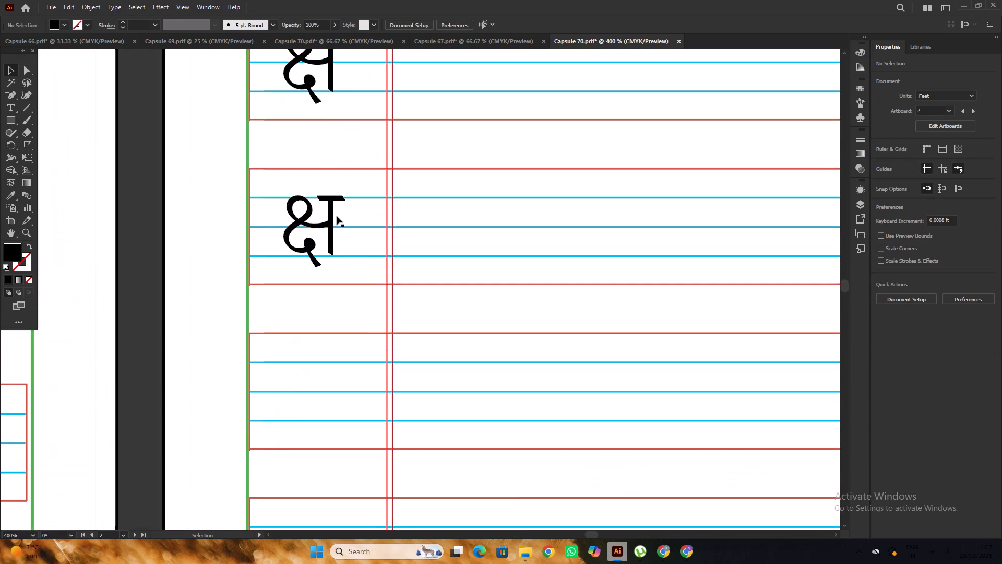
pyautogui.keyDown('alt'); pyautogui.scroll(-2, 333, 211); pyautogui.keyUp('alt')
pyautogui.click(281, 205)
pyautogui.scroll(-2, 282, 204)
pyautogui.keyDown('alt'); pyautogui.scroll(3, 326, 195); pyautogui.keyUp('alt')
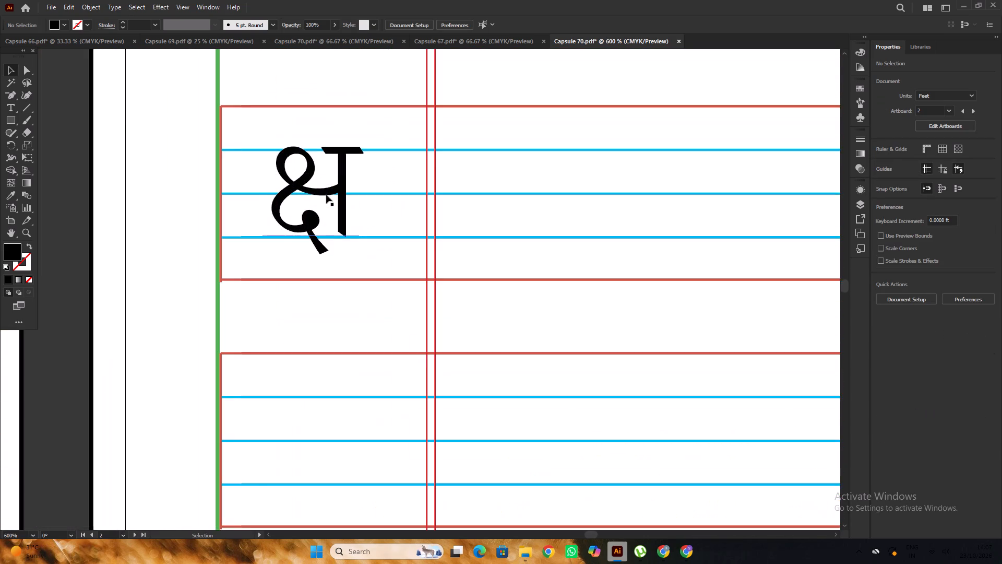
pyautogui.keyDown('alt'); pyautogui.scroll(-6, 326, 195); pyautogui.keyUp('alt')
pyautogui.keyDown('alt'); pyautogui.moveTo(336, 156); pyautogui.dragTo(307, 324); pyautogui.keyUp('alt')
pyautogui.keyDown('alt'); pyautogui.scroll(-4, 303, 277); pyautogui.keyUp('alt')
pyautogui.click(281, 262)
pyautogui.scroll(-5, 281, 257)
pyautogui.keyDown('alt'); pyautogui.scroll(3, 301, 247); pyautogui.keyUp('alt')
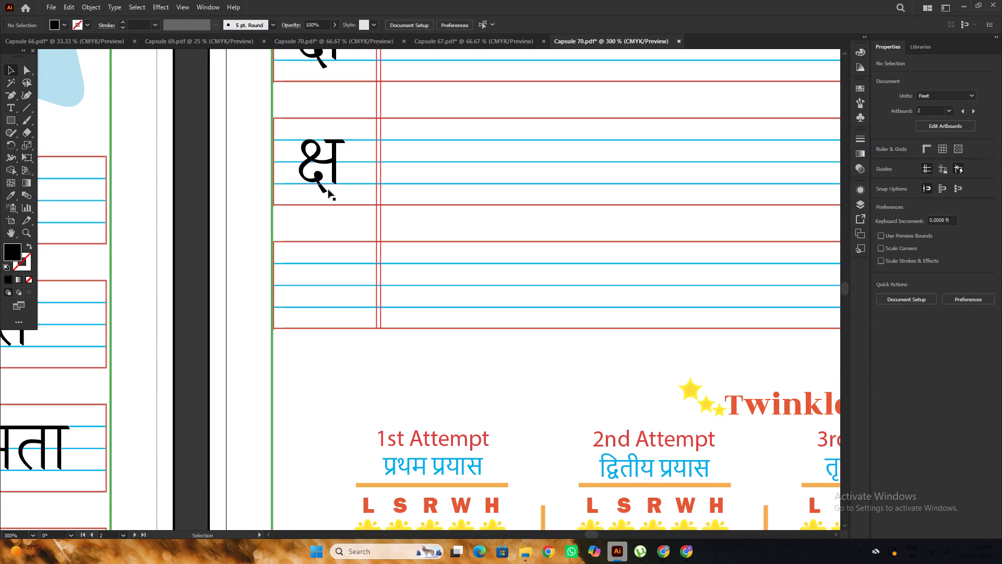
pyautogui.keyDown('alt'); pyautogui.moveTo(330, 177); pyautogui.dragTo(315, 300); pyautogui.keyUp('alt')
pyautogui.keyDown('alt'); pyautogui.scroll(-2, 314, 297); pyautogui.keyUp('alt')
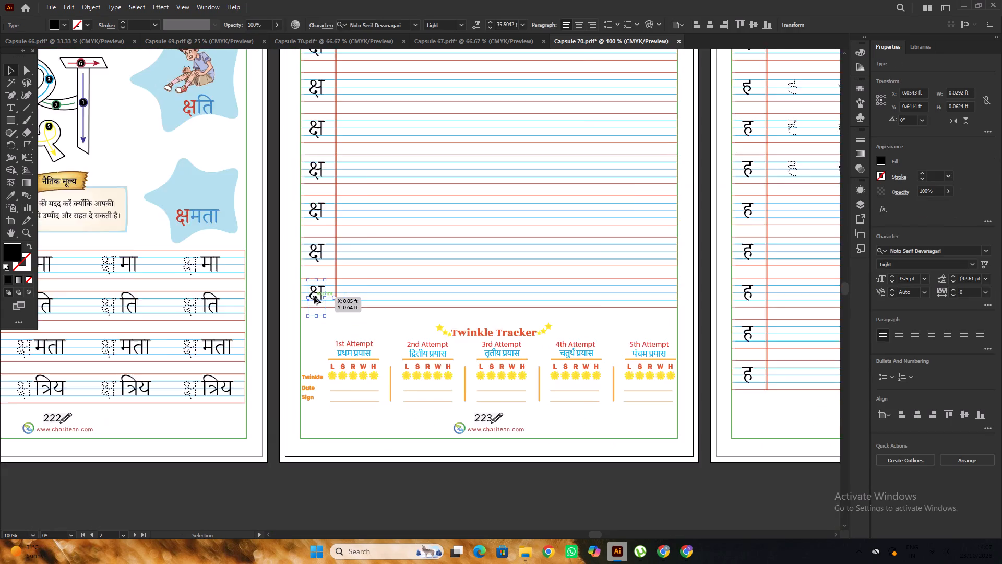
pyautogui.keyDown('alt'); pyautogui.scroll(-5, 314, 297); pyautogui.keyUp('alt')
pyautogui.click(399, 430)
pyautogui.press('space')
pyautogui.moveTo(515, 382); pyautogui.dragTo(489, 382)
pyautogui.keyDown('alt'); pyautogui.scroll(2, 416, 216); pyautogui.keyUp('alt')
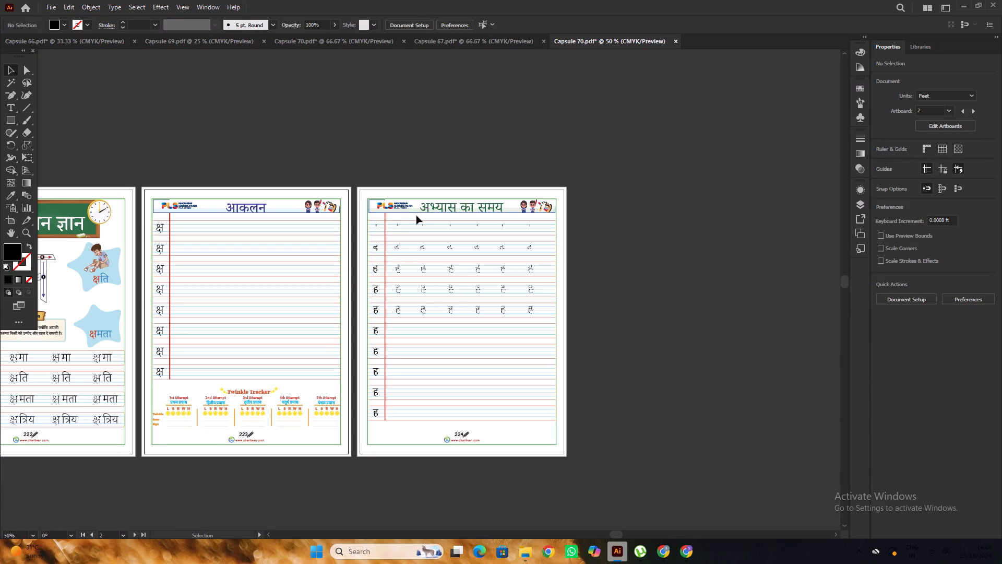
# Copy the solid first-row क्ष loop stroke from the अभ्यास का समय page of the other open Capsule 70 document.
pyautogui.click(421, 40)
pyautogui.keyDown('alt'); pyautogui.scroll(-1, 340, 150); pyautogui.keyUp('alt')
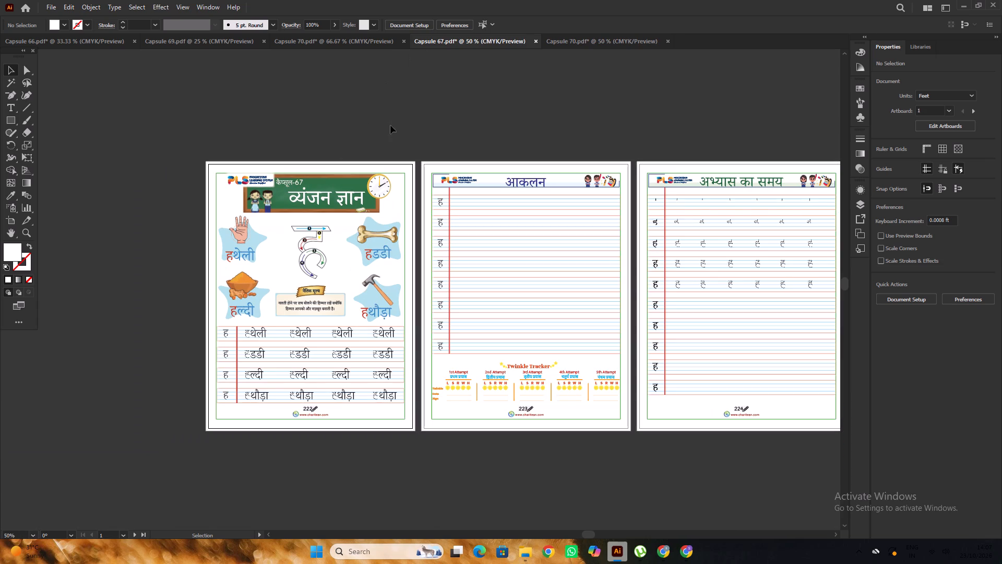
pyautogui.click(390, 125)
pyautogui.press('space')
pyautogui.moveTo(458, 122); pyautogui.dragTo(357, 133)
pyautogui.click(313, 48)
pyautogui.keyDown('alt'); pyautogui.scroll(-3, 331, 104); pyautogui.keyUp('alt')
pyautogui.press('space')
pyautogui.press('space')
pyautogui.moveTo(527, 271); pyautogui.dragTo(468, 328)
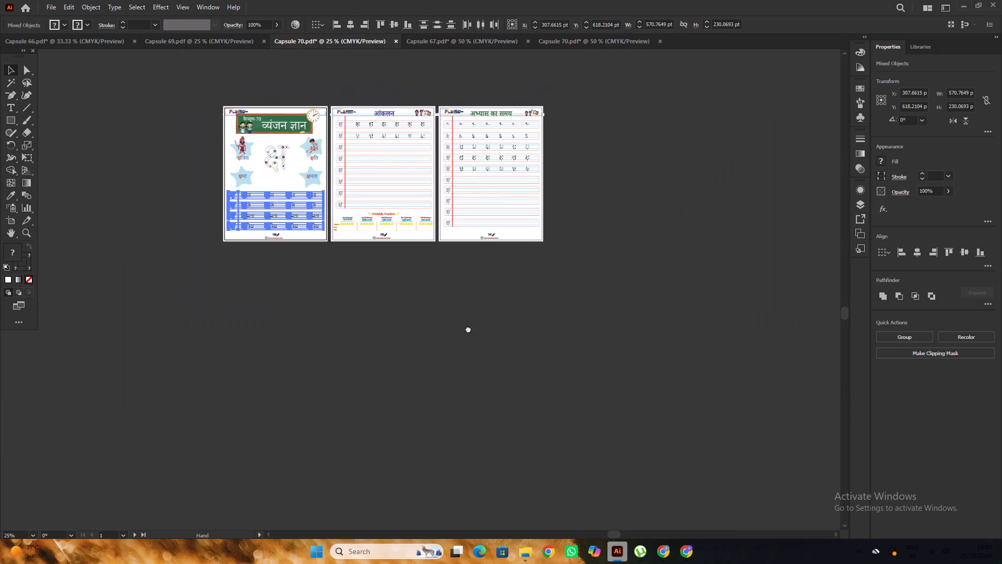
pyautogui.moveTo(468, 328); pyautogui.dragTo(438, 362)
pyautogui.click(551, 308)
pyautogui.keyDown('alt'); pyautogui.scroll(3, 389, 205); pyautogui.keyUp('alt')
pyautogui.click(405, 125)
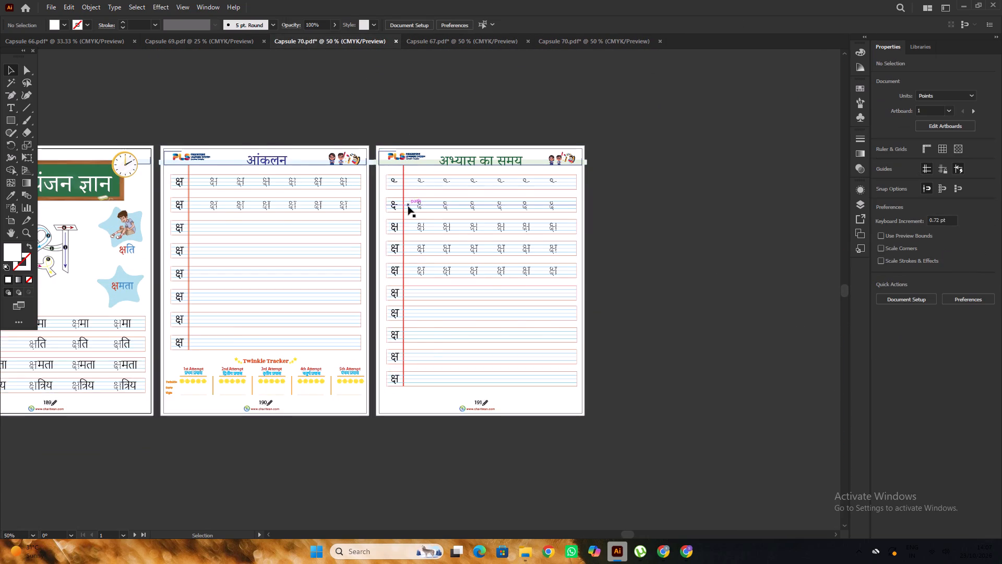
pyautogui.keyDown('alt'); pyautogui.scroll(2, 408, 206); pyautogui.keyUp('alt')
pyautogui.keyDown('alt'); pyautogui.scroll(-1, 376, 192); pyautogui.keyUp('alt')
pyautogui.keyDown('alt'); pyautogui.scroll(2, 399, 193); pyautogui.keyUp('alt')
pyautogui.scroll(1, 373, 190)
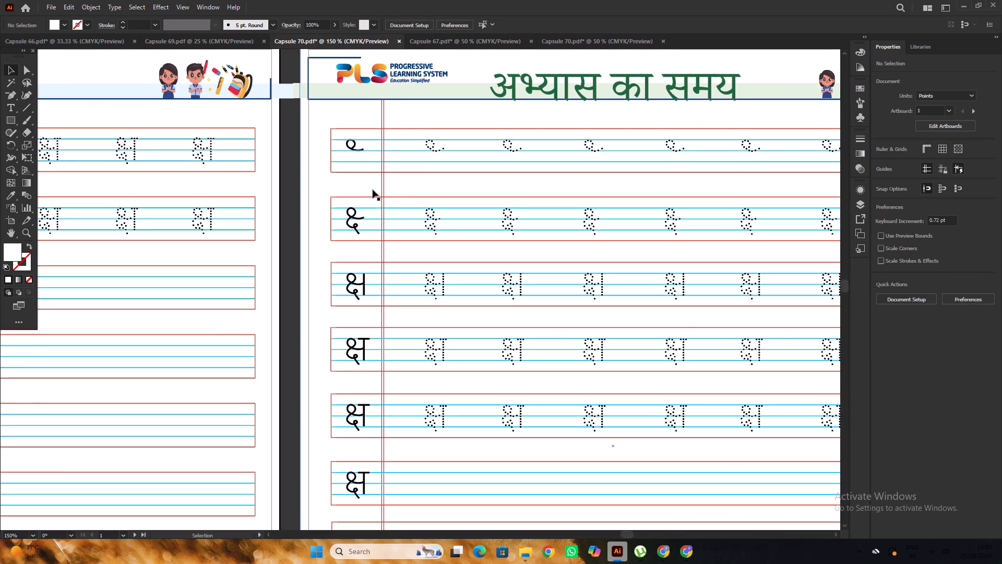
pyautogui.keyDown('alt'); pyautogui.scroll(2, 355, 179); pyautogui.keyUp('alt')
pyautogui.click(351, 151)
pyautogui.keyDown('alt'); pyautogui.scroll(1, 361, 155); pyautogui.keyUp('alt')
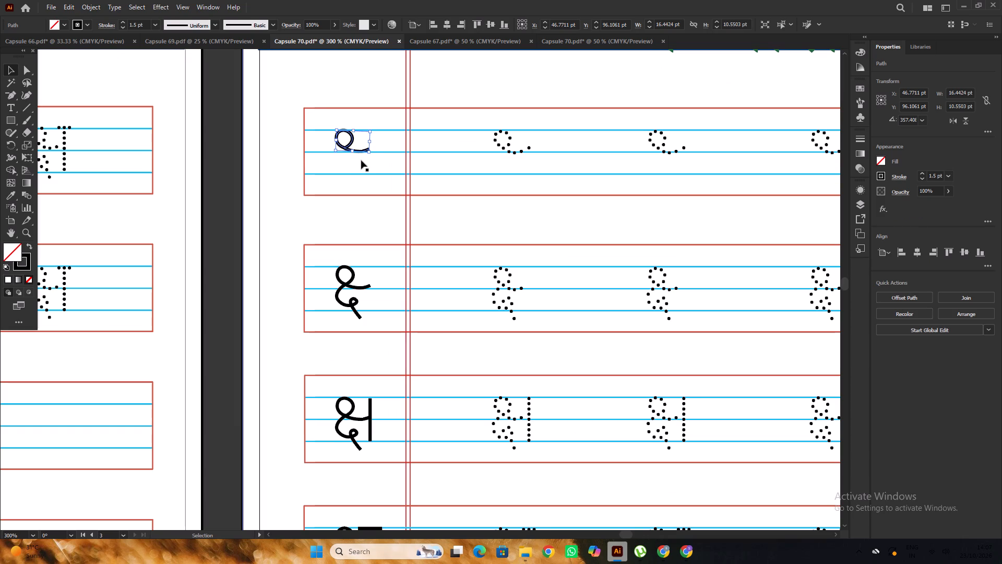
pyautogui.hotkey('ctrl', 'c')
# Return to the Capsule 70 version being edited and lock the ruled writing lines on its अभ्यास का समय page.
pyautogui.click(567, 37)
pyautogui.scroll(-4, 382, 148)
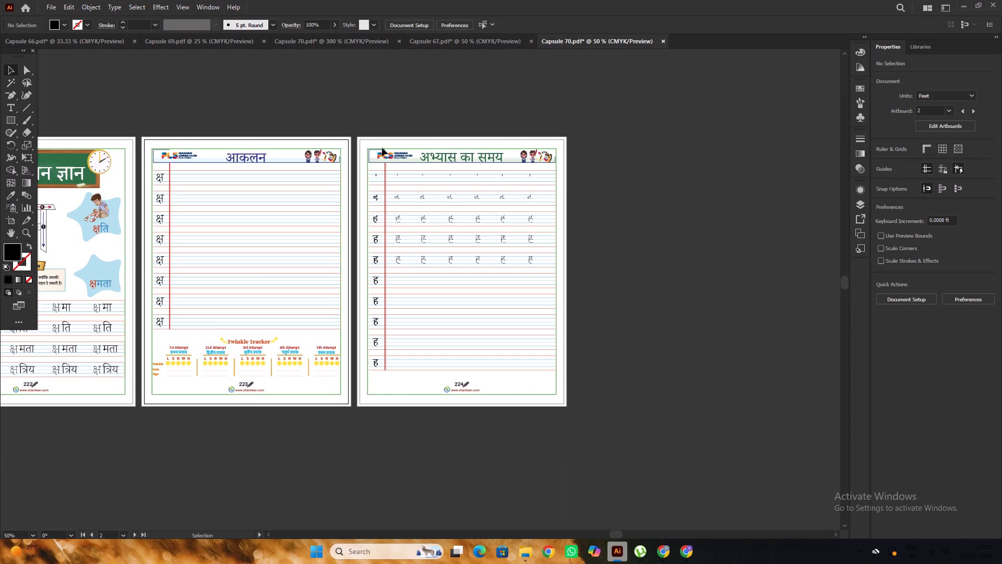
pyautogui.scroll(-1, 382, 148)
pyautogui.scroll(-1, 576, 162)
pyautogui.click(549, 157)
pyautogui.click(586, 152)
pyautogui.scroll(-2, 586, 149)
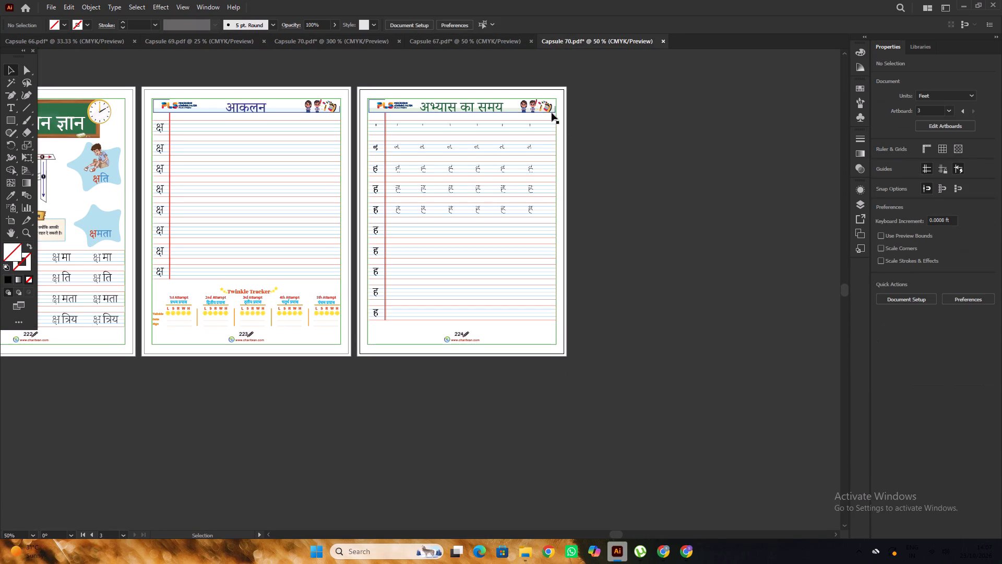
pyautogui.moveTo(544, 115); pyautogui.dragTo(550, 324)
pyautogui.hotkey('ctrl', '2')
# Delete the solid partial ह strokes from the margin column of rows one and two on the अभ्यास का समय page.
pyautogui.keyDown('alt'); pyautogui.scroll(1, 385, 142); pyautogui.keyUp('alt')
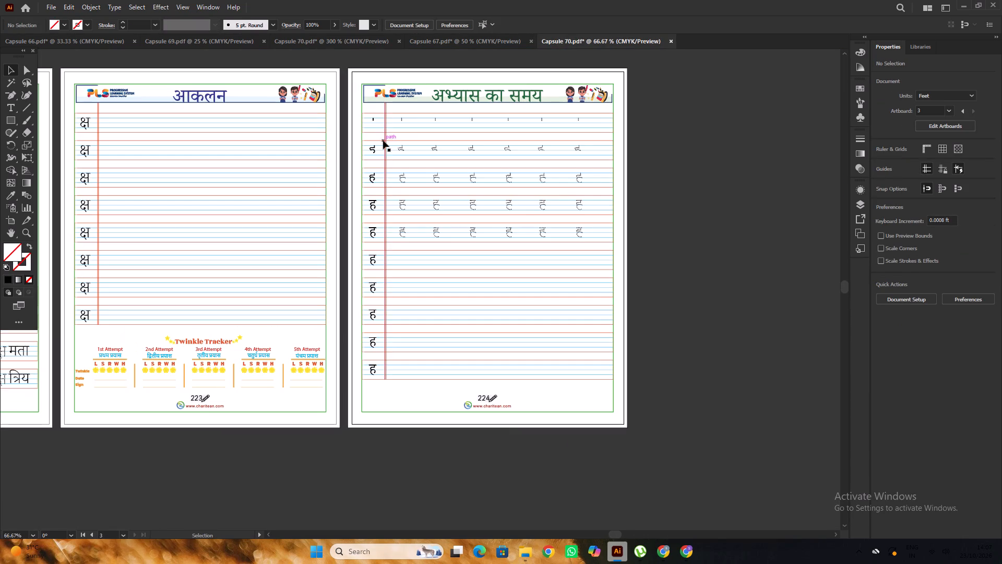
pyautogui.keyDown('alt'); pyautogui.scroll(3, 374, 122); pyautogui.keyUp('alt')
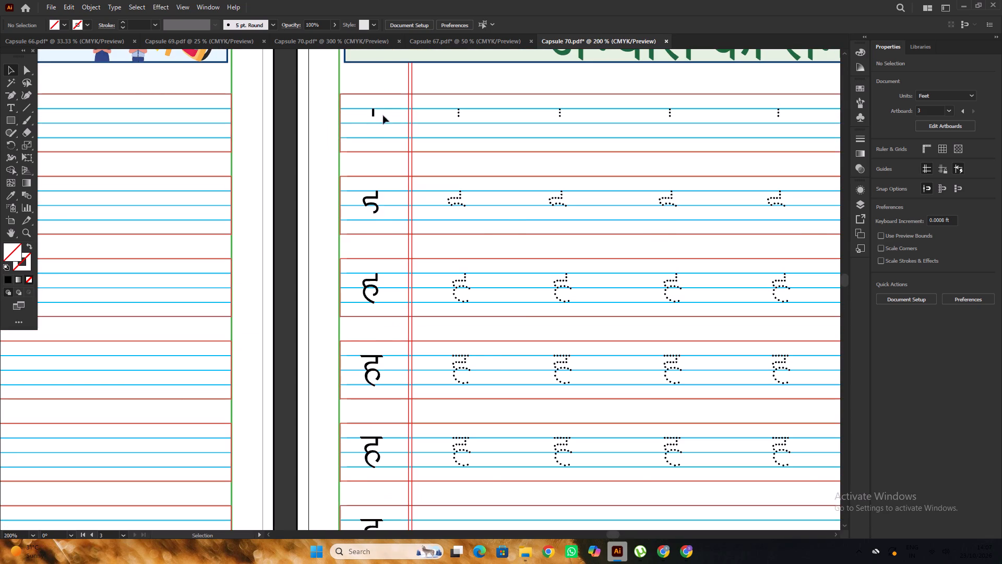
pyautogui.keyDown('alt'); pyautogui.scroll(1, 382, 124); pyautogui.keyUp('alt')
pyautogui.click(369, 105)
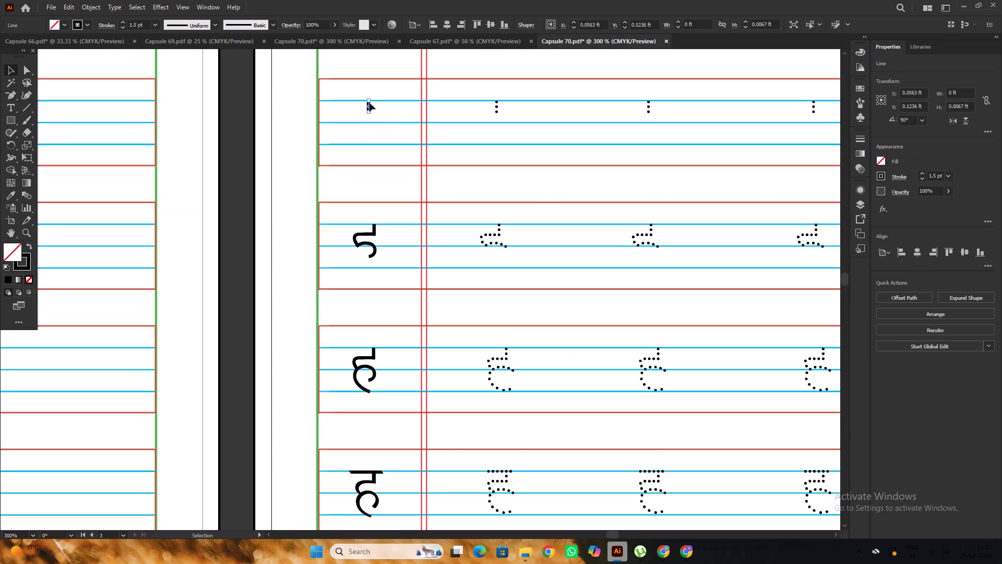
pyautogui.press('Delete')
pyautogui.scroll(-4, 361, 170)
pyautogui.click(364, 179)
pyautogui.click(367, 185)
pyautogui.press('Delete')
# Delete all the strokes of the partial ह in margin row three and the full ह in row four.
pyautogui.scroll(-3, 365, 169)
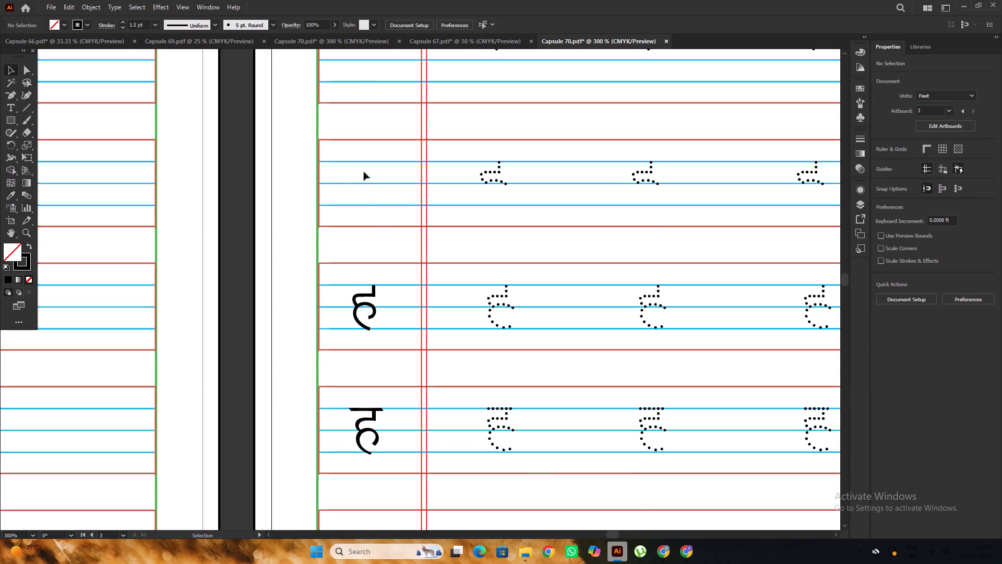
pyautogui.scroll(-2, 364, 172)
pyautogui.click(370, 255)
pyautogui.press('Delete')
pyautogui.scroll(-6, 362, 206)
pyautogui.click(374, 168)
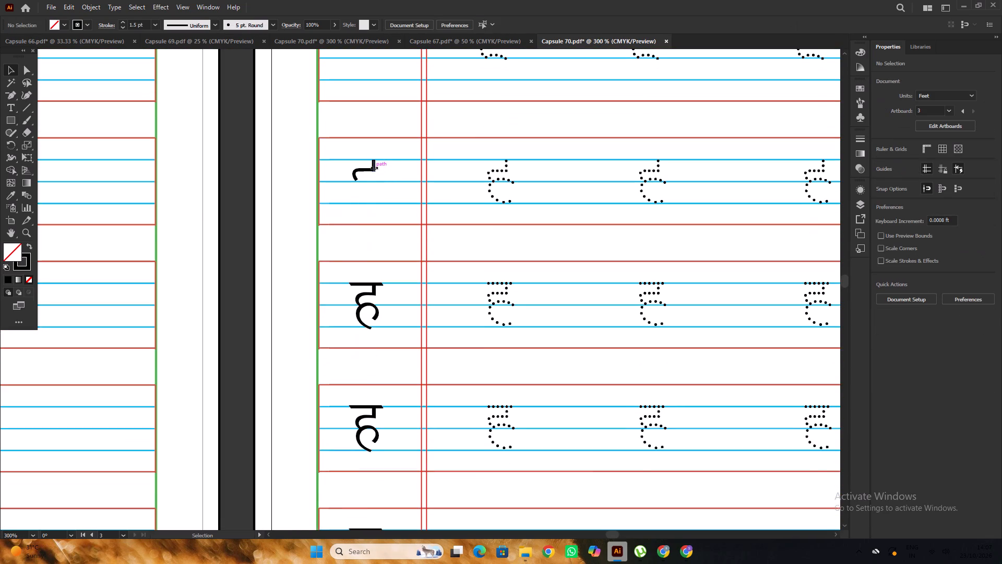
pyautogui.press('Delete')
pyautogui.click(368, 171)
pyautogui.press('Delete')
pyautogui.scroll(-5, 368, 171)
pyautogui.click(374, 245)
pyautogui.press('Delete')
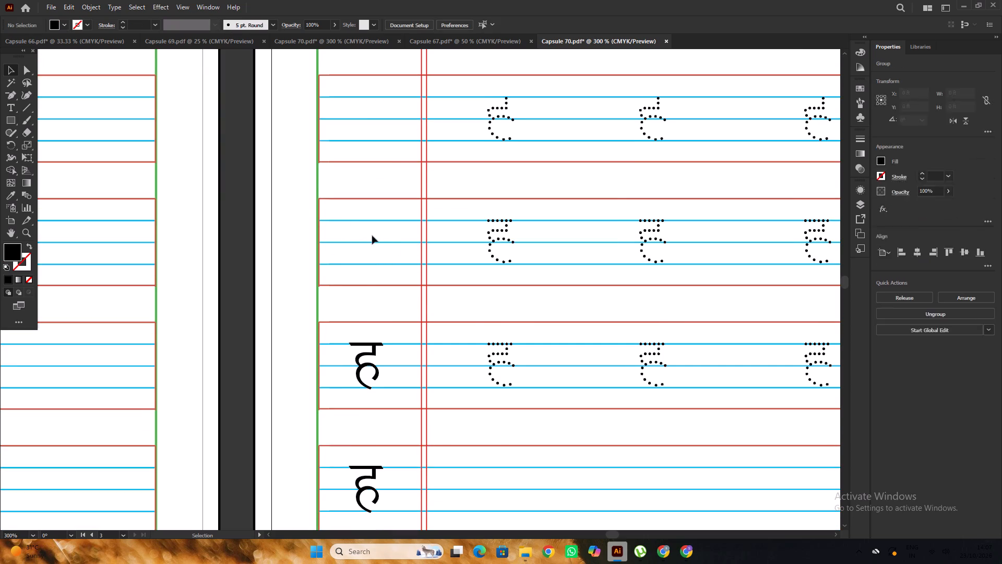
# Delete the solid ह letters from the margin column in rows five, six and seven.
pyautogui.scroll(-5, 369, 224)
pyautogui.keyDown('alt'); pyautogui.scroll(-8, 349, 211); pyautogui.keyUp('alt')
pyautogui.keyDown('alt'); pyautogui.scroll(2, 345, 205); pyautogui.keyUp('alt')
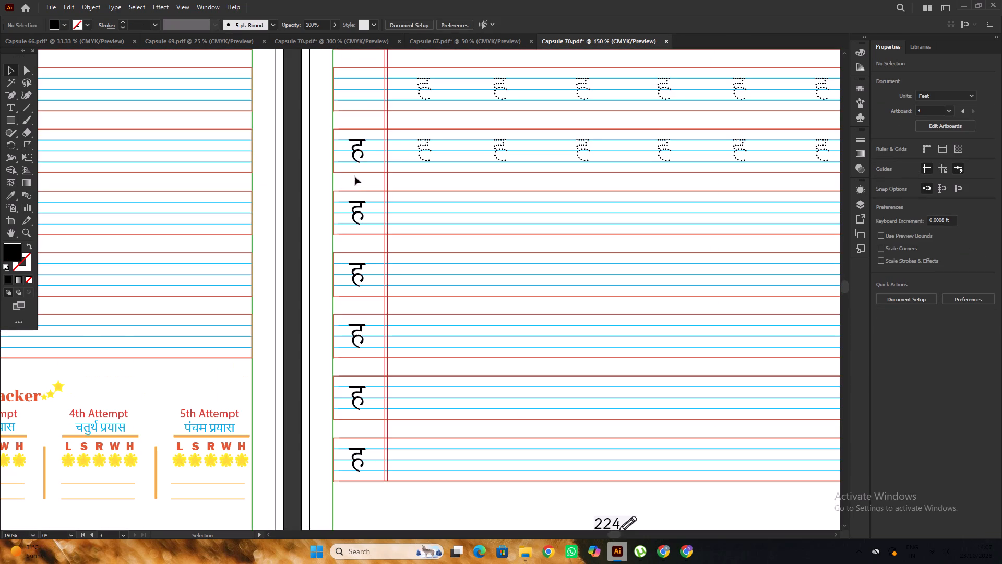
pyautogui.click(359, 152)
pyautogui.press('Delete')
pyautogui.click(360, 211)
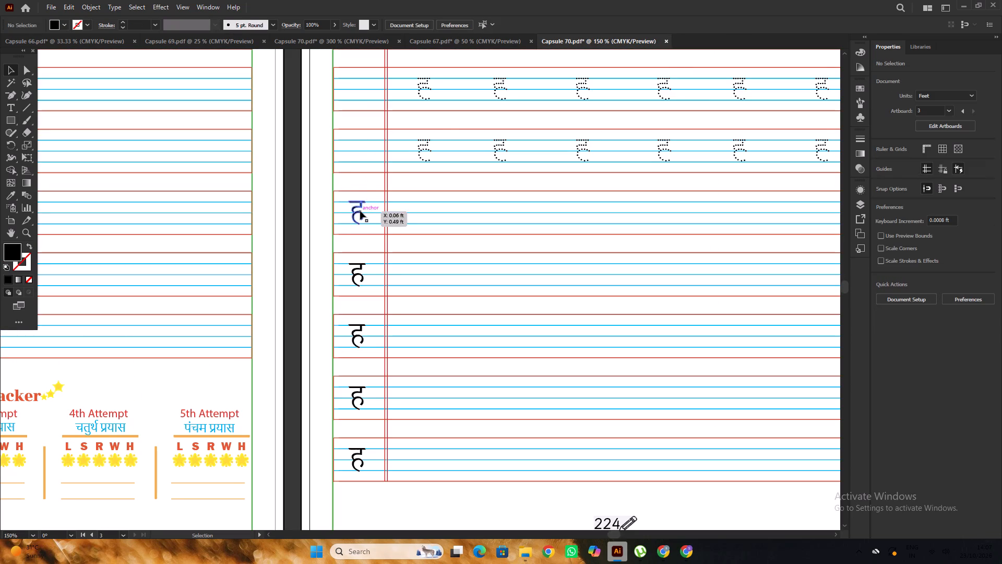
pyautogui.press('Delete')
pyautogui.scroll(-4, 357, 198)
pyautogui.click(361, 225)
pyautogui.press('Delete')
# Delete the solid ह letters from the margin column in rows eight, nine and ten.
pyautogui.scroll(-6, 359, 212)
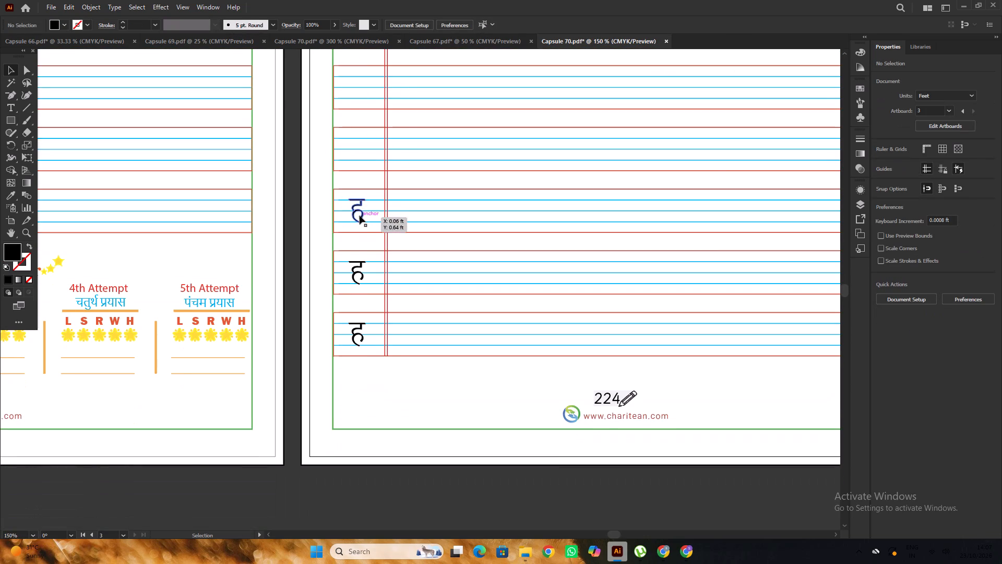
pyautogui.click(361, 214)
pyautogui.press('Delete')
pyautogui.click(360, 271)
pyautogui.press('Delete')
pyautogui.scroll(-4, 352, 237)
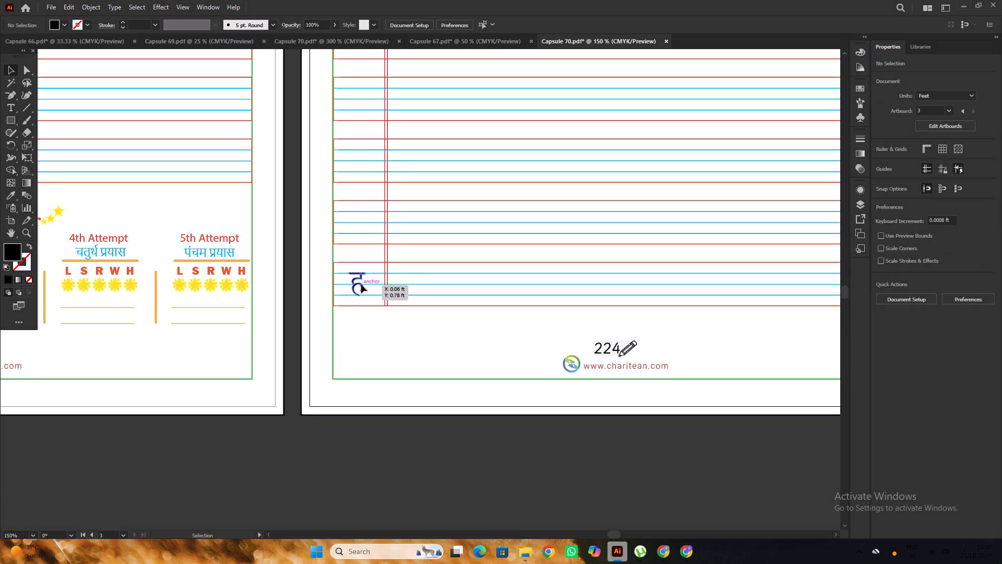
pyautogui.click(361, 285)
pyautogui.press('Delete')
# Paste the copied क्ष loop stroke in front and move it straight down between the first row's upper two blue lines.
pyautogui.scroll(-5, 360, 194)
pyautogui.scroll(10, 360, 193)
pyautogui.keyDown('alt'); pyautogui.scroll(-2, 360, 193); pyautogui.keyUp('alt')
pyautogui.scroll(4, 359, 195)
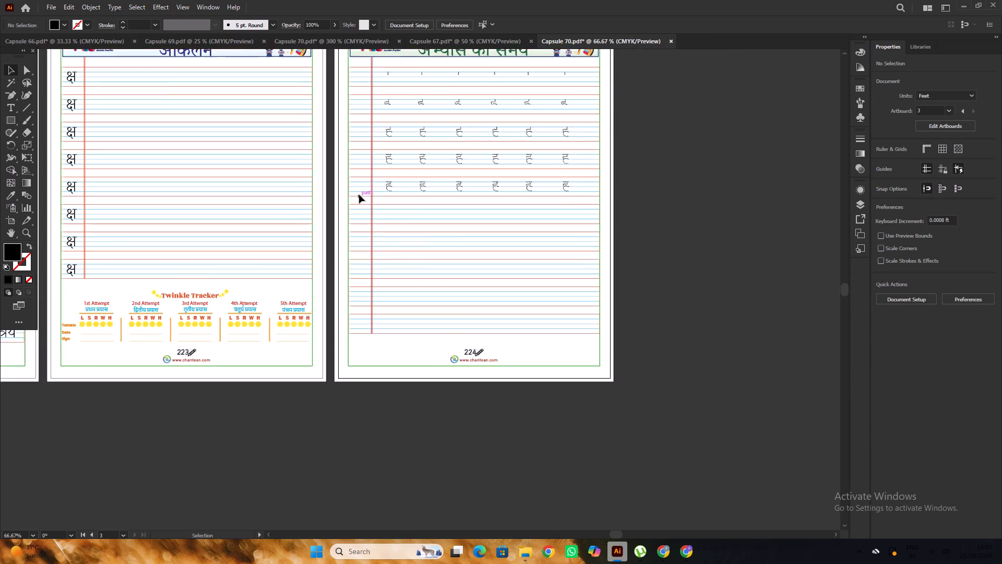
pyautogui.scroll(13, 359, 195)
pyautogui.hotkey('ctrl', 'f')
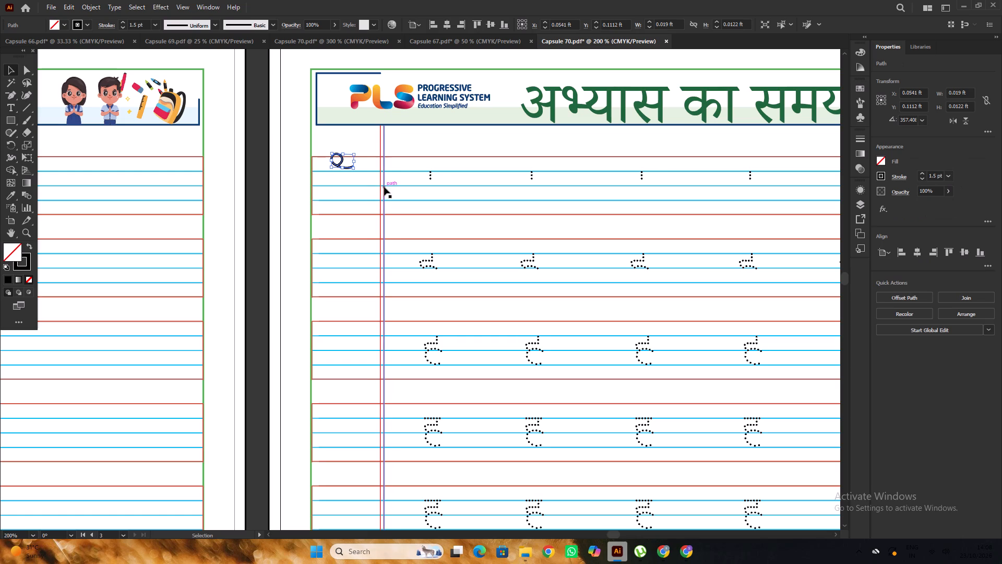
pyautogui.keyDown('alt'); pyautogui.scroll(2, 354, 169); pyautogui.keyUp('alt')
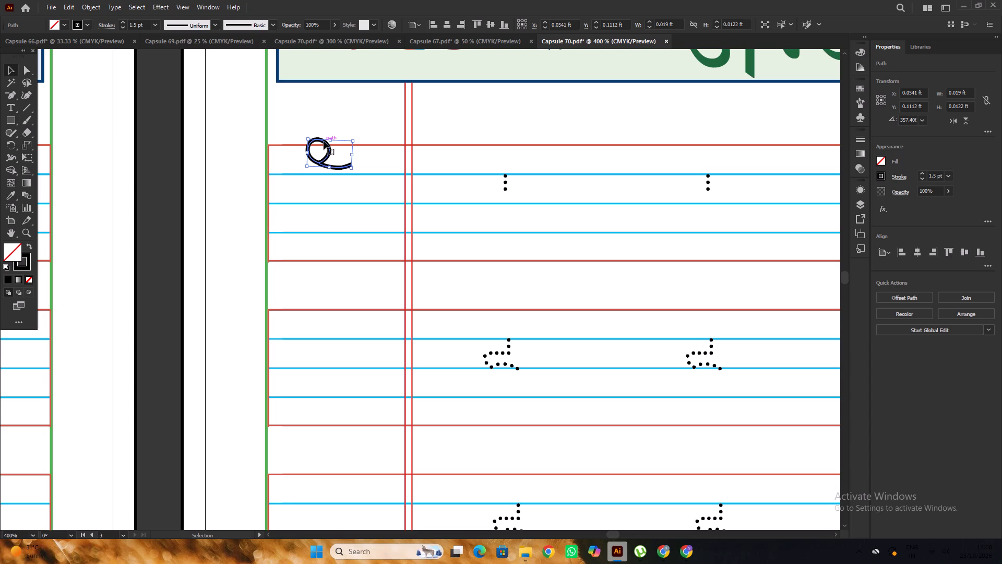
pyautogui.moveTo(329, 149); pyautogui.dragTo(328, 182)
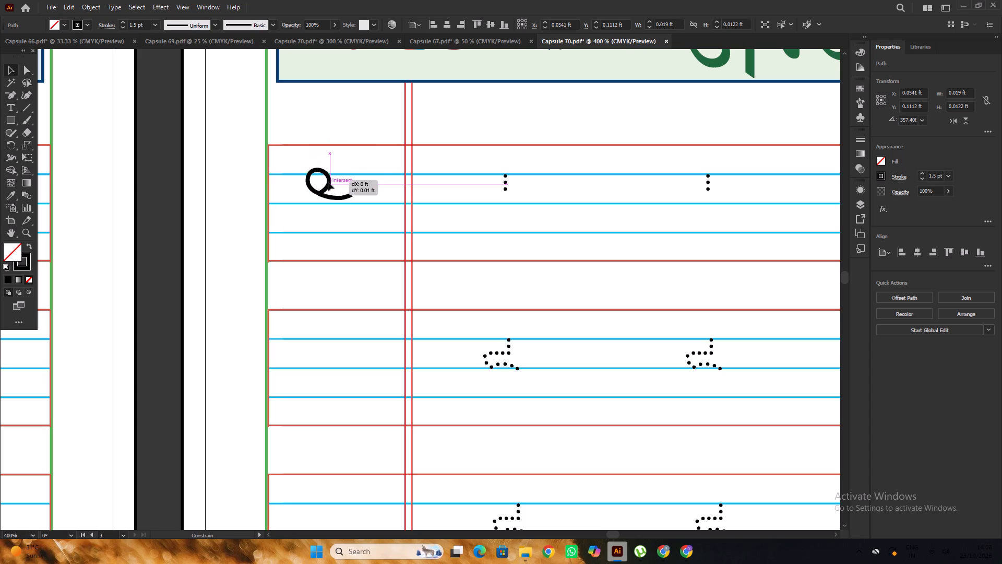
pyautogui.moveTo(328, 182); pyautogui.dragTo(327, 183)
# Compare the margin column's क्ष stroke build-up with the अभ्यास का समय page of the other open Capsule 70 document.
pyautogui.click(477, 41)
pyautogui.click(335, 42)
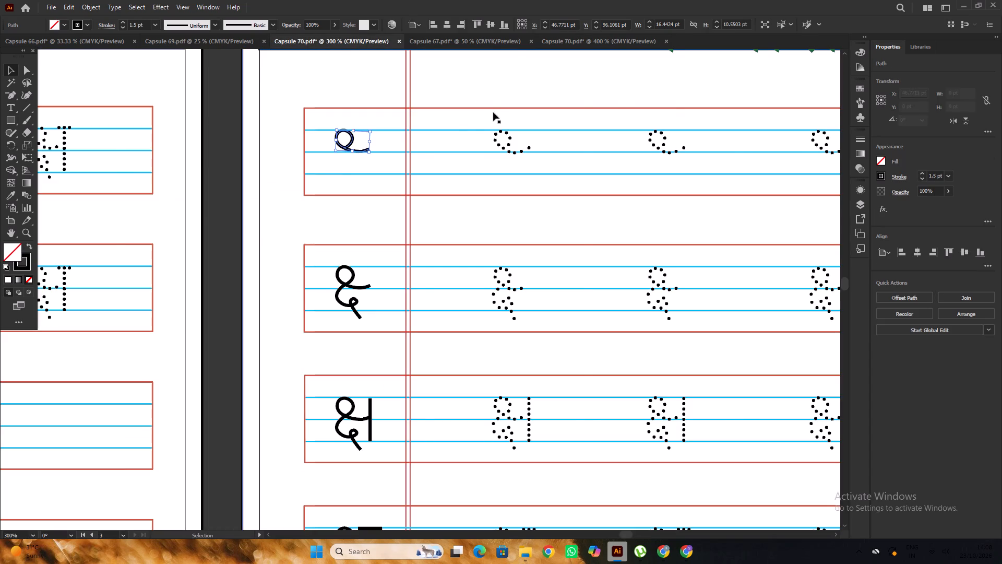
pyautogui.keyDown('alt'); pyautogui.scroll(-2, 336, 167); pyautogui.keyUp('alt')
pyautogui.click(557, 40)
pyautogui.keyDown('alt'); pyautogui.scroll(2, 337, 190); pyautogui.keyUp('alt')
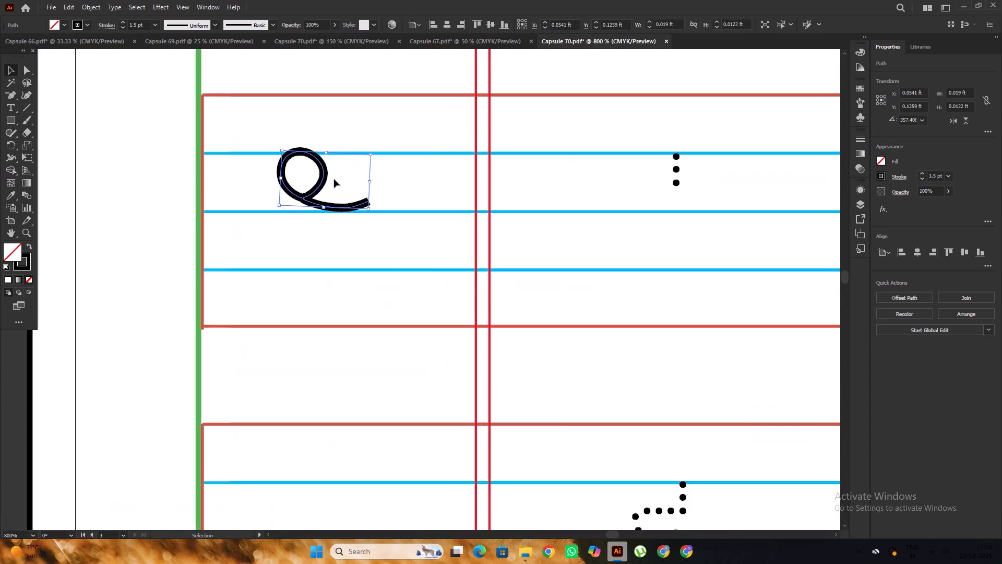
pyautogui.keyDown('alt'); pyautogui.scroll(-4, 334, 179); pyautogui.keyUp('alt')
pyautogui.click(263, 168)
pyautogui.keyDown('alt'); pyautogui.scroll(-2, 366, 175); pyautogui.keyUp('alt')
pyautogui.click(372, 42)
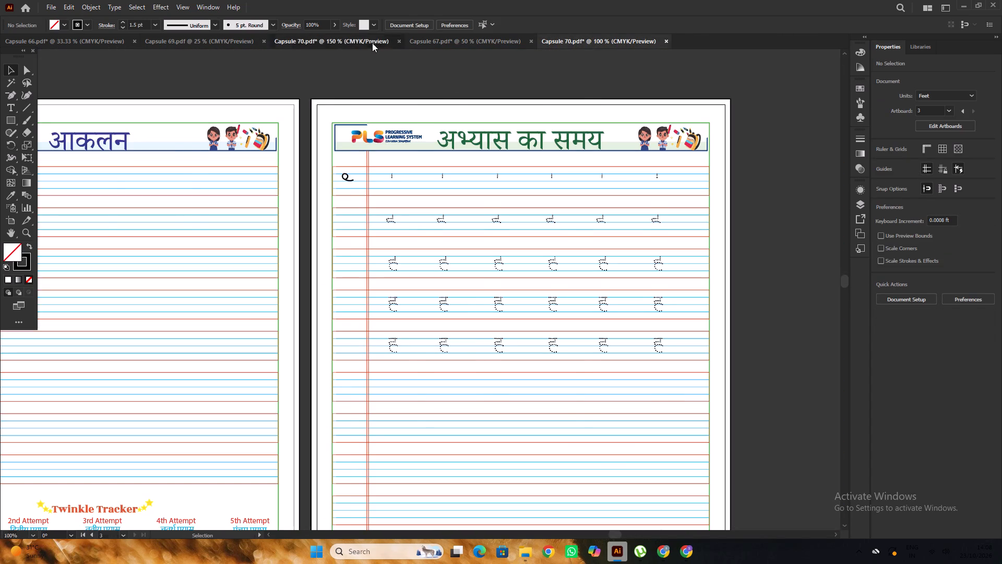
pyautogui.keyDown('alt'); pyautogui.scroll(-3, 414, 151); pyautogui.keyUp('alt')
pyautogui.click(369, 166)
pyautogui.keyDown('alt'); pyautogui.scroll(3, 379, 173); pyautogui.keyUp('alt')
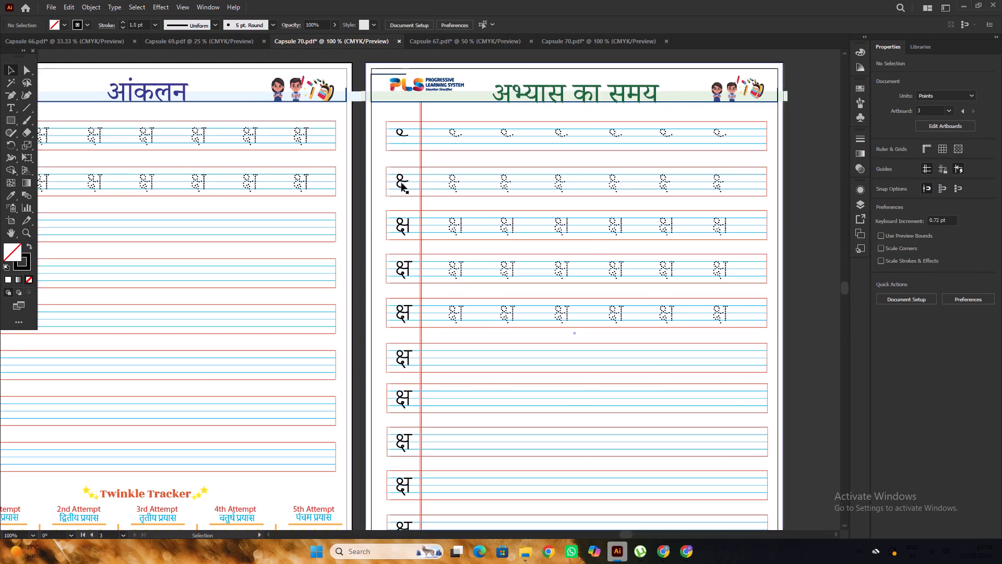
pyautogui.keyDown('alt'); pyautogui.scroll(1, 401, 183); pyautogui.keyUp('alt')
pyautogui.keyDown('alt'); pyautogui.scroll(-4, 401, 177); pyautogui.keyUp('alt')
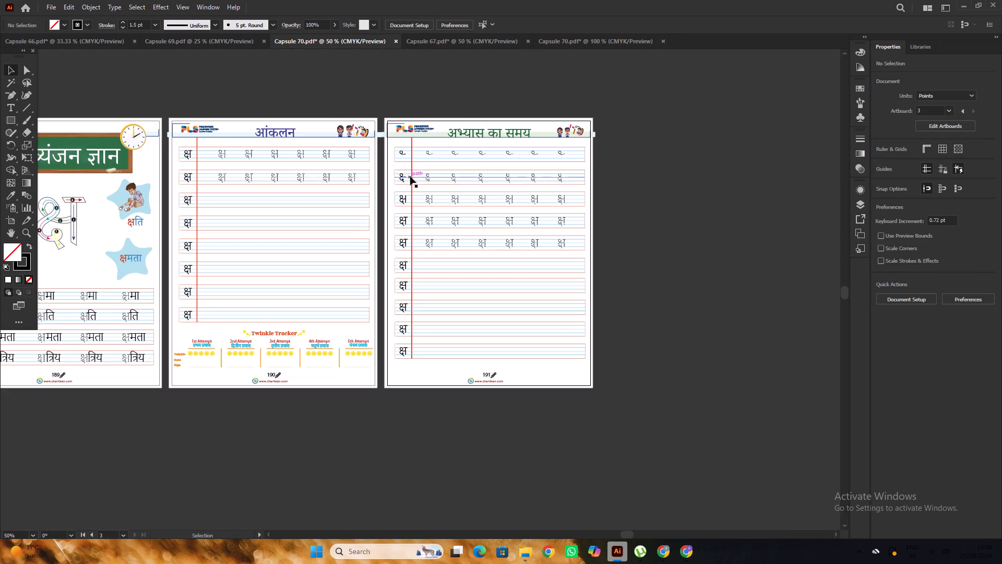
pyautogui.keyDown('alt'); pyautogui.scroll(2, 413, 169); pyautogui.keyUp('alt')
pyautogui.scroll(2, 413, 170)
pyautogui.click(564, 39)
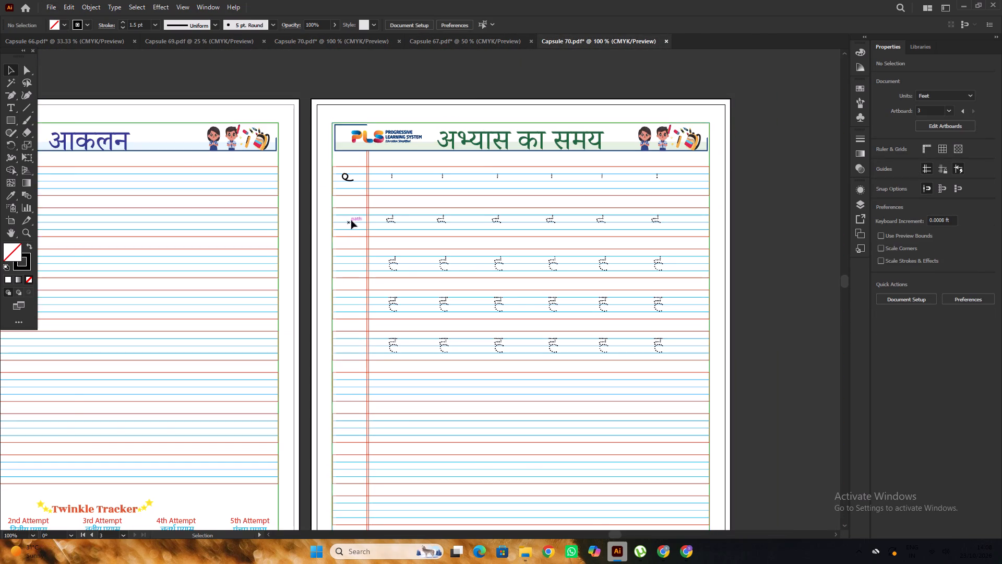
# Duplicate the second-row क्ष of the आकलन page into the second margin row of the अभ्यास का समय page and align it there.
pyautogui.keyDown('alt'); pyautogui.scroll(-3, 351, 220); pyautogui.keyUp('alt')
pyautogui.keyDown('alt'); pyautogui.scroll(2, 246, 243); pyautogui.keyUp('alt')
pyautogui.moveTo(166, 199); pyautogui.dragTo(440, 194)
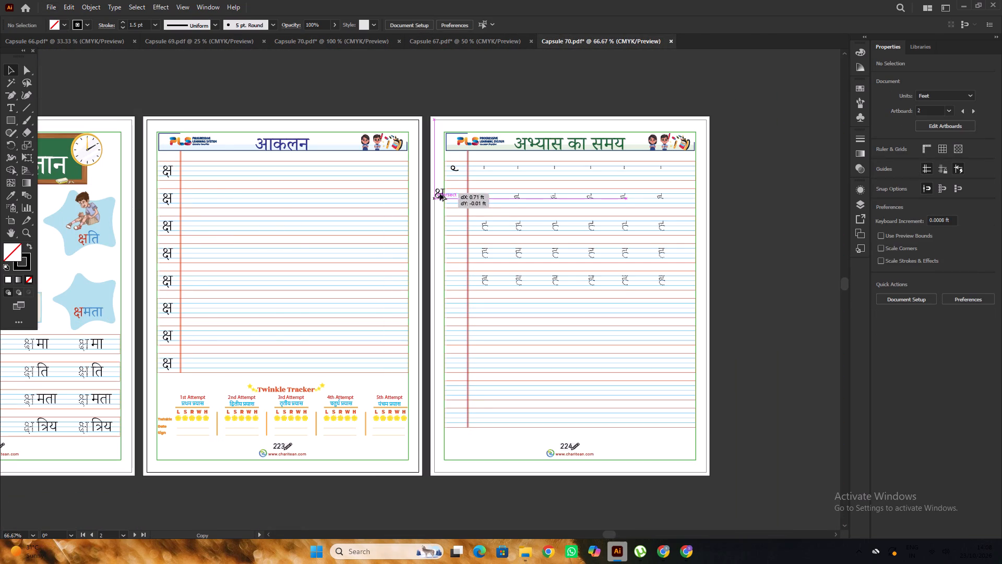
pyautogui.moveTo(440, 194); pyautogui.dragTo(453, 198)
pyautogui.keyDown('alt'); pyautogui.scroll(4, 472, 199); pyautogui.keyUp('alt')
pyautogui.scroll(2, 421, 192)
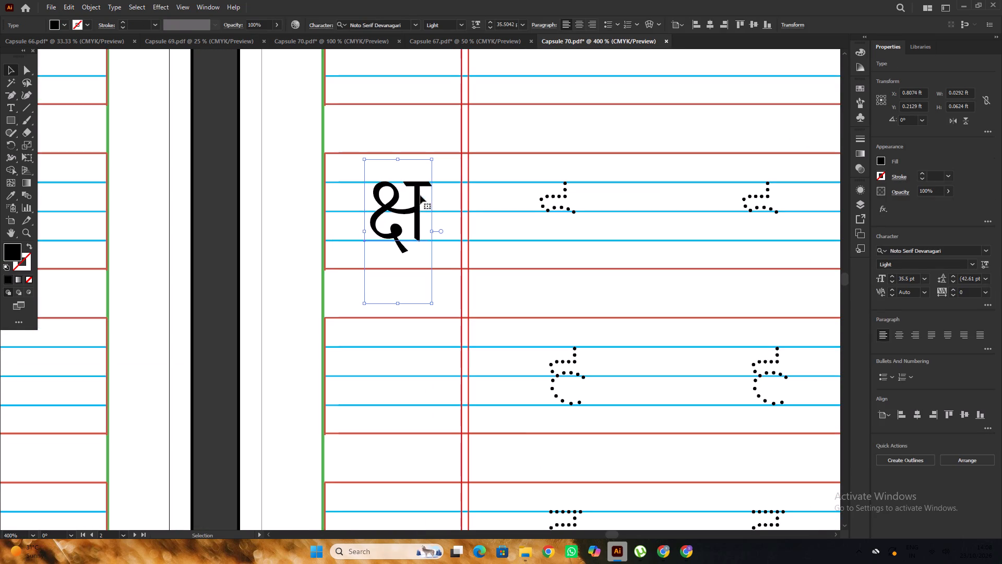
pyautogui.keyDown('alt'); pyautogui.scroll(-2, 416, 206); pyautogui.keyUp('alt')
pyautogui.scroll(2, 416, 206)
pyautogui.keyDown('alt'); pyautogui.scroll(3, 415, 229); pyautogui.keyUp('alt')
pyautogui.moveTo(421, 240); pyautogui.dragTo(403, 239)
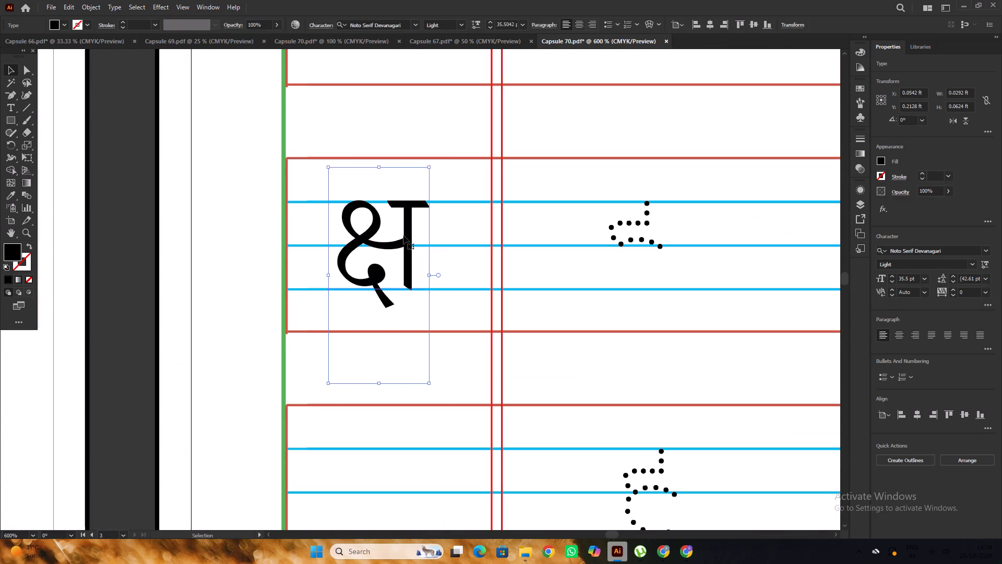
# Convert the second-row क्ष to outlines and delete its vertical stem and headline bar, keeping only the curved strokes.
pyautogui.hotkey('ctrl', 'shift', 'o')
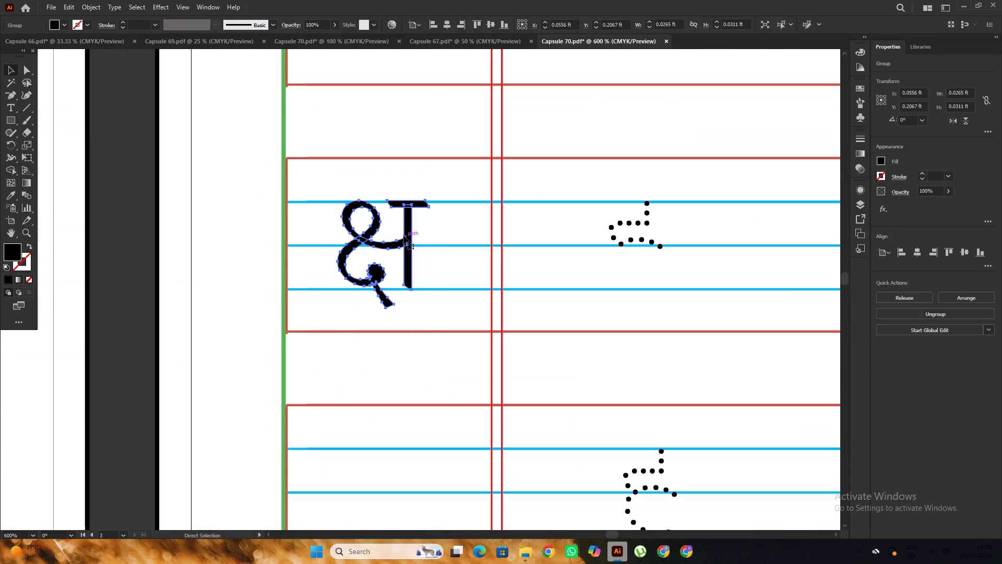
pyautogui.click(127, 219)
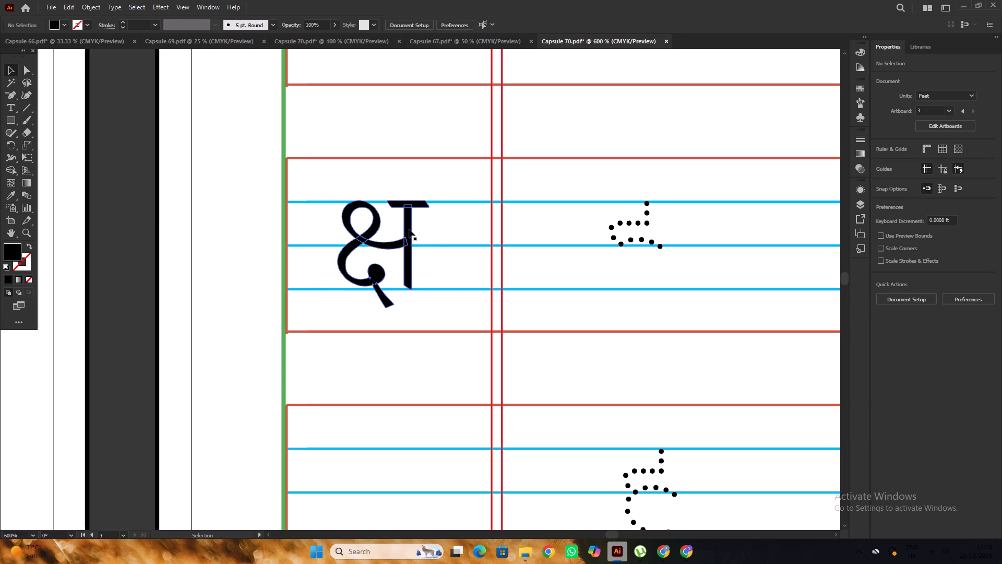
pyautogui.doubleClick(352, 247)
pyautogui.click(352, 247)
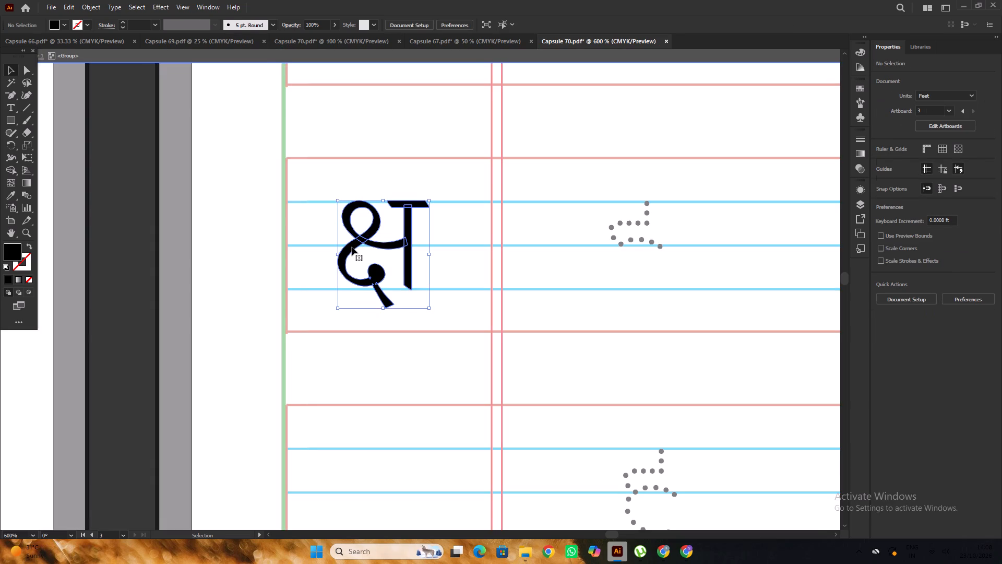
pyautogui.tripleClick(352, 247)
pyautogui.click(350, 248)
pyautogui.tripleClick(350, 248)
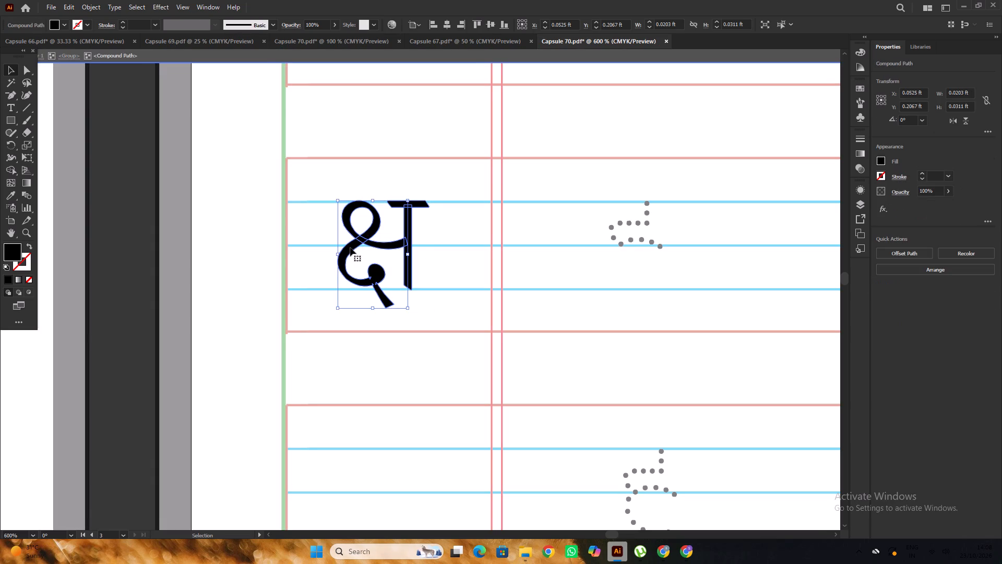
pyautogui.doubleClick(350, 248)
pyautogui.click(420, 215)
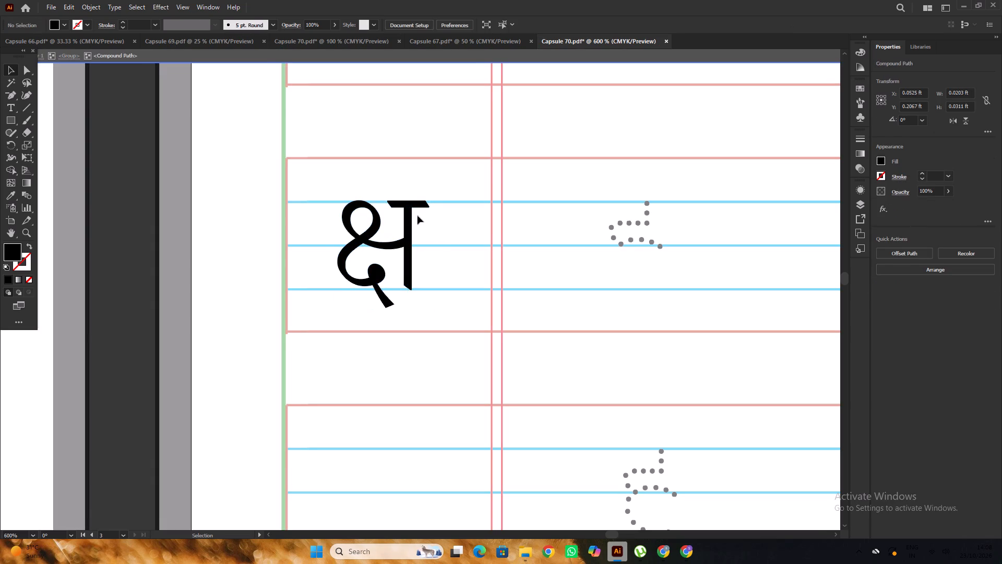
pyautogui.doubleClick(412, 217)
pyautogui.press('Delete')
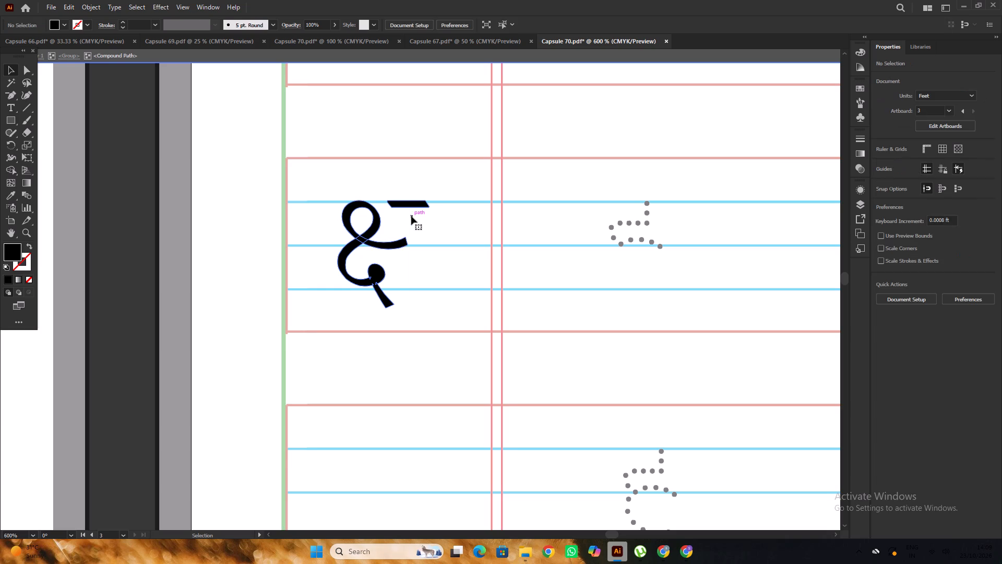
pyautogui.click(412, 206)
pyautogui.press('Delete')
pyautogui.tripleClick(404, 193)
# Move the first-row loop stroke up off its blue writing lines onto the row's top red line.
pyautogui.keyDown('alt'); pyautogui.scroll(-2, 370, 217); pyautogui.keyUp('alt')
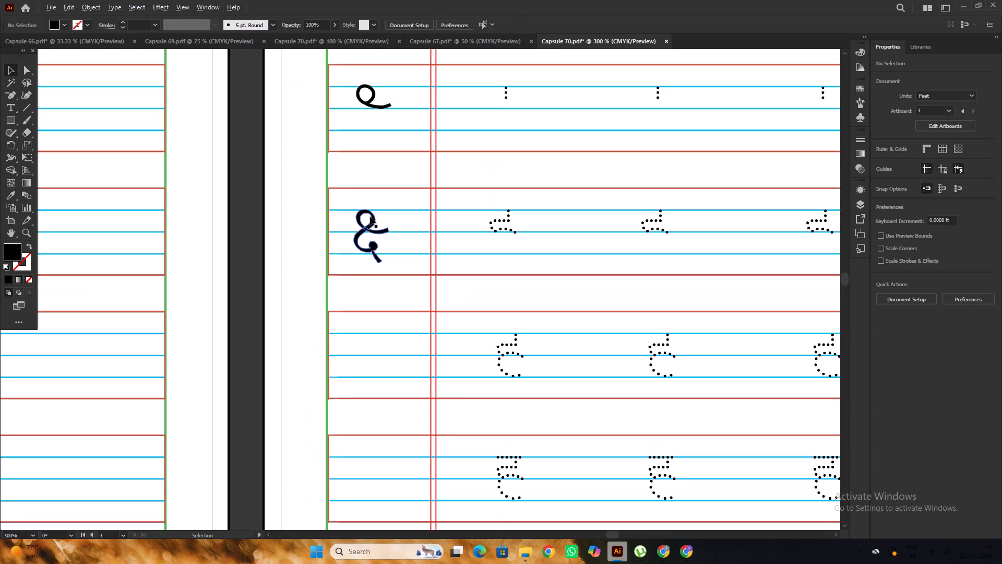
pyautogui.scroll(2, 370, 217)
pyautogui.keyDown('alt'); pyautogui.scroll(2, 377, 244); pyautogui.keyUp('alt')
pyautogui.keyDown('alt'); pyautogui.scroll(-5, 387, 236); pyautogui.keyUp('alt')
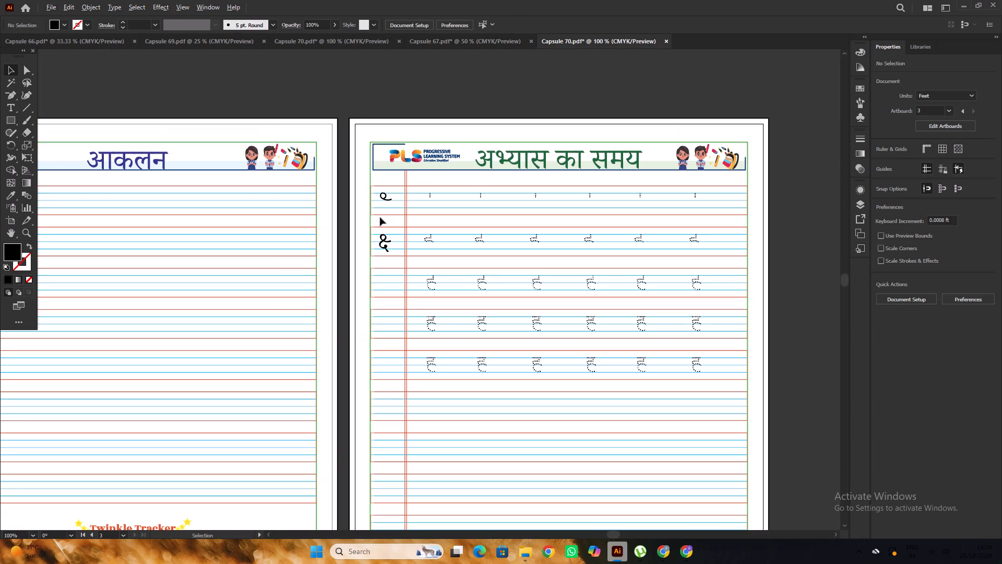
pyautogui.click(383, 201)
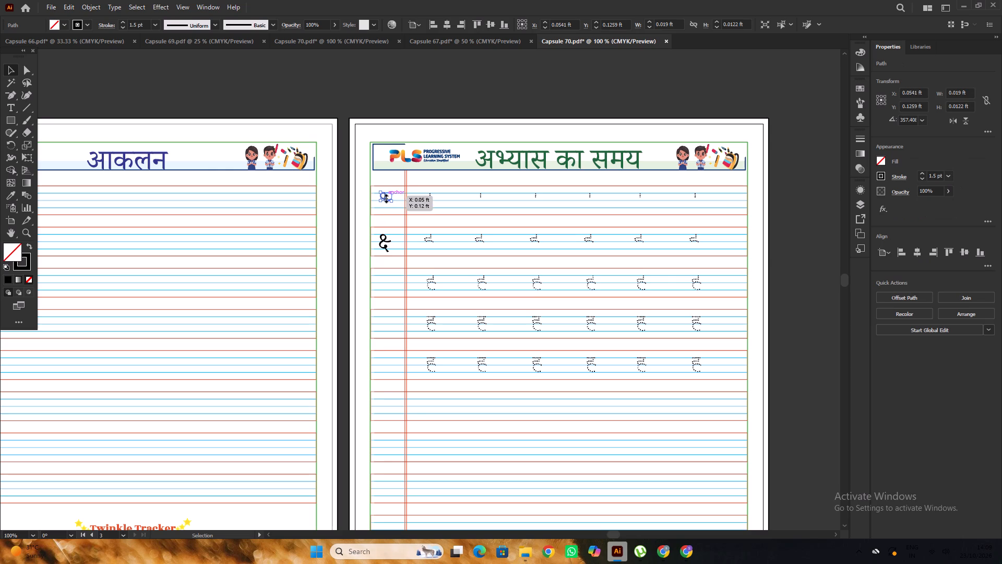
pyautogui.click(352, 208)
pyautogui.keyDown('alt'); pyautogui.scroll(2, 385, 202); pyautogui.keyUp('alt')
pyautogui.moveTo(385, 199); pyautogui.dragTo(385, 194)
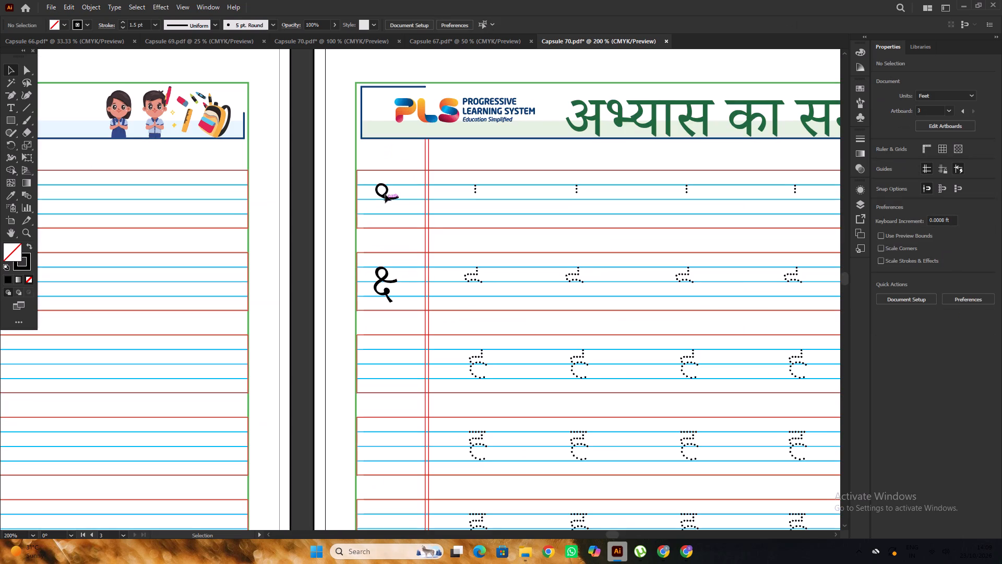
pyautogui.moveTo(385, 194); pyautogui.dragTo(385, 170)
pyautogui.click(381, 195)
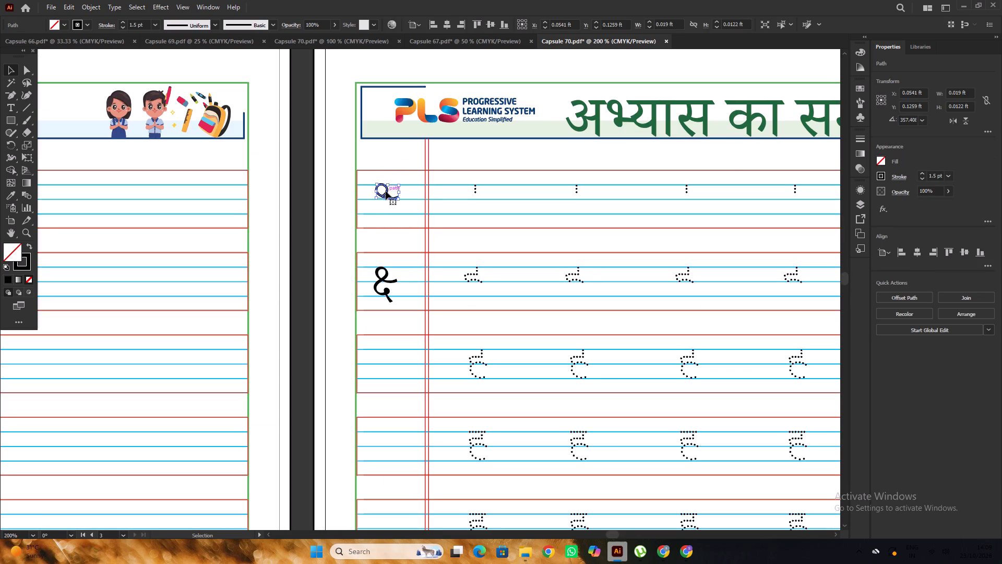
pyautogui.moveTo(386, 191); pyautogui.dragTo(390, 167)
pyautogui.click(338, 232)
pyautogui.scroll(1, 386, 266)
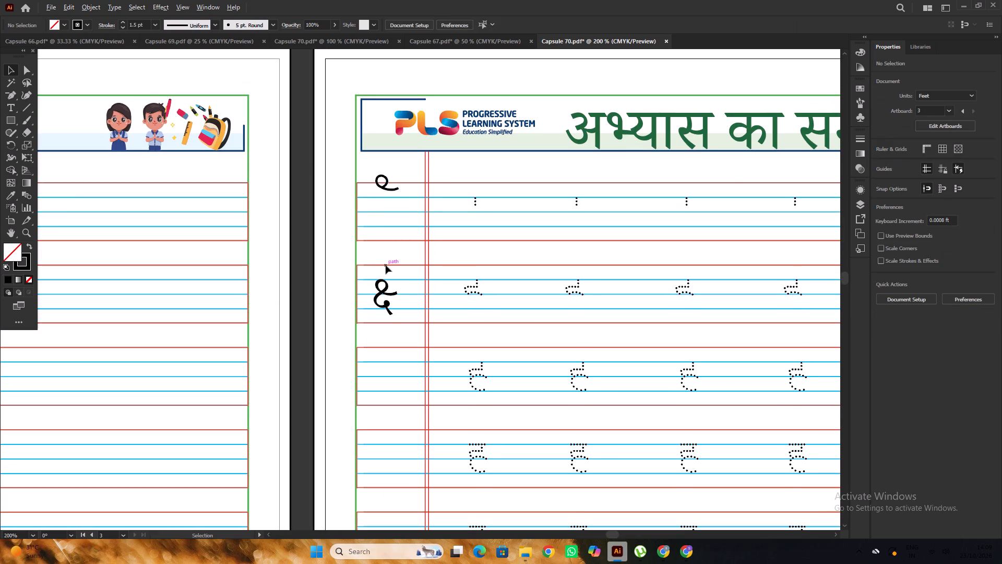
# Undo the last move of the first-row loop stroke so it sits back on its blue writing lines.
pyautogui.scroll(-1, 386, 265)
pyautogui.keyDown('alt'); pyautogui.scroll(2, 385, 267); pyautogui.keyUp('alt')
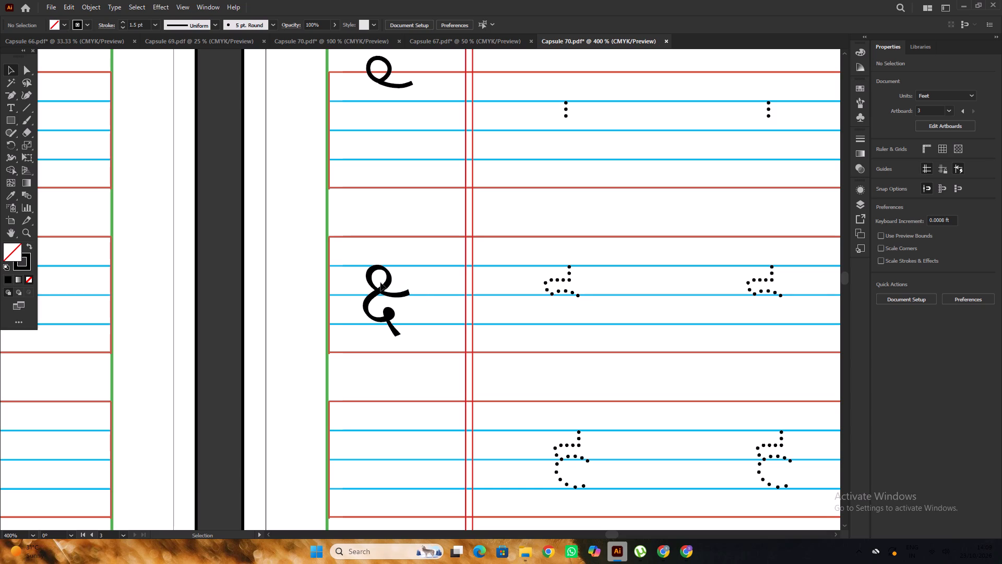
pyautogui.click(378, 291)
pyautogui.keyDown('alt'); pyautogui.scroll(-3, 338, 254); pyautogui.keyUp('alt')
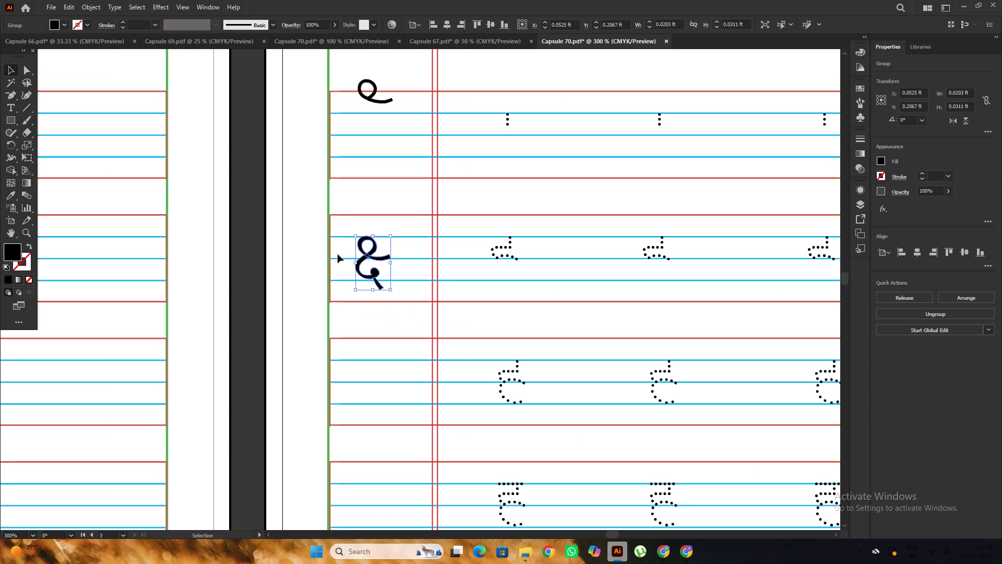
pyautogui.click(322, 252)
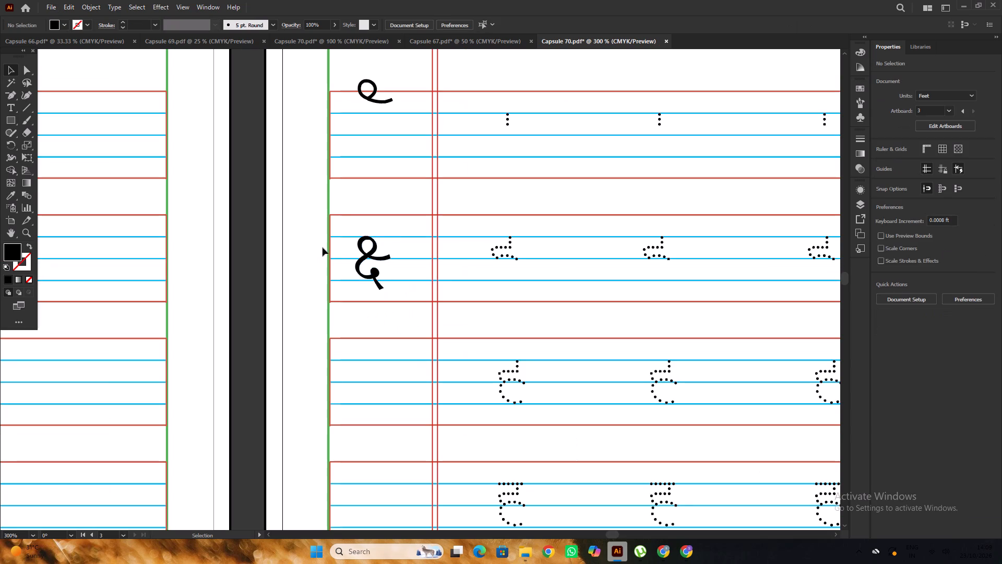
pyautogui.hotkey('ctrl', 'z')
pyautogui.scroll(-3, 324, 245)
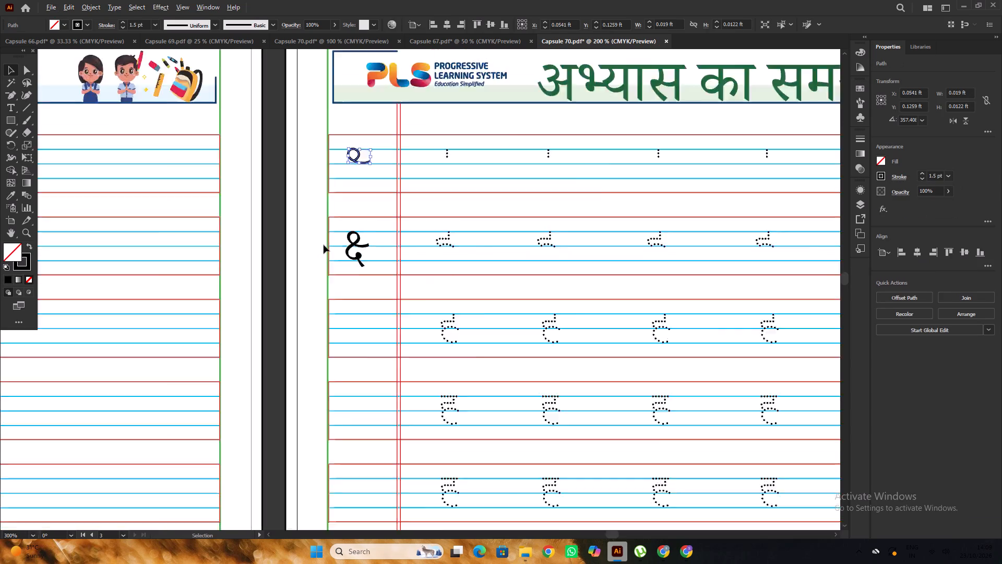
pyautogui.scroll(-2, 324, 245)
pyautogui.click(423, 121)
# Duplicate the third-row क्ष of the आकलन page into the third margin row of the अभ्यास का समय page and align it on the blue lines.
pyautogui.click(460, 42)
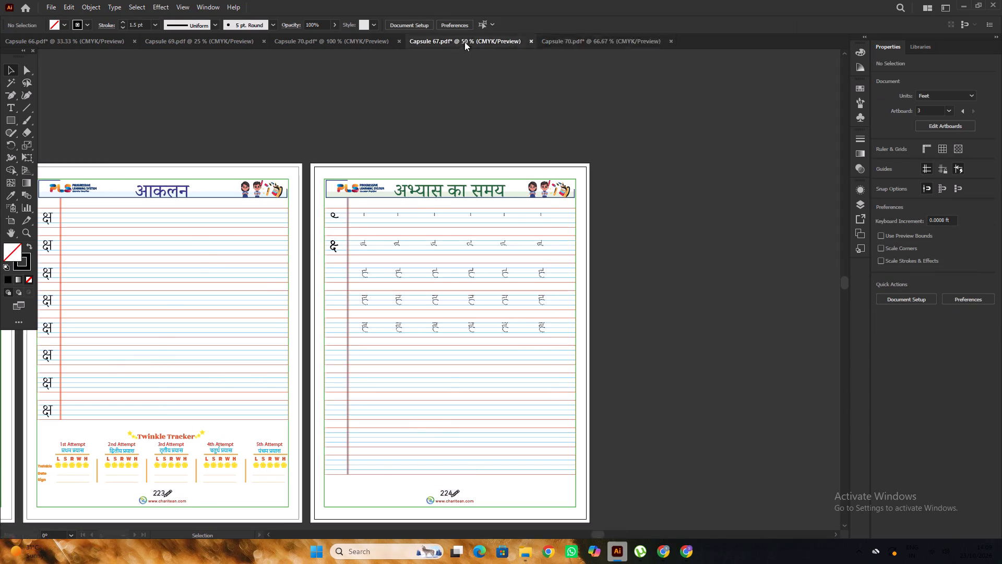
pyautogui.click(351, 45)
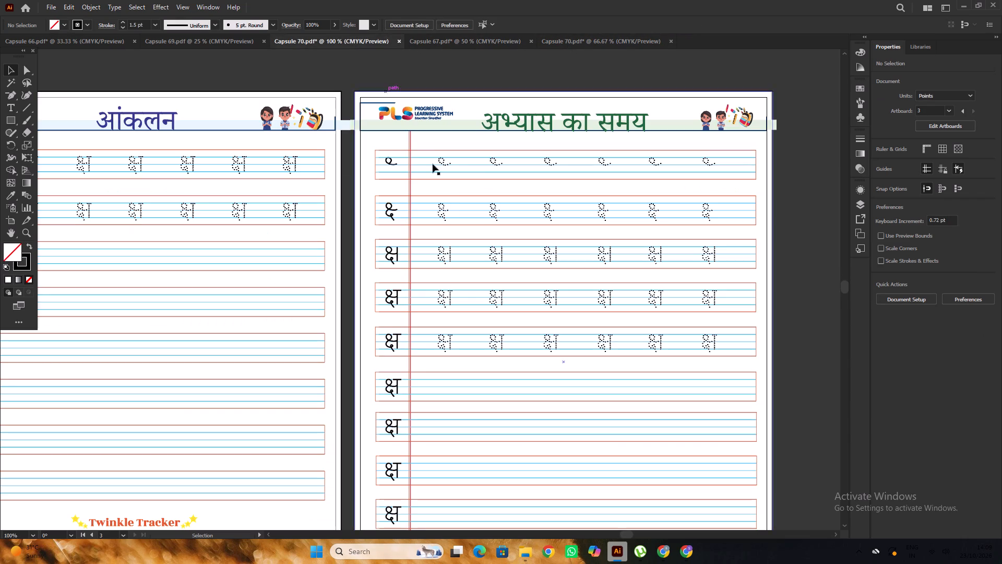
pyautogui.click(540, 36)
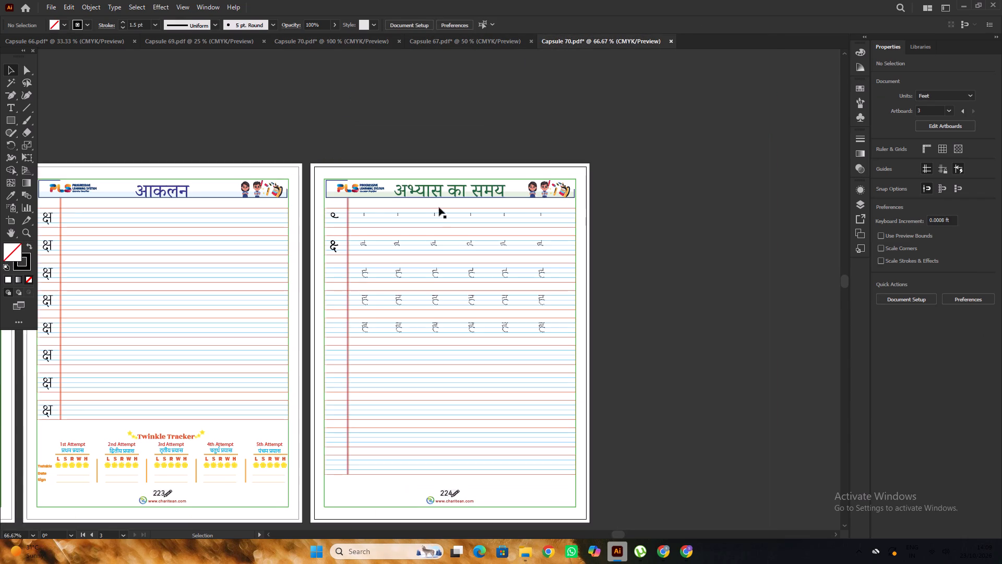
pyautogui.keyDown('alt'); pyautogui.scroll(-2, 433, 198); pyautogui.keyUp('alt')
pyautogui.keyDown('alt'); pyautogui.scroll(1, 318, 252); pyautogui.keyUp('alt')
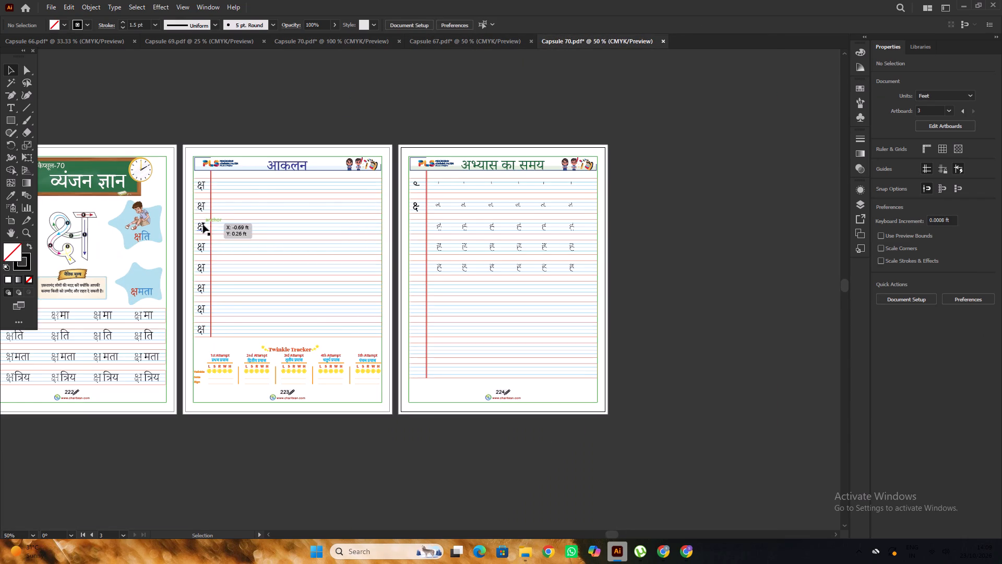
pyautogui.moveTo(203, 225); pyautogui.dragTo(419, 224)
pyautogui.scroll(5, 424, 231)
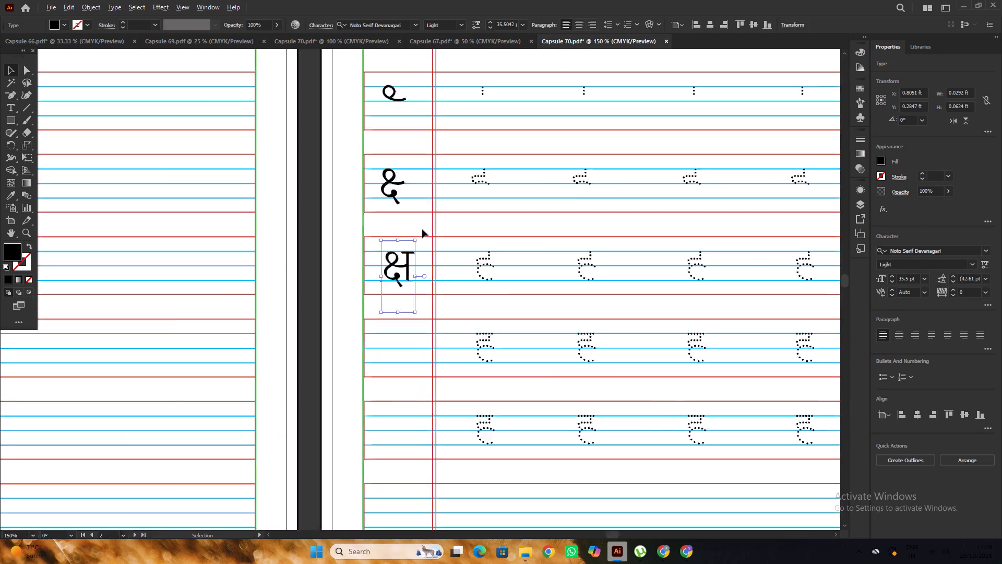
pyautogui.scroll(1, 422, 229)
pyautogui.scroll(-2, 419, 228)
pyautogui.keyDown('alt'); pyautogui.scroll(1, 407, 257); pyautogui.keyUp('alt')
pyautogui.moveTo(398, 255); pyautogui.dragTo(385, 253)
pyautogui.keyDown('alt'); pyautogui.scroll(-1, 381, 241); pyautogui.keyUp('alt')
pyautogui.keyDown('alt'); pyautogui.scroll(1, 381, 241); pyautogui.keyUp('alt')
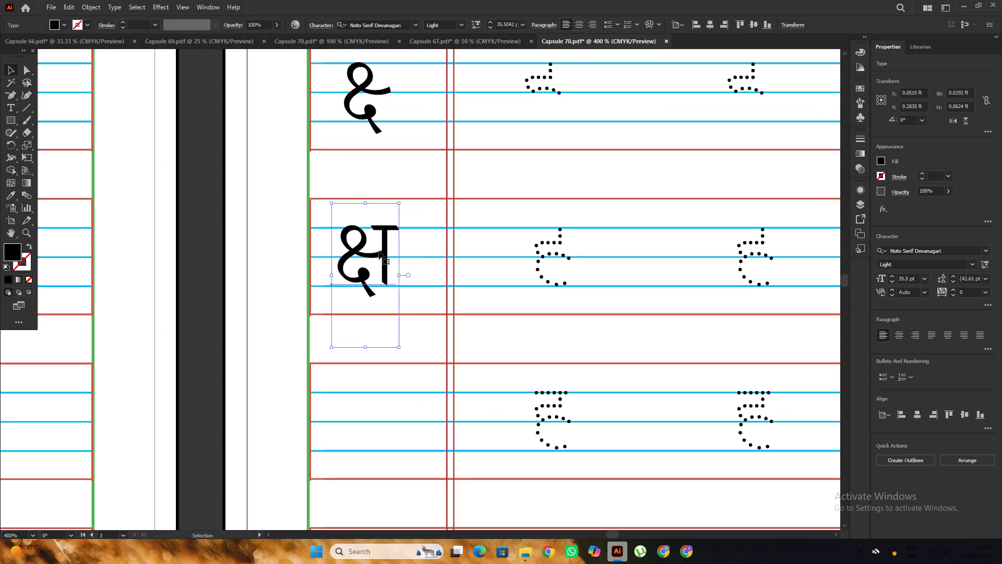
pyautogui.click(379, 251)
pyautogui.keyDown('alt'); pyautogui.scroll(-3, 382, 251); pyautogui.keyUp('alt')
pyautogui.click(327, 240)
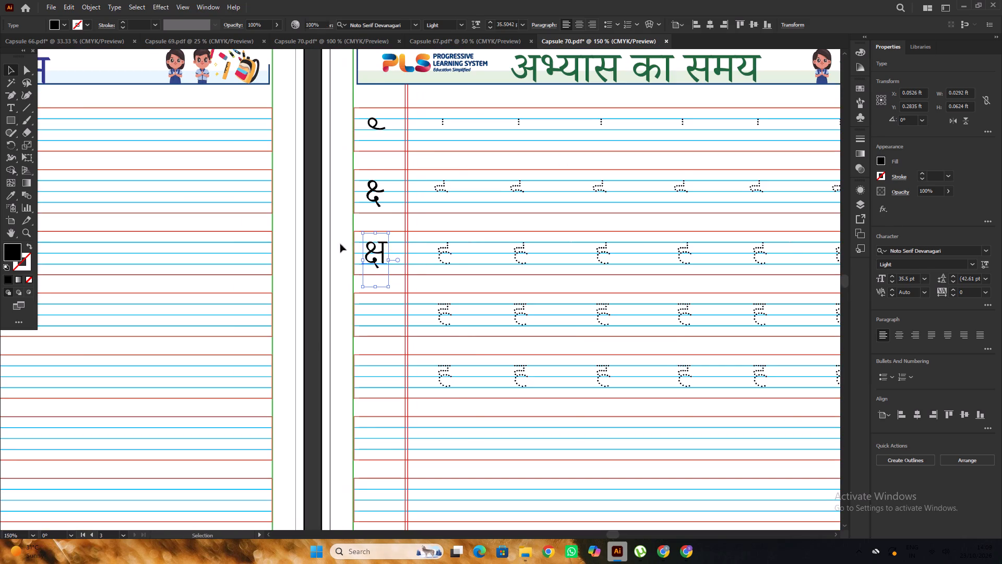
# Convert the third-row margin क्ष to outlines and delete its headline bar, keeping the curved strokes and vertical stem.
pyautogui.keyDown('alt'); pyautogui.scroll(2, 374, 253); pyautogui.keyUp('alt')
pyautogui.click(377, 251)
pyautogui.hotkey('ctrl', 'shift', 'o')
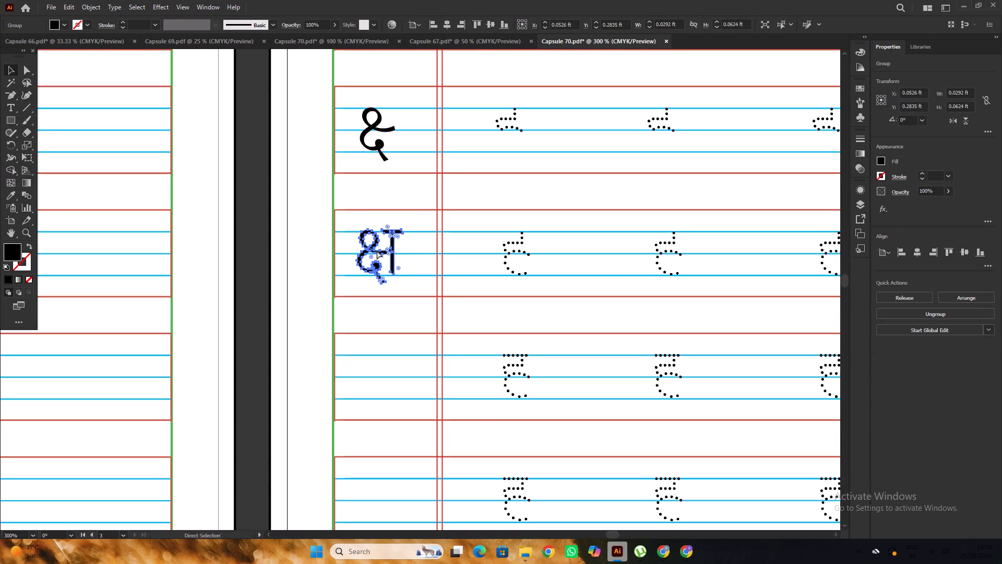
pyautogui.click(403, 197)
pyautogui.keyDown('alt'); pyautogui.scroll(3, 389, 239); pyautogui.keyUp('alt')
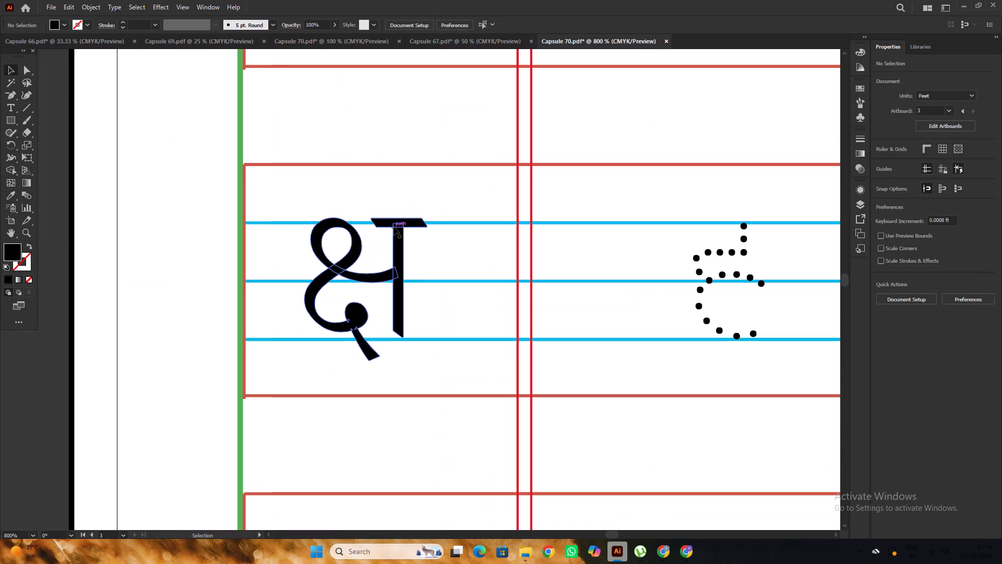
pyautogui.click(394, 226)
pyautogui.tripleClick(415, 222)
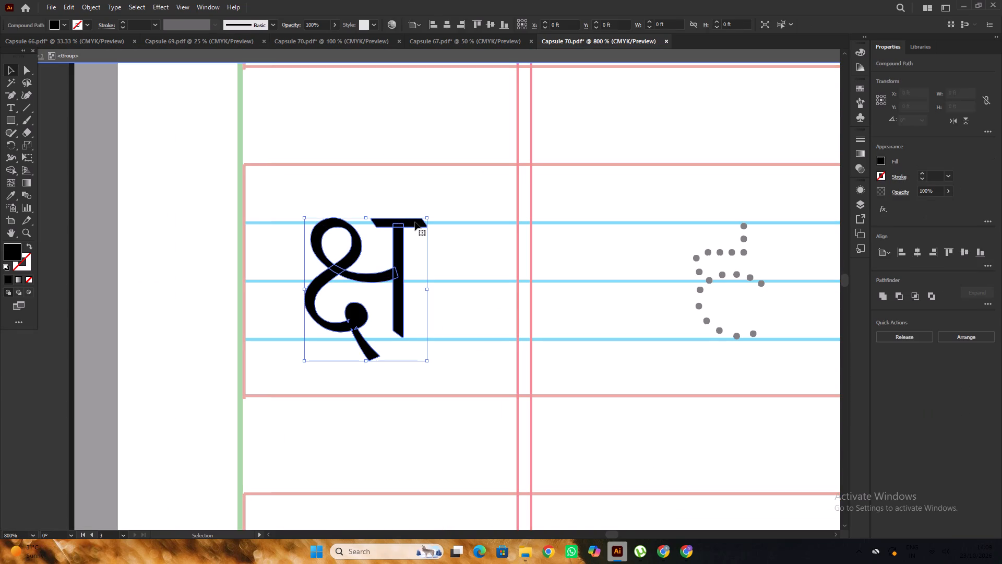
pyautogui.doubleClick(415, 222)
pyautogui.click(415, 222)
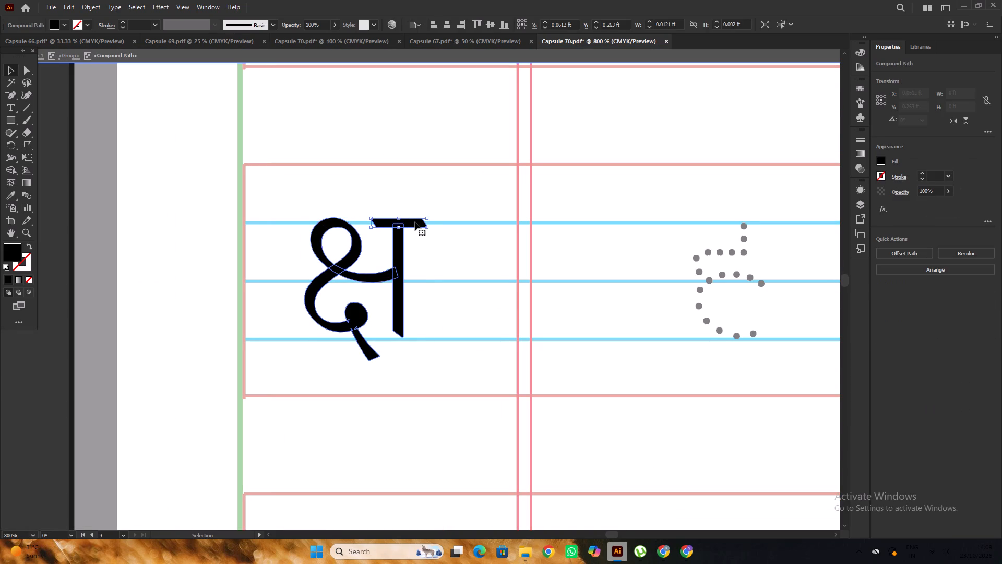
pyautogui.press('Delete')
pyautogui.tripleClick(389, 187)
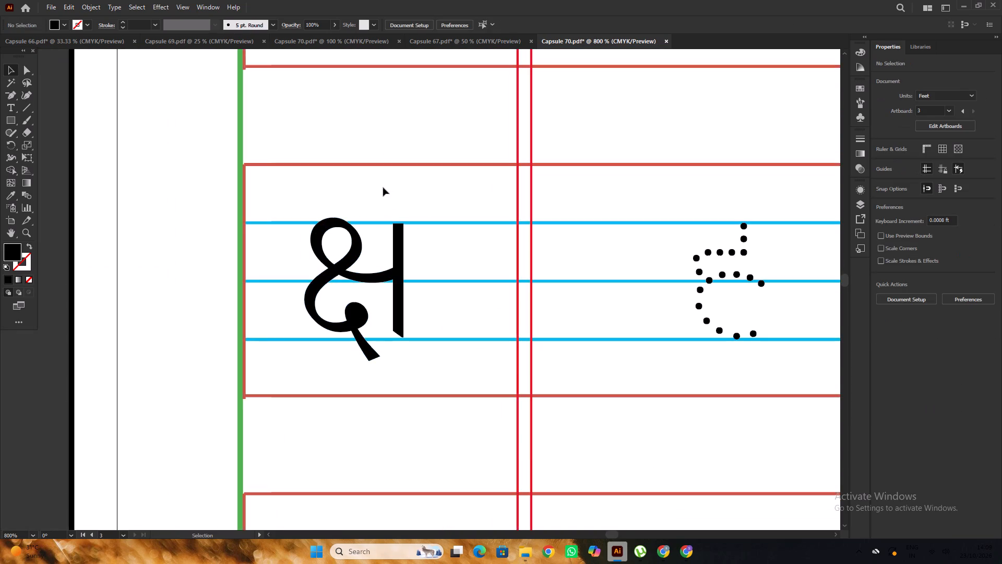
# Examine the margin letters and dotted tracing letters row by row on the last two pages of the other open Capsule 70 document.
pyautogui.keyDown('alt'); pyautogui.scroll(-5, 383, 189); pyautogui.keyUp('alt')
pyautogui.scroll(3, 379, 193)
pyautogui.click(344, 42)
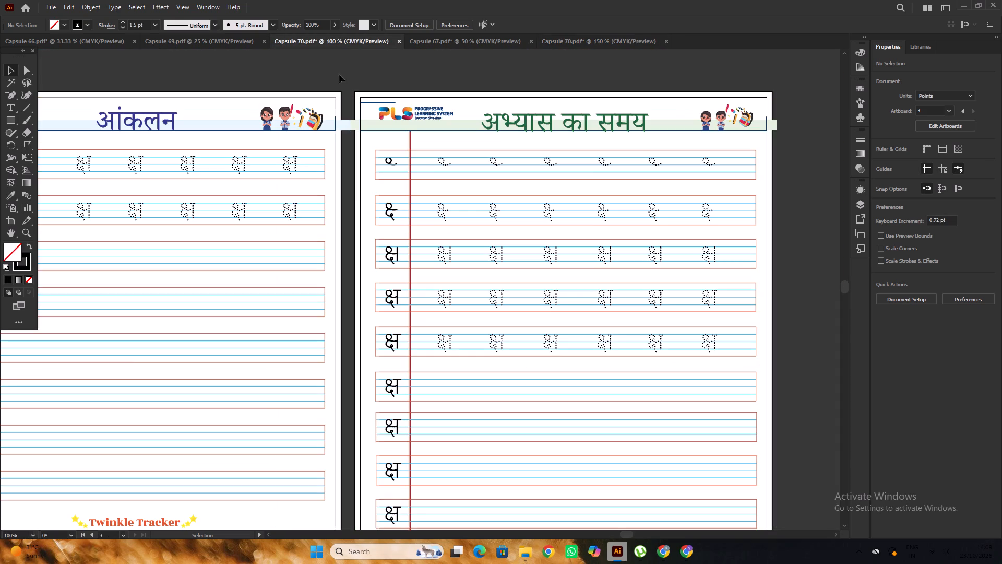
pyautogui.click(359, 226)
pyautogui.scroll(-4, 359, 226)
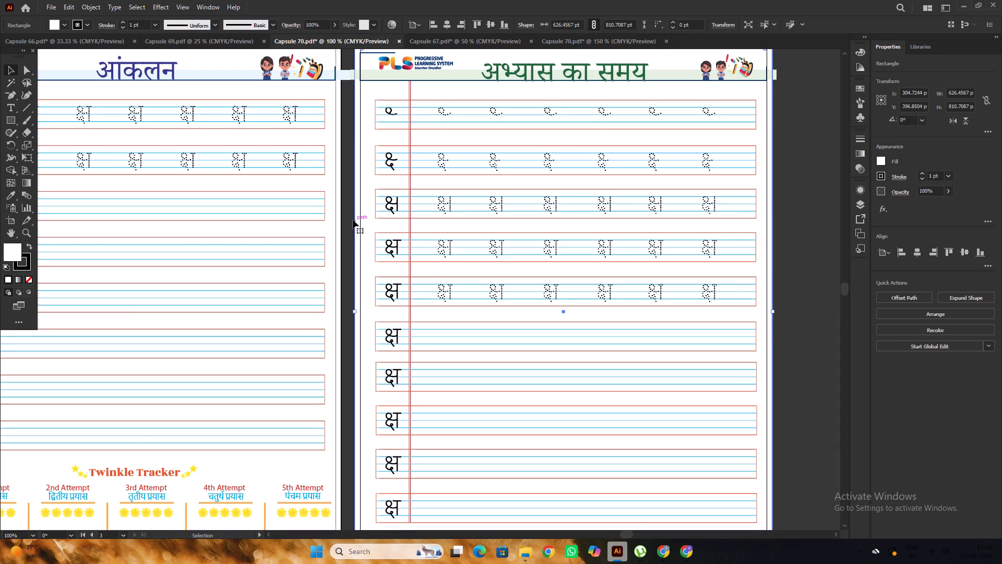
pyautogui.click(353, 220)
pyautogui.keyDown('alt'); pyautogui.scroll(2, 392, 249); pyautogui.keyUp('alt')
pyautogui.click(393, 244)
pyautogui.keyDown('alt'); pyautogui.scroll(-2, 391, 243); pyautogui.keyUp('alt')
pyautogui.scroll(1, 390, 240)
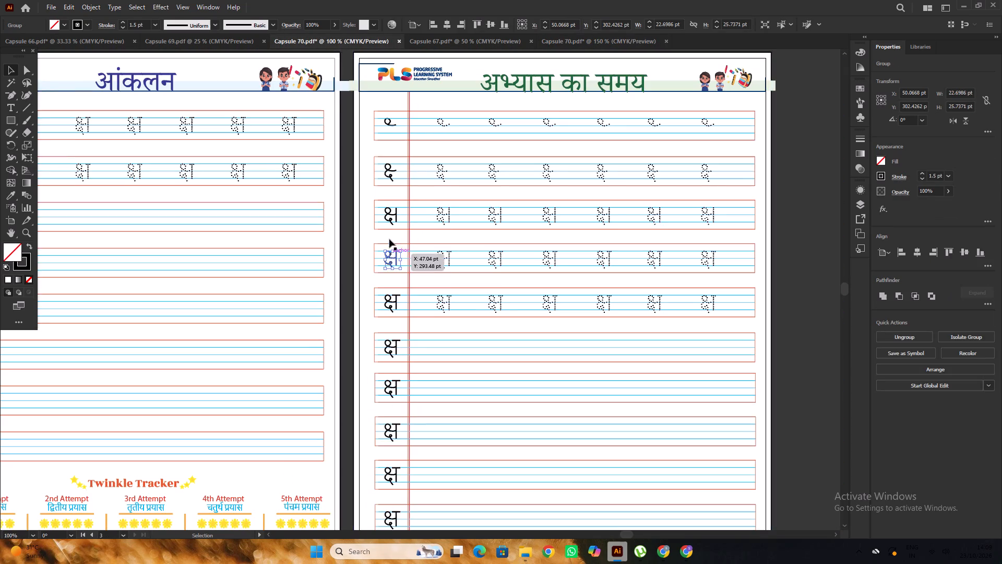
pyautogui.click(350, 210)
pyautogui.scroll(2, 367, 201)
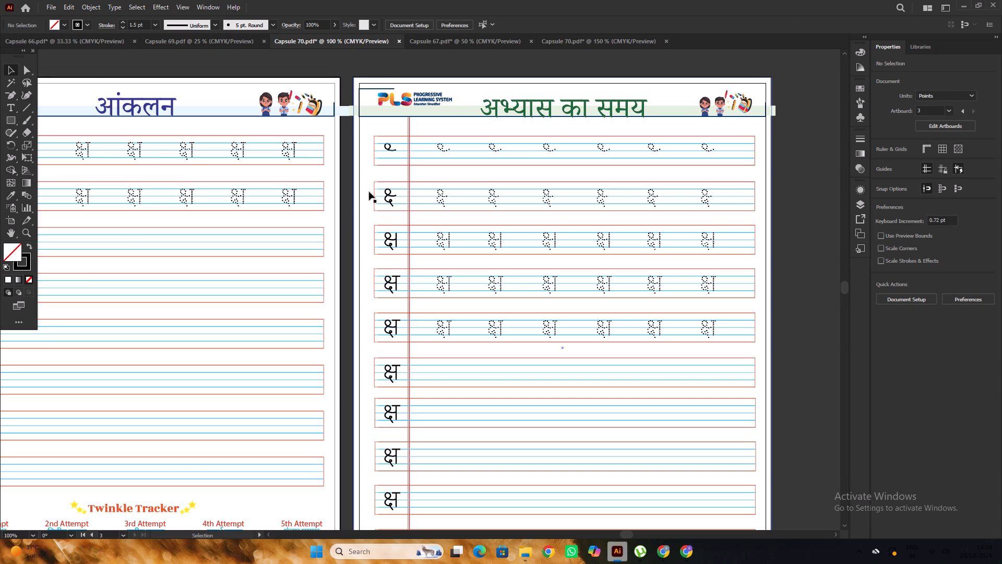
pyautogui.scroll(1, 369, 191)
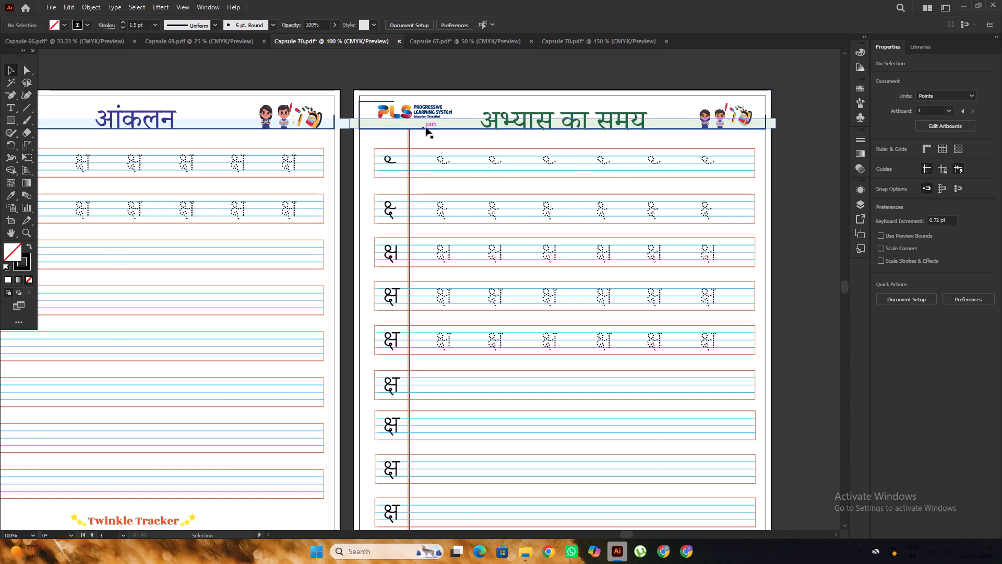
pyautogui.keyDown('alt'); pyautogui.scroll(-1, 427, 126); pyautogui.keyUp('alt')
pyautogui.scroll(2, 427, 126)
pyautogui.click(417, 103)
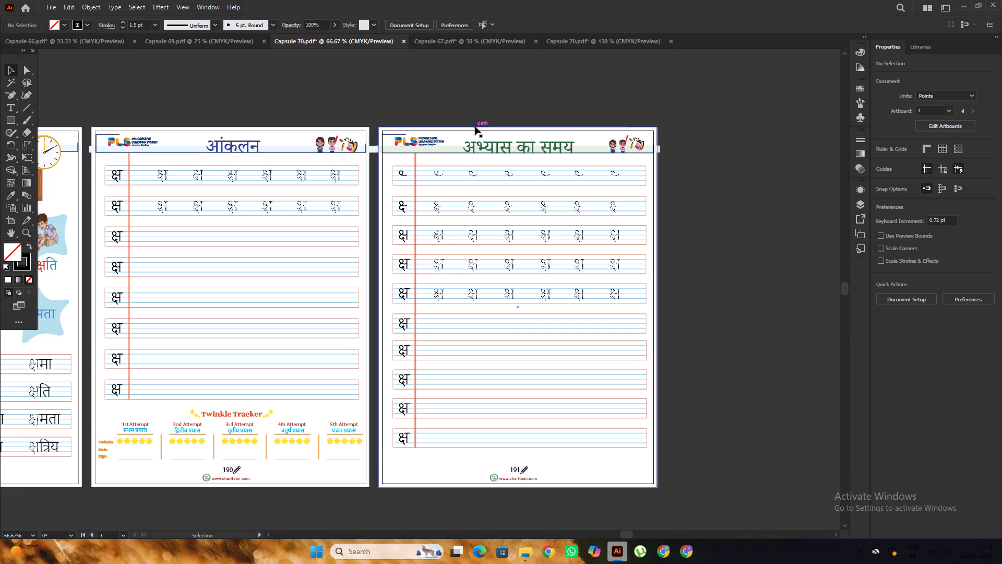
pyautogui.keyDown('alt'); pyautogui.scroll(1, 448, 92); pyautogui.keyUp('alt')
pyautogui.keyDown('alt'); pyautogui.scroll(-1, 451, 84); pyautogui.keyUp('alt')
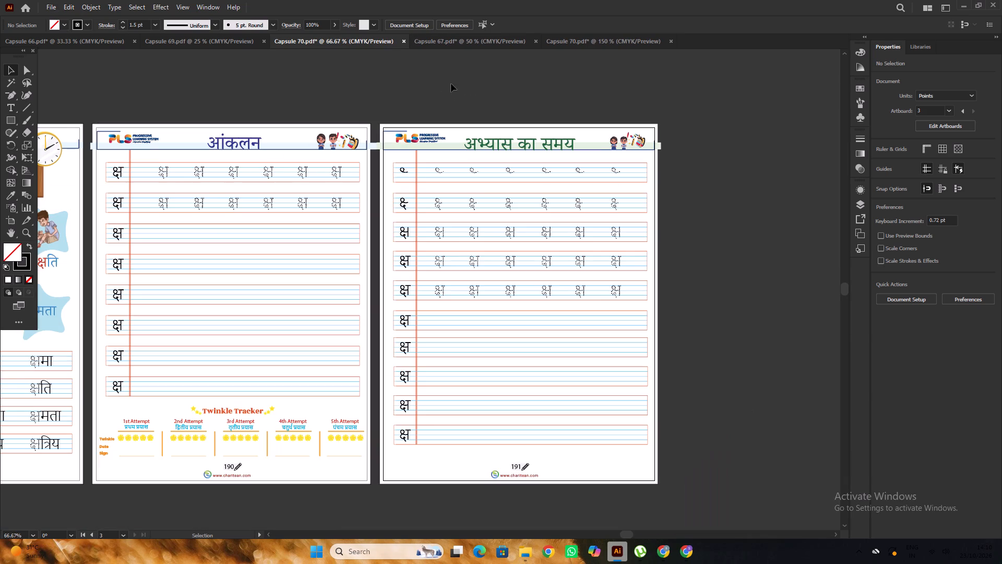
pyautogui.click(115, 235)
pyautogui.scroll(2, 203, 193)
pyautogui.click(407, 104)
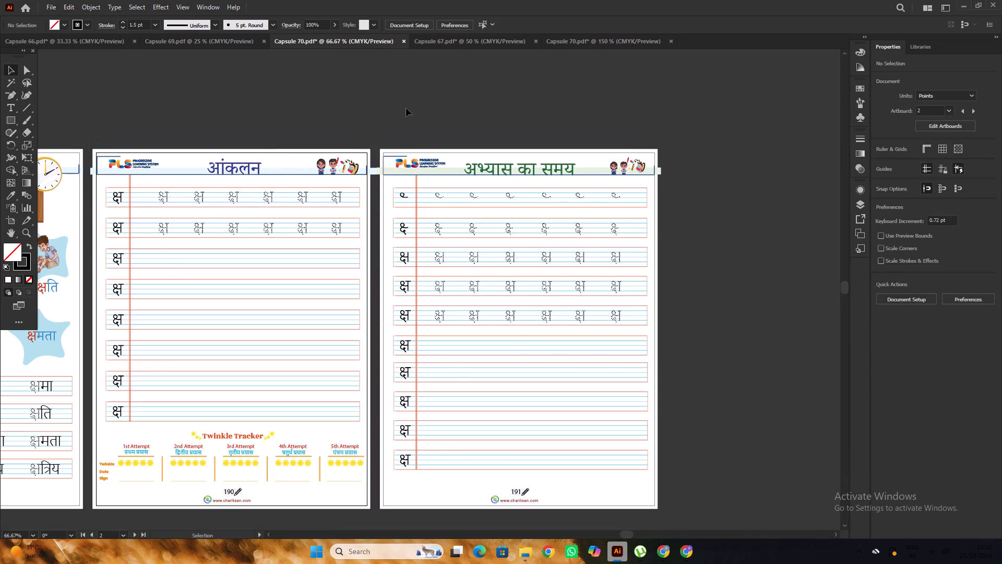
pyautogui.keyDown('alt'); pyautogui.scroll(1, 216, 215); pyautogui.keyUp('alt')
pyautogui.scroll(-1, 260, 202)
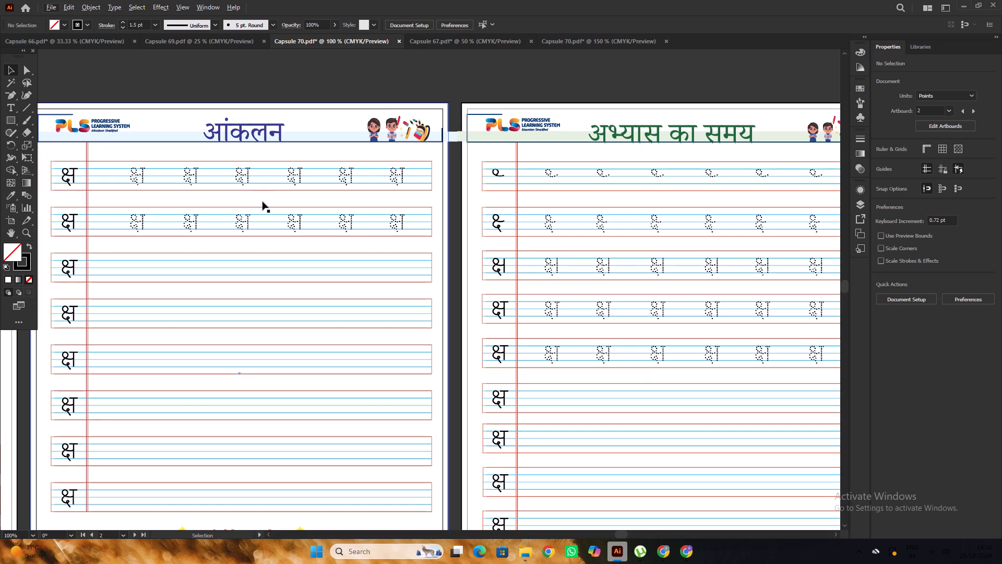
pyautogui.keyDown('alt'); pyautogui.scroll(-1, 310, 226); pyautogui.keyUp('alt')
pyautogui.scroll(2, 310, 222)
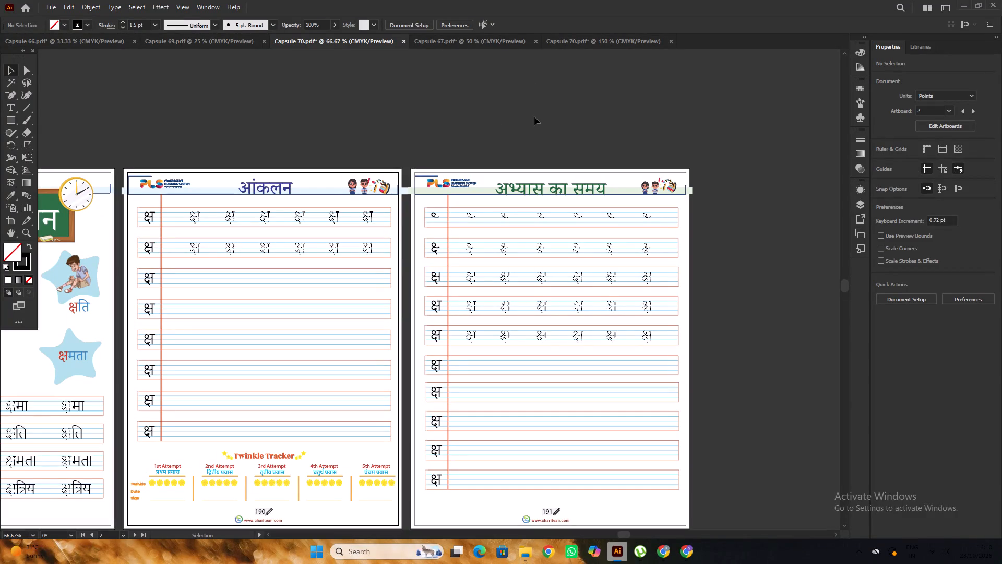
pyautogui.scroll(-5, 379, 236)
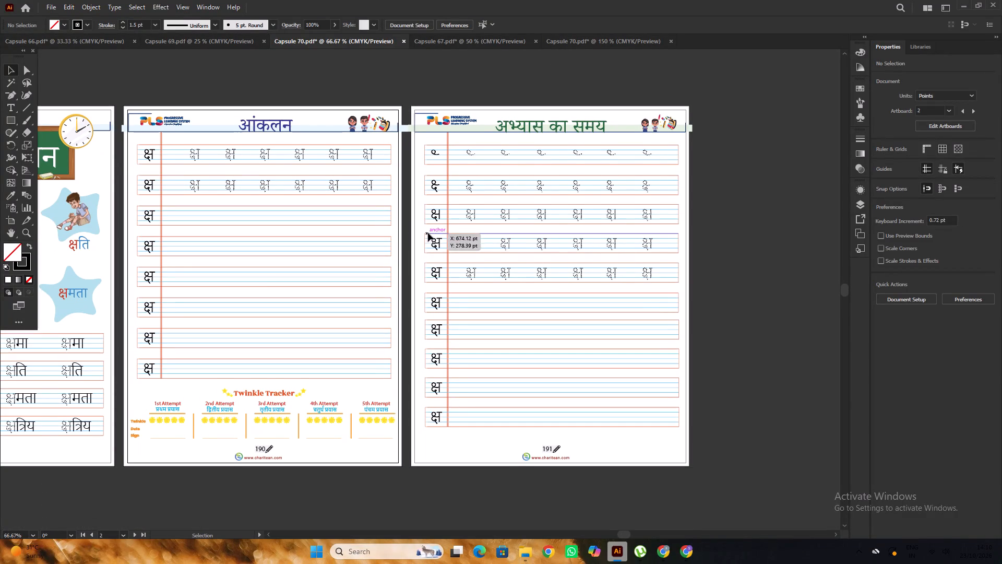
# Back in the working Capsule 70 document, duplicate the fourth-row क्ष of the आकलन page into the fourth अभ्यास का समय margin row and align it.
pyautogui.click(570, 43)
pyautogui.keyDown('alt'); pyautogui.scroll(-3, 447, 188); pyautogui.keyUp('alt')
pyautogui.scroll(1, 447, 187)
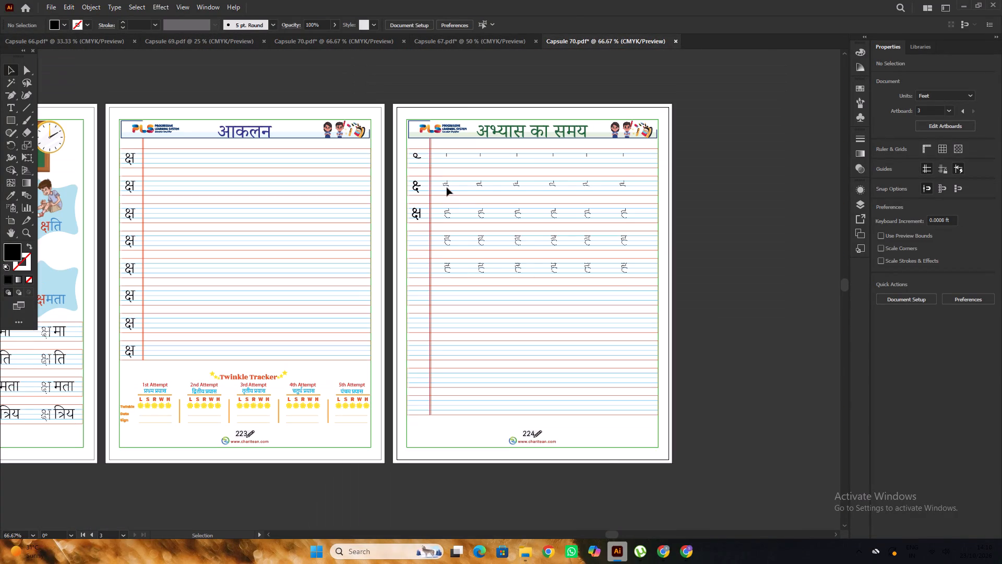
pyautogui.moveTo(129, 240); pyautogui.dragTo(414, 240)
pyautogui.keyDown('alt'); pyautogui.scroll(4, 422, 239); pyautogui.keyUp('alt')
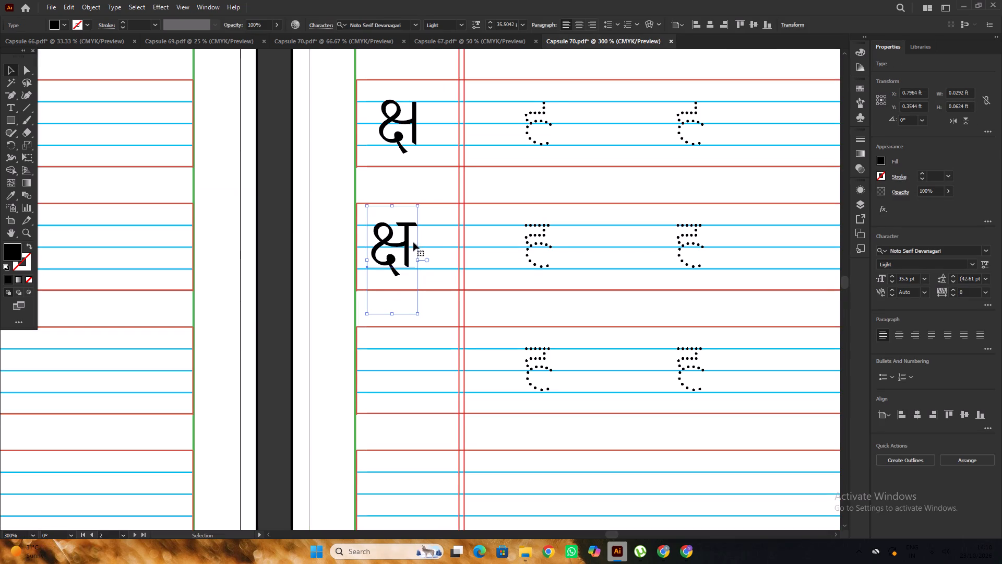
pyautogui.keyDown('alt'); pyautogui.scroll(2, 411, 235); pyautogui.keyUp('alt')
pyautogui.moveTo(399, 251); pyautogui.dragTo(410, 255)
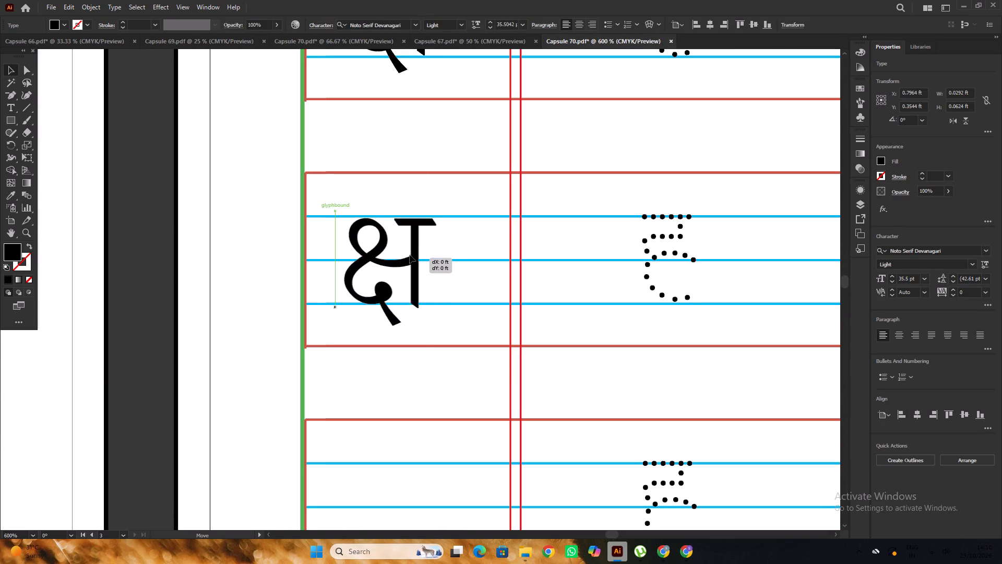
pyautogui.moveTo(410, 255); pyautogui.dragTo(410, 254)
pyautogui.keyDown('alt'); pyautogui.scroll(-4, 428, 246); pyautogui.keyUp('alt')
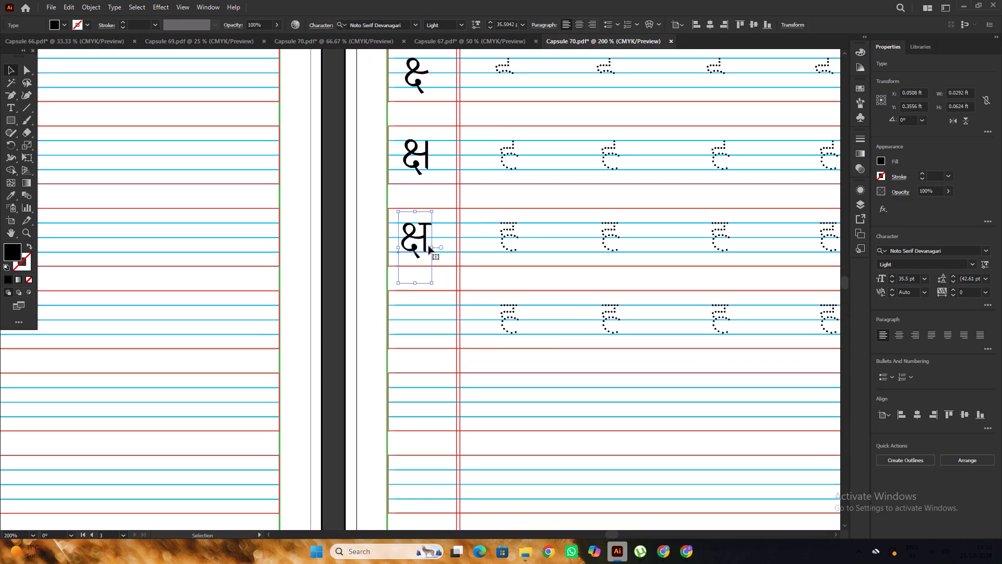
pyautogui.keyDown('alt'); pyautogui.scroll(2, 422, 242); pyautogui.keyUp('alt')
pyautogui.click(422, 234)
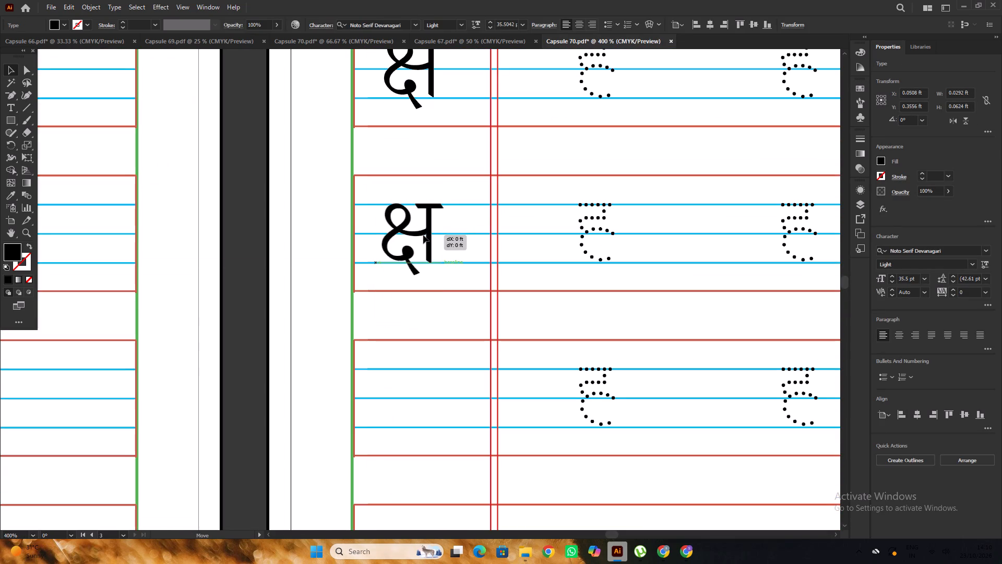
pyautogui.keyDown('alt'); pyautogui.scroll(2, 425, 236); pyautogui.keyUp('alt')
pyautogui.keyDown('alt'); pyautogui.scroll(-2, 425, 236); pyautogui.keyUp('alt')
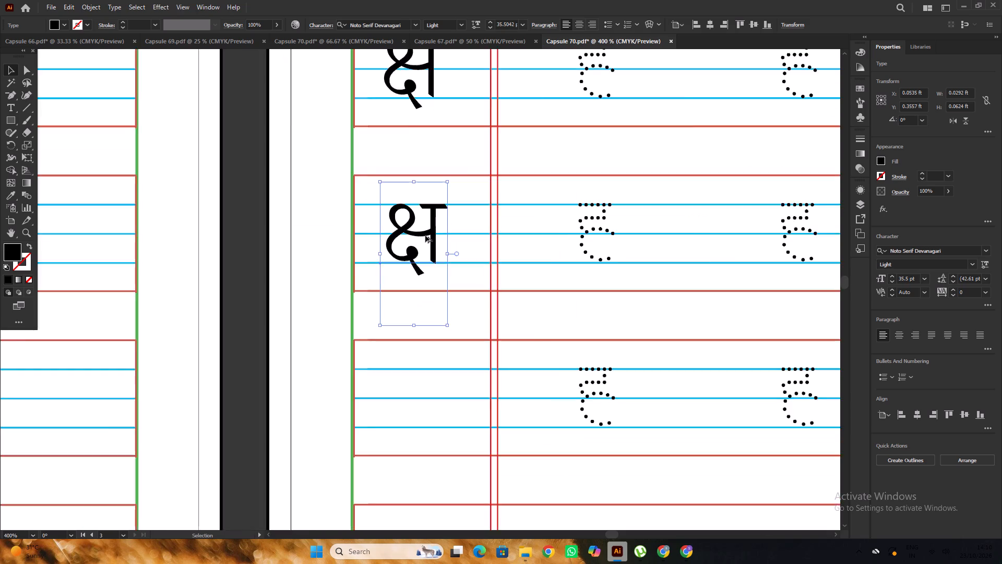
pyautogui.keyDown('alt'); pyautogui.scroll(-1, 425, 236); pyautogui.keyUp('alt')
pyautogui.scroll(4, 425, 236)
pyautogui.keyDown('alt'); pyautogui.scroll(-2, 425, 236); pyautogui.keyUp('alt')
pyautogui.scroll(3, 425, 236)
pyautogui.click(361, 190)
# Centre-align the letters in the first four margin rows of the अभ्यास का समय page horizontally with one another.
pyautogui.scroll(4, 397, 196)
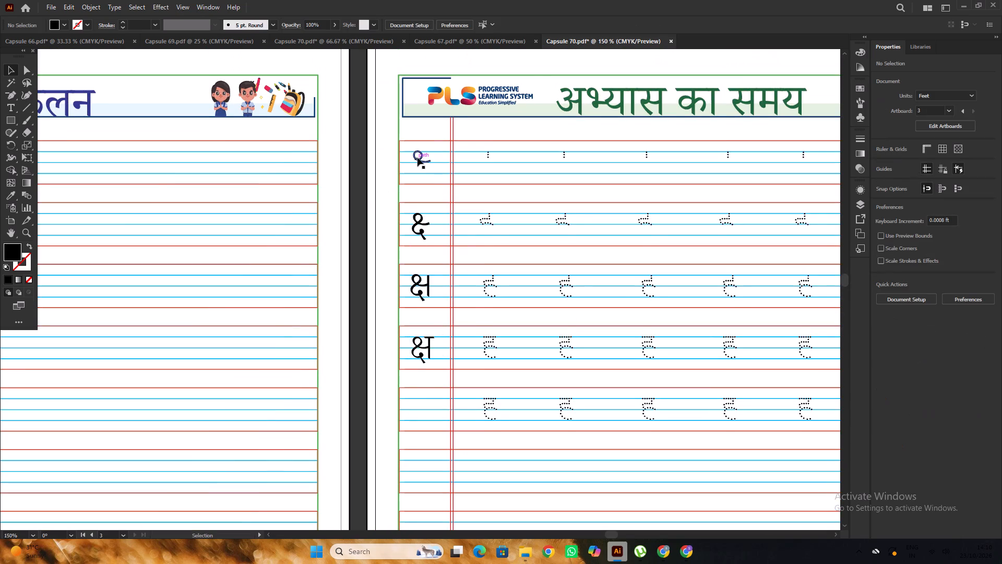
pyautogui.click(417, 158)
pyautogui.keyDown('shift'); pyautogui.click(415, 229); pyautogui.keyUp('shift')
pyautogui.scroll(-4, 418, 219)
pyautogui.keyDown('shift'); pyautogui.click(421, 239); pyautogui.keyUp('shift')
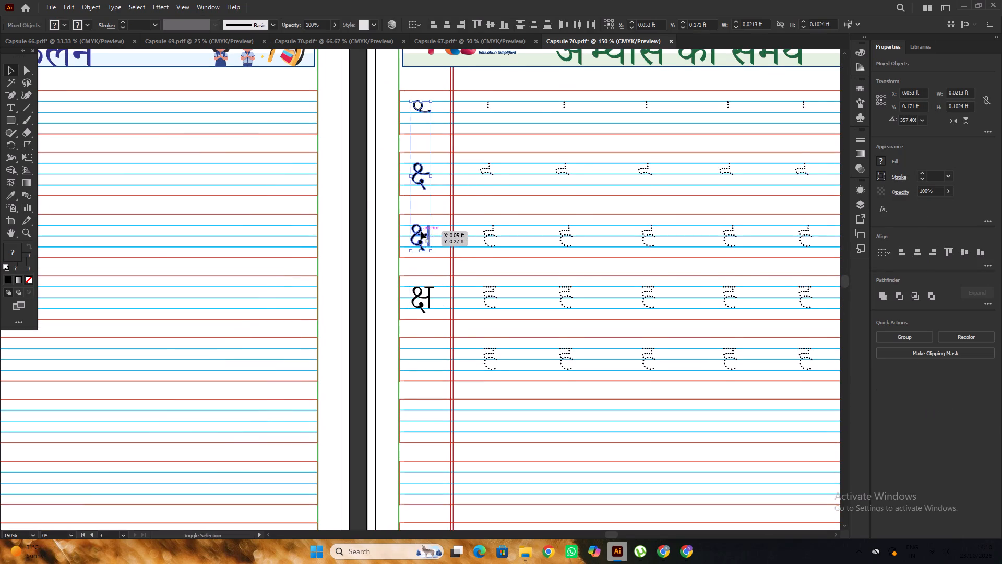
pyautogui.scroll(-4, 421, 231)
pyautogui.keyDown('alt'); pyautogui.scroll(1, 423, 238); pyautogui.keyUp('alt')
pyautogui.keyDown('shift'); pyautogui.click(426, 254); pyautogui.keyUp('shift')
pyautogui.keyDown('alt'); pyautogui.scroll(-2, 429, 234); pyautogui.keyUp('alt')
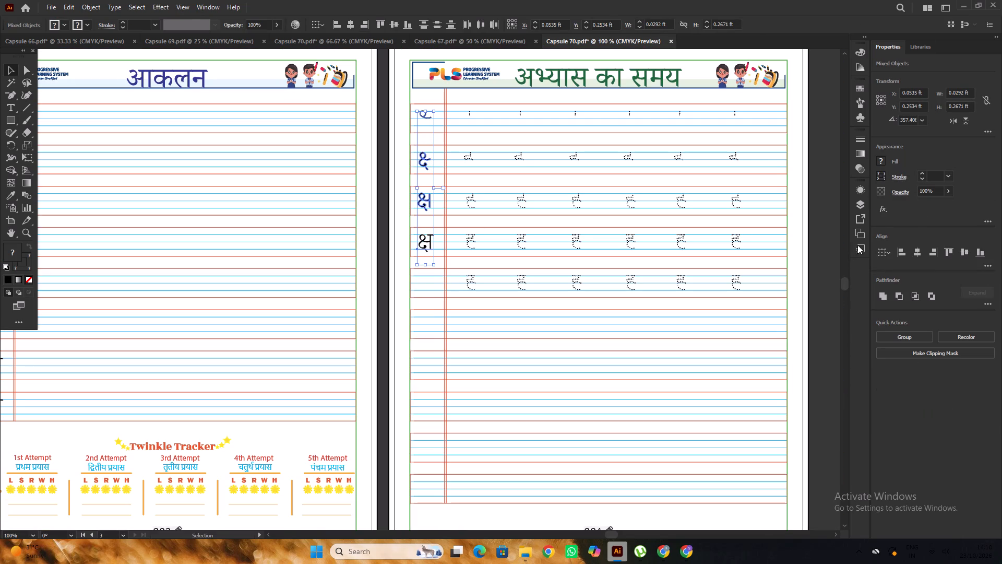
pyautogui.click(915, 252)
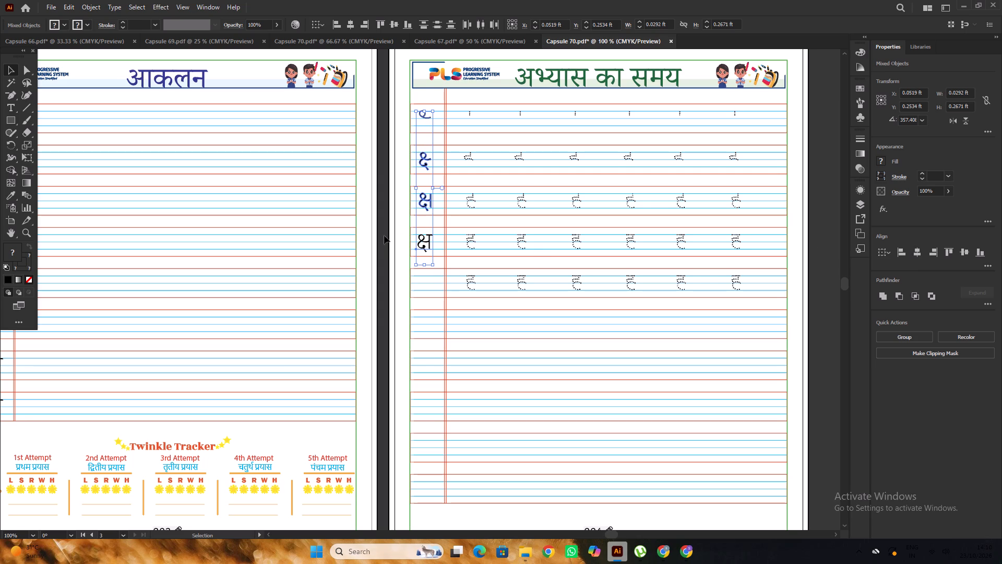
pyautogui.click(384, 236)
# Duplicate the fourth-row margin क्ष straight down into the fifth margin row of the अभ्यास का समय page, on the blue lines.
pyautogui.scroll(-5, 387, 233)
pyautogui.keyDown('alt'); pyautogui.scroll(2, 425, 216); pyautogui.keyUp('alt')
pyautogui.keyDown('alt'); pyautogui.moveTo(432, 155); pyautogui.dragTo(423, 238); pyautogui.keyUp('alt')
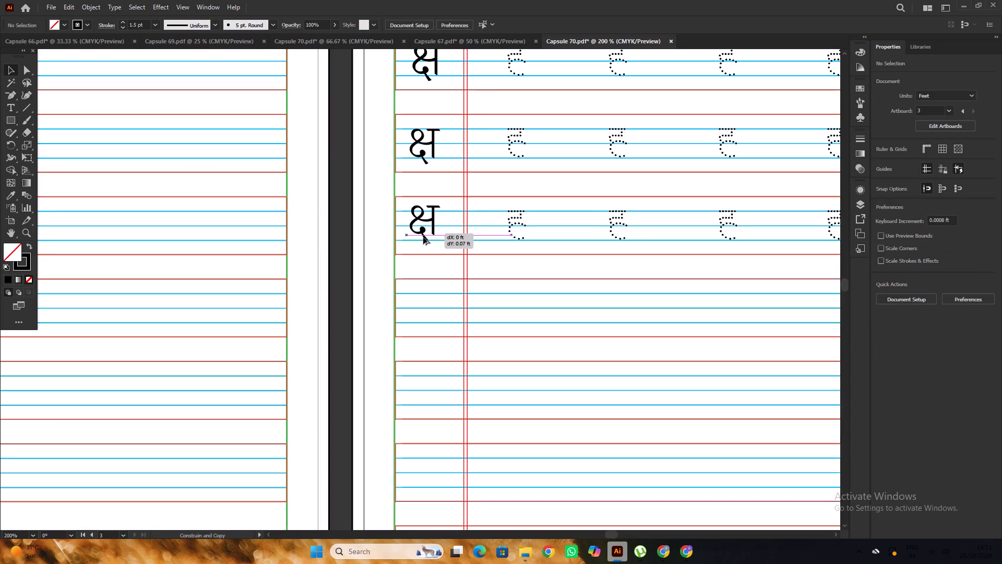
pyautogui.keyDown('alt'); pyautogui.moveTo(423, 238); pyautogui.dragTo(423, 240); pyautogui.keyUp('alt')
pyautogui.keyDown('alt'); pyautogui.scroll(3, 438, 229); pyautogui.keyUp('alt')
pyautogui.click(425, 224)
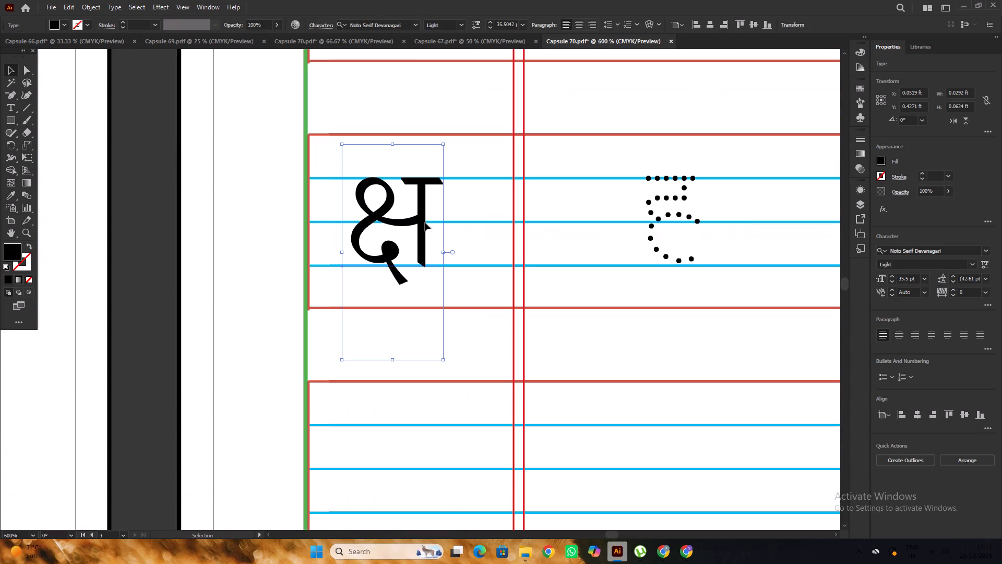
pyautogui.keyDown('alt'); pyautogui.scroll(-3, 424, 222); pyautogui.keyUp('alt')
pyautogui.keyDown('alt'); pyautogui.scroll(2, 420, 219); pyautogui.keyUp('alt')
pyautogui.keyDown('alt'); pyautogui.scroll(-2, 420, 219); pyautogui.keyUp('alt')
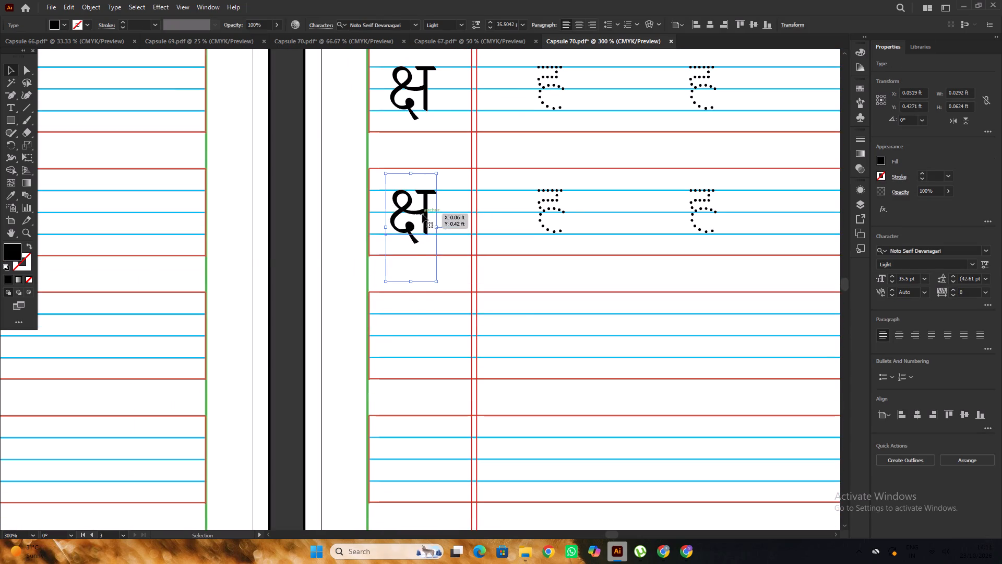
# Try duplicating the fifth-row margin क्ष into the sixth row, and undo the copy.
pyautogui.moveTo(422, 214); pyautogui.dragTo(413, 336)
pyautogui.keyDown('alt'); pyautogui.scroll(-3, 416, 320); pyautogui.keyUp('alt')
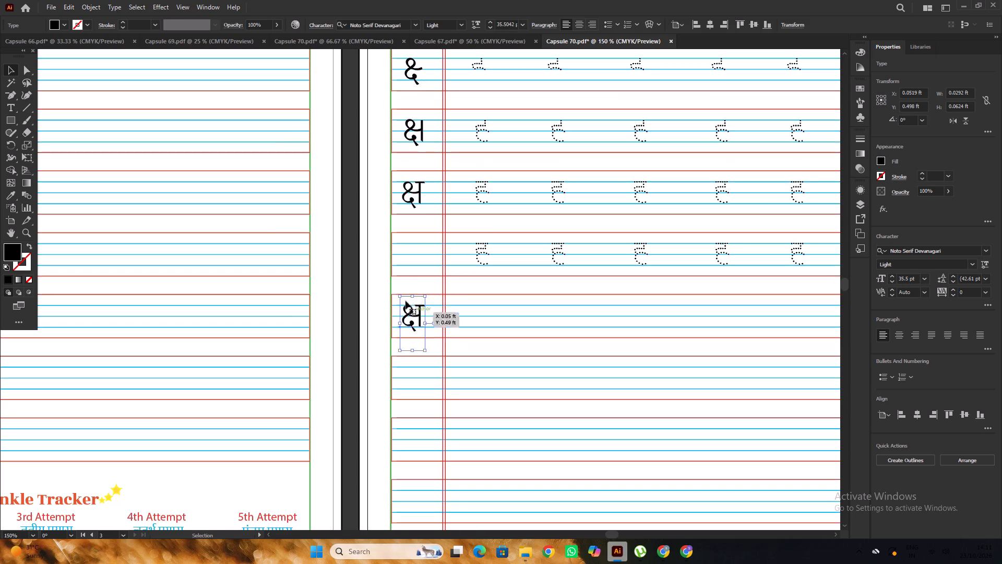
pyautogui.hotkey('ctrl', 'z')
# Duplicate the fifth-row margin क्ष straight down into the sixth margin row, seated on the blue lines.
pyautogui.scroll(-9, 383, 254)
pyautogui.keyDown('alt'); pyautogui.scroll(1, 423, 170); pyautogui.keyUp('alt')
pyautogui.scroll(5, 423, 169)
pyautogui.keyDown('alt'); pyautogui.keyDown('shift'); pyautogui.moveTo(419, 164); pyautogui.dragTo(393, 367); pyautogui.keyUp('shift'); pyautogui.keyUp('alt')
pyautogui.click(421, 149)
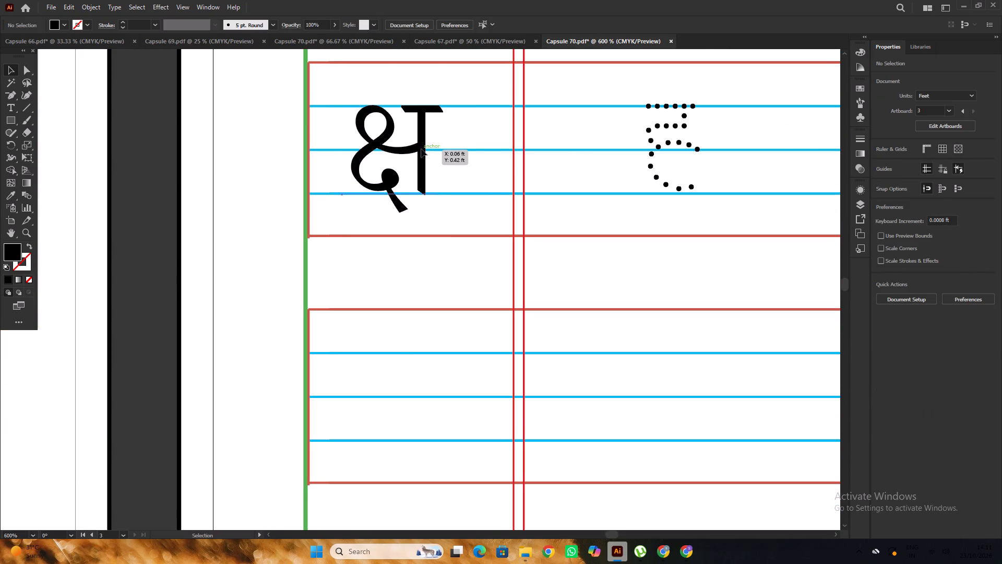
pyautogui.keyDown('alt'); pyautogui.scroll(-1, 421, 149); pyautogui.keyUp('alt')
pyautogui.moveTo(423, 149); pyautogui.dragTo(412, 313)
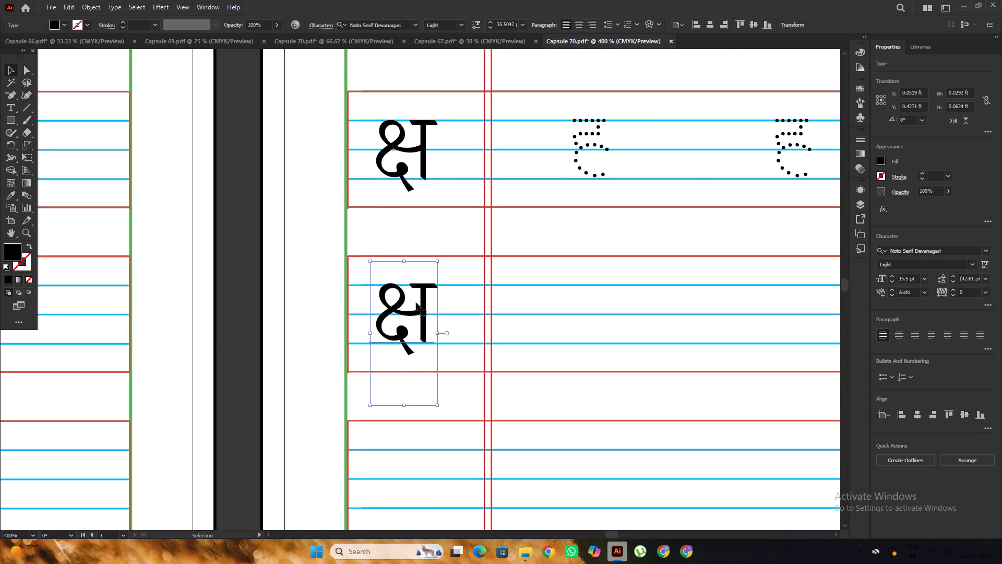
pyautogui.keyDown('alt'); pyautogui.scroll(-4, 427, 276); pyautogui.keyUp('alt')
pyautogui.click(384, 245)
# Copy the margin क्ष straight down into the seventh and eighth rows of the अभ्यास का समय page.
pyautogui.scroll(-6, 384, 239)
pyautogui.keyDown('alt'); pyautogui.scroll(2, 415, 227); pyautogui.keyUp('alt')
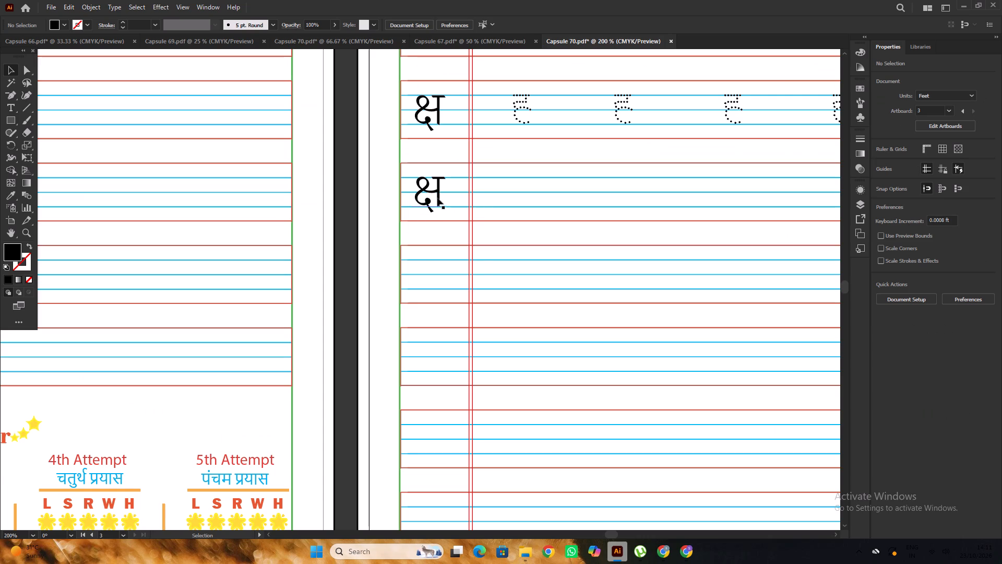
pyautogui.keyDown('alt'); pyautogui.moveTo(437, 198); pyautogui.dragTo(430, 280); pyautogui.keyUp('alt')
pyautogui.click(389, 239)
pyautogui.scroll(-8, 389, 235)
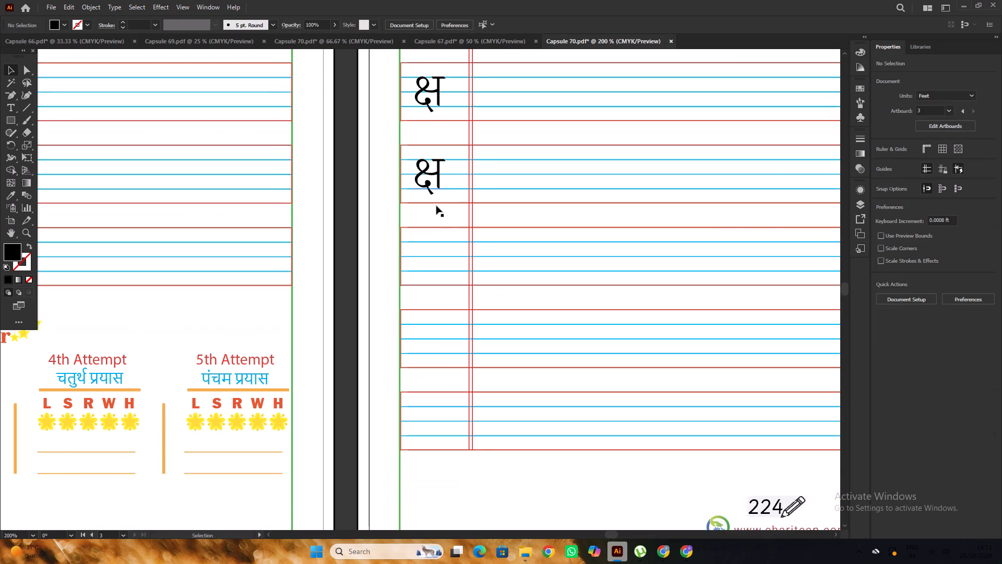
pyautogui.keyDown('alt'); pyautogui.scroll(1, 438, 203); pyautogui.keyUp('alt')
pyautogui.keyDown('alt'); pyautogui.moveTo(436, 172); pyautogui.dragTo(431, 295); pyautogui.keyUp('alt')
pyautogui.click(374, 236)
# Copy the margin क्ष straight down into the ninth and tenth rows, completing the अभ्यास का समय margin column.
pyautogui.keyDown('alt'); pyautogui.scroll(-5, 374, 234); pyautogui.keyUp('alt')
pyautogui.keyDown('alt'); pyautogui.scroll(2, 403, 242); pyautogui.keyUp('alt')
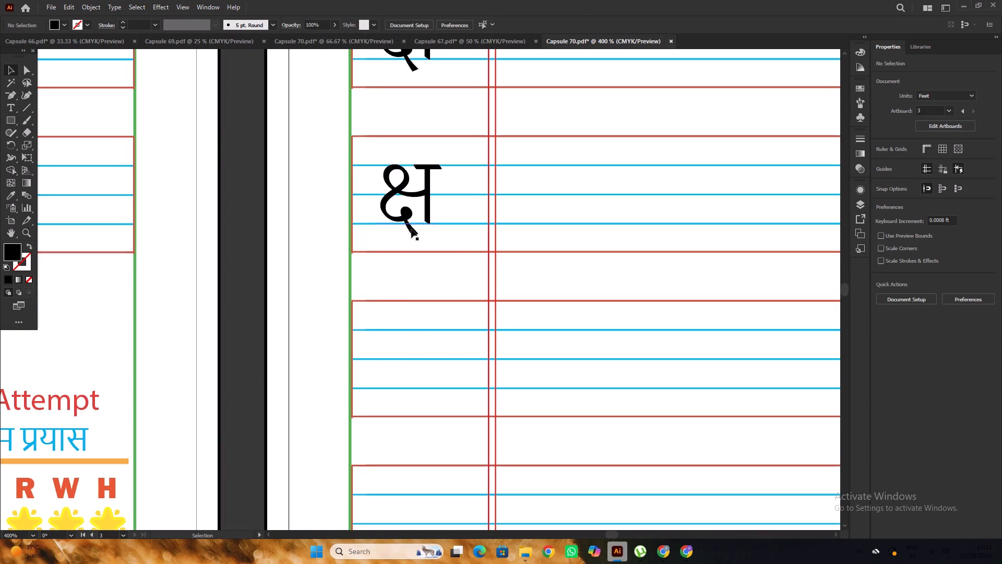
pyautogui.moveTo(411, 229); pyautogui.dragTo(393, 392)
pyautogui.keyDown('alt'); pyautogui.scroll(-2, 401, 288); pyautogui.keyUp('alt')
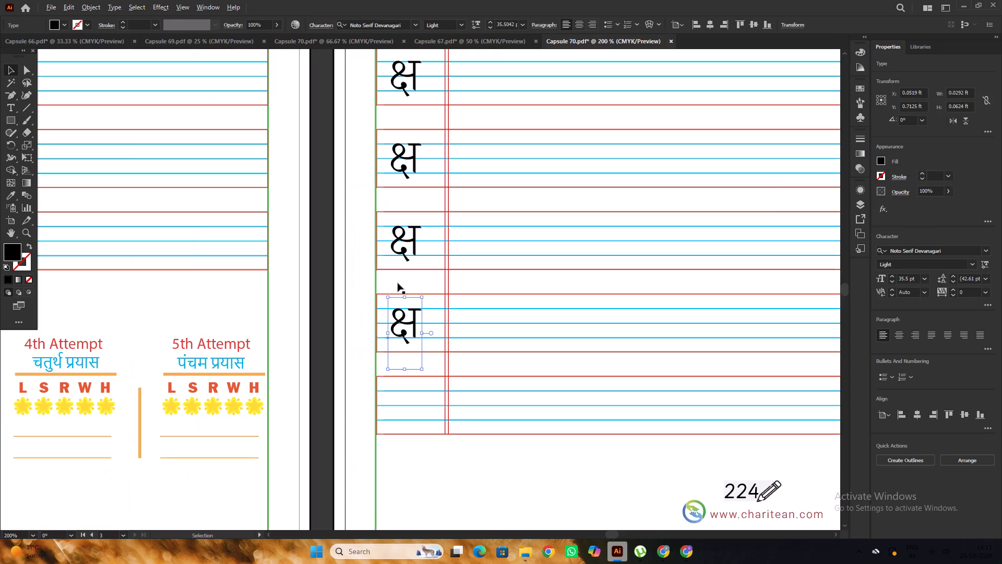
pyautogui.keyDown('alt'); pyautogui.scroll(-1, 398, 283); pyautogui.keyUp('alt')
pyautogui.click(365, 246)
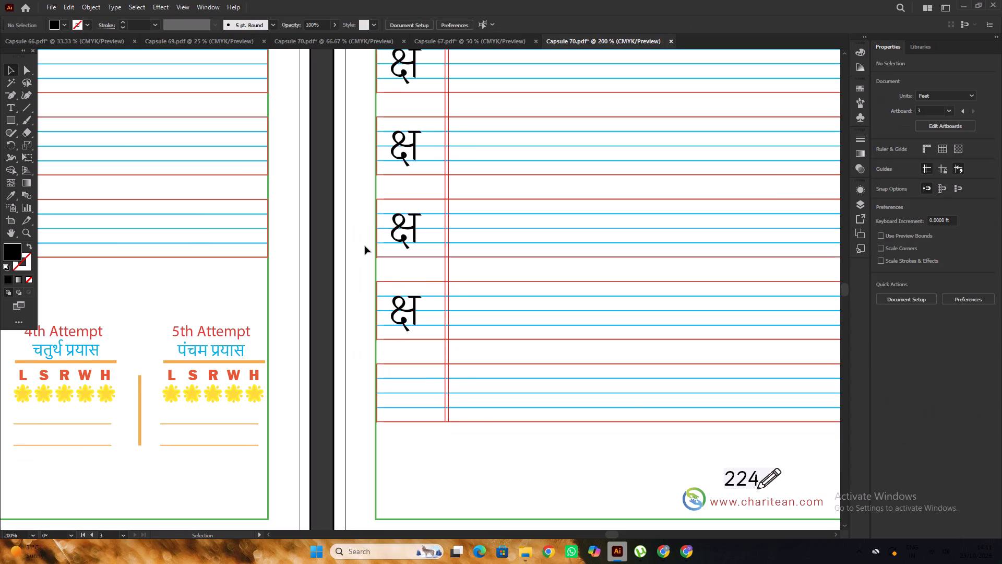
pyautogui.keyDown('alt'); pyautogui.scroll(-7, 365, 246); pyautogui.keyUp('alt')
pyautogui.keyDown('alt'); pyautogui.scroll(7, 381, 247); pyautogui.keyUp('alt')
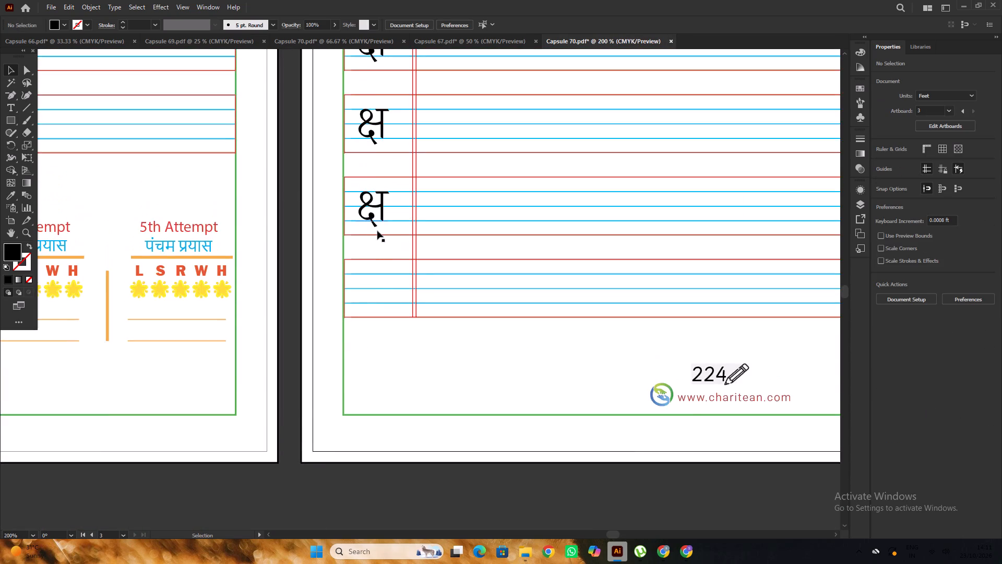
pyautogui.keyDown('alt'); pyautogui.scroll(2, 377, 230); pyautogui.keyUp('alt')
pyautogui.moveTo(376, 209); pyautogui.dragTo(350, 374)
pyautogui.keyDown('alt'); pyautogui.scroll(1, 404, 307); pyautogui.keyUp('alt')
pyautogui.keyDown('alt'); pyautogui.scroll(-3, 404, 307); pyautogui.keyUp('alt')
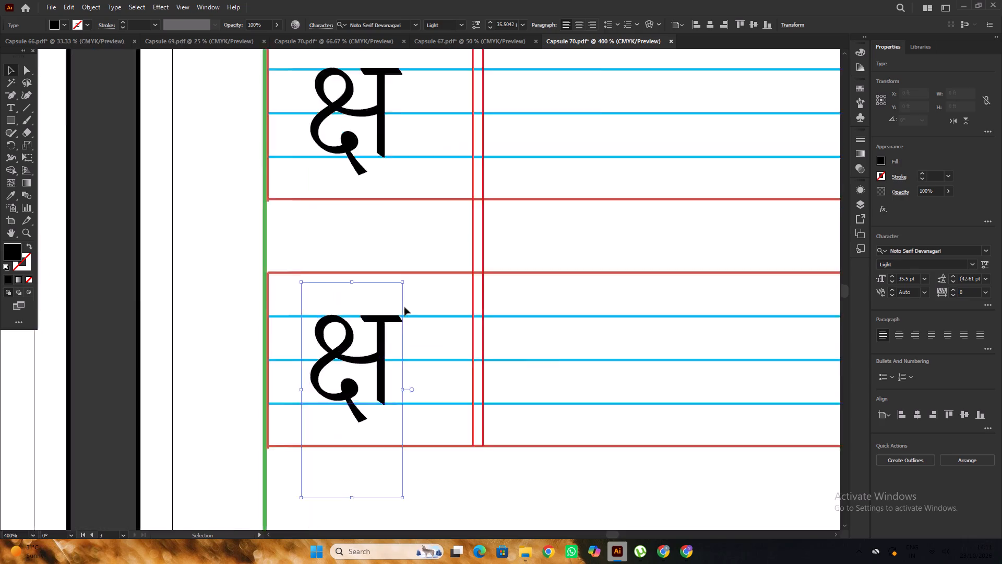
pyautogui.keyDown('alt'); pyautogui.scroll(-2, 404, 307); pyautogui.keyUp('alt')
pyautogui.click(458, 412)
# Examine the whole अभ्यास का समय page, comparing its margin letters with the dotted tracing letters in the first five rows.
pyautogui.scroll(-3, 440, 377)
pyautogui.press('space')
pyautogui.moveTo(671, 265); pyautogui.dragTo(603, 333)
pyautogui.click(612, 310)
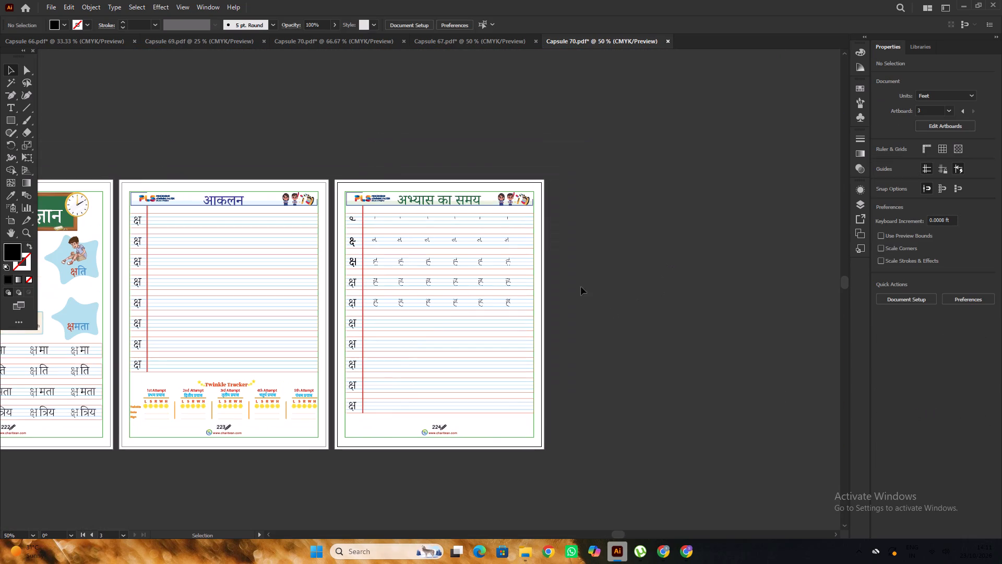
pyautogui.click(530, 231)
pyautogui.click(528, 223)
pyautogui.click(566, 242)
pyautogui.keyDown('alt'); pyautogui.scroll(1, 377, 226); pyautogui.keyUp('alt')
pyautogui.click(399, 209)
pyautogui.moveTo(391, 204); pyautogui.dragTo(398, 490)
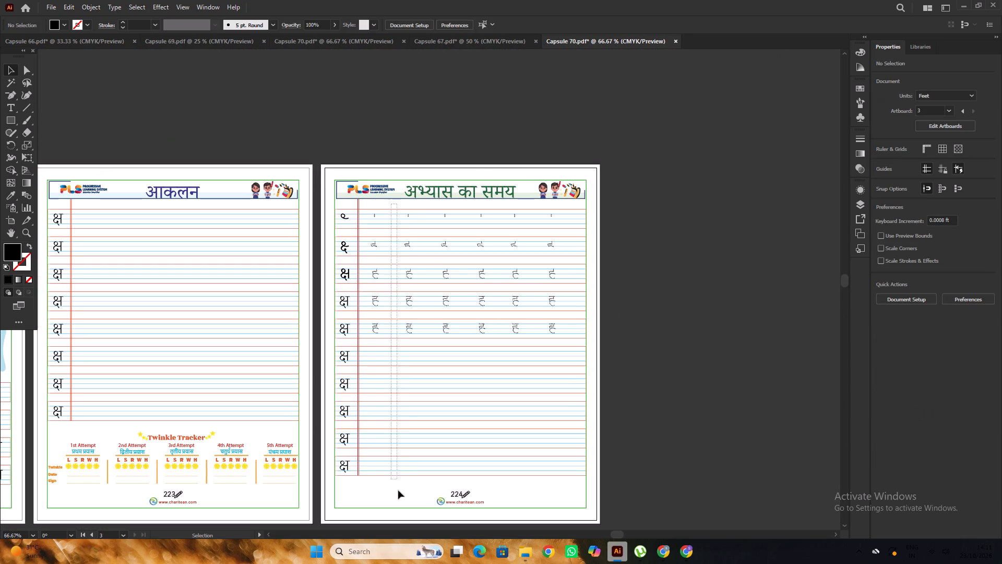
pyautogui.moveTo(398, 490); pyautogui.dragTo(404, 487)
pyautogui.click(721, 344)
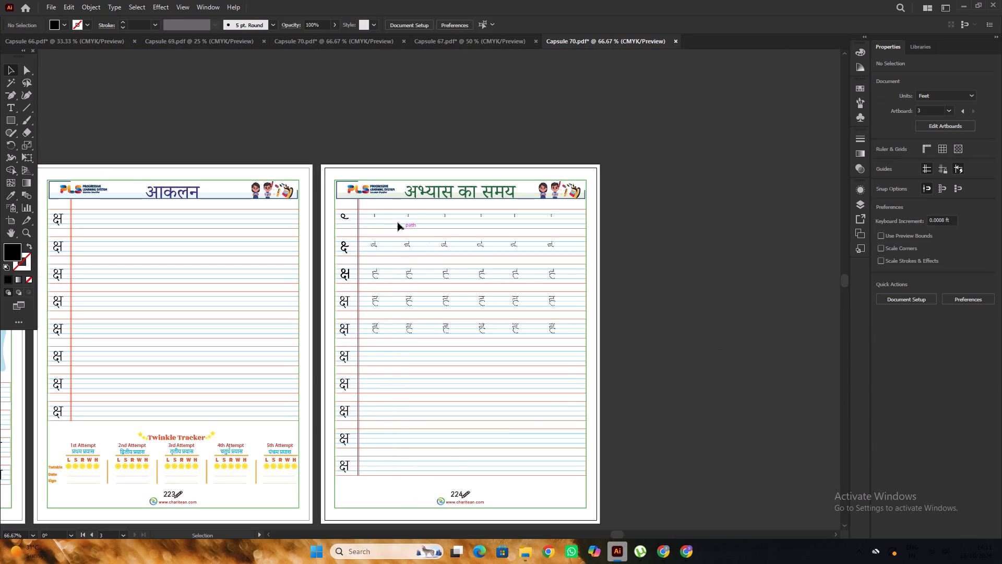
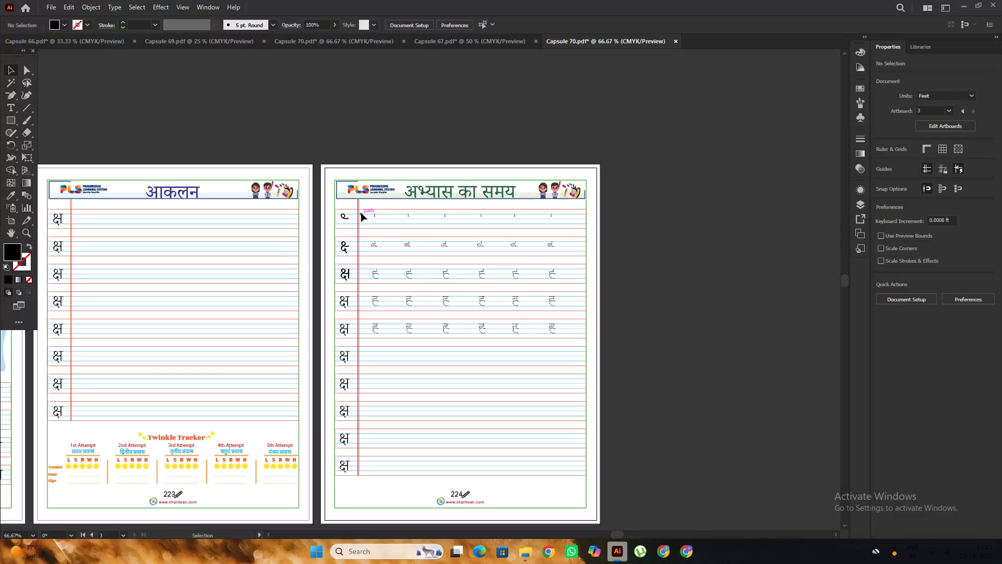
# Delete all the dotted ह tracing letters from the first five rows of the अभ्यास का समय page 224.
pyautogui.keyDown('alt'); pyautogui.scroll(-4, 426, 277); pyautogui.keyUp('alt')
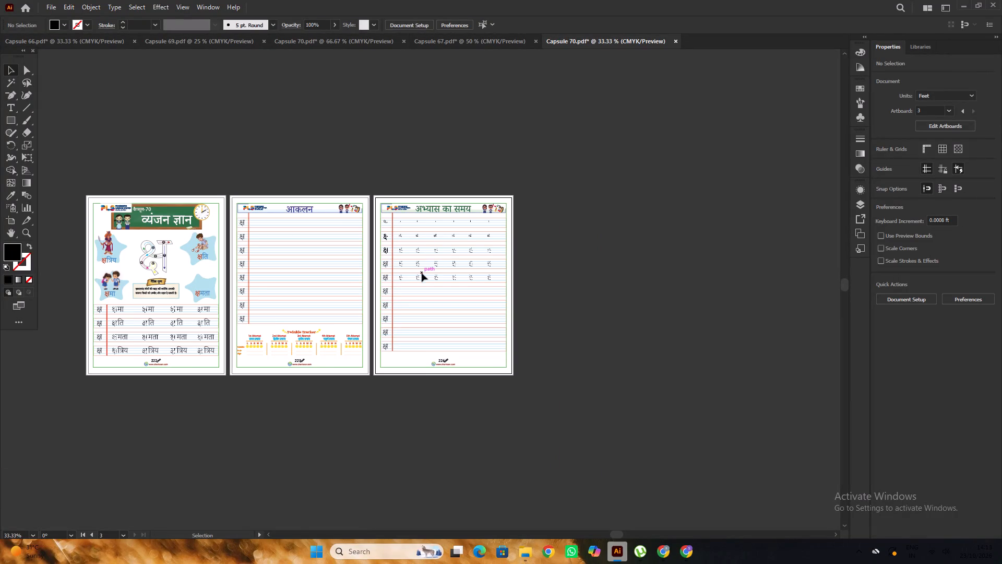
pyautogui.keyDown('alt'); pyautogui.scroll(4, 415, 265); pyautogui.keyUp('alt')
pyautogui.click(341, 154)
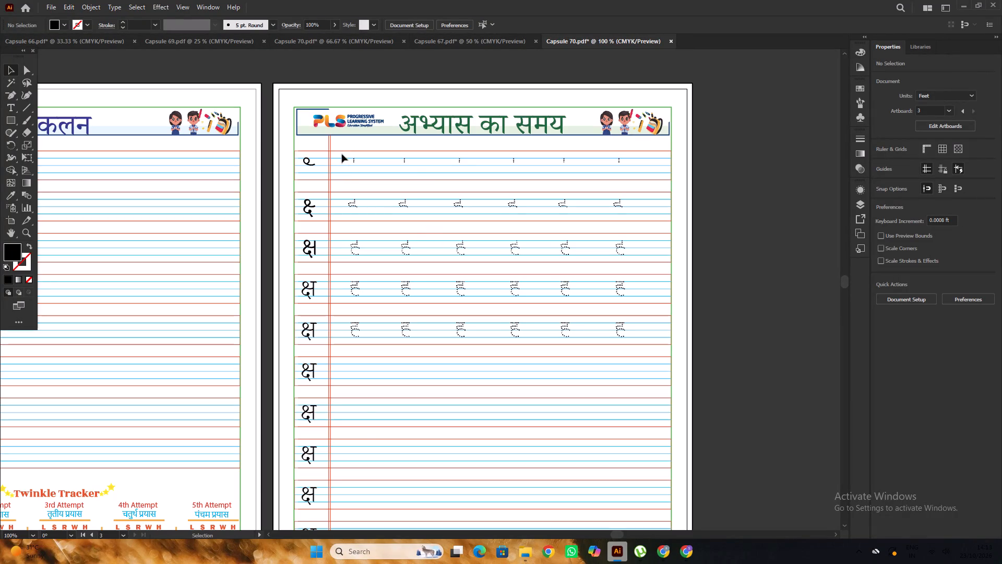
pyautogui.moveTo(345, 160); pyautogui.dragTo(625, 340)
pyautogui.press('Delete')
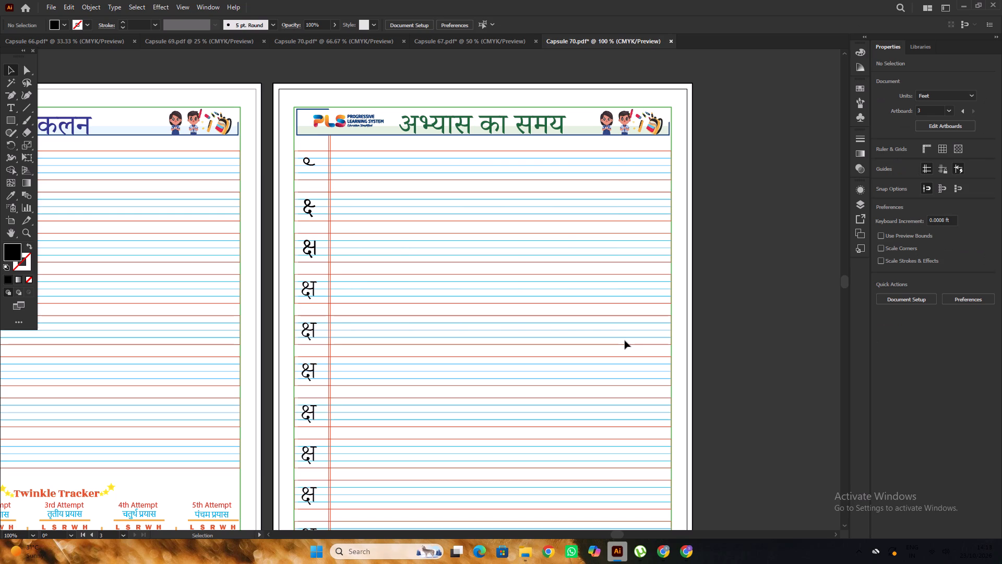
# In the Capsule 70 file with page 191, lock the page-sized background rectangle behind the अभ्यास का समय page.
pyautogui.click(343, 45)
pyautogui.keyDown('alt'); pyautogui.scroll(-1, 326, 121); pyautogui.keyUp('alt')
pyautogui.click(595, 150)
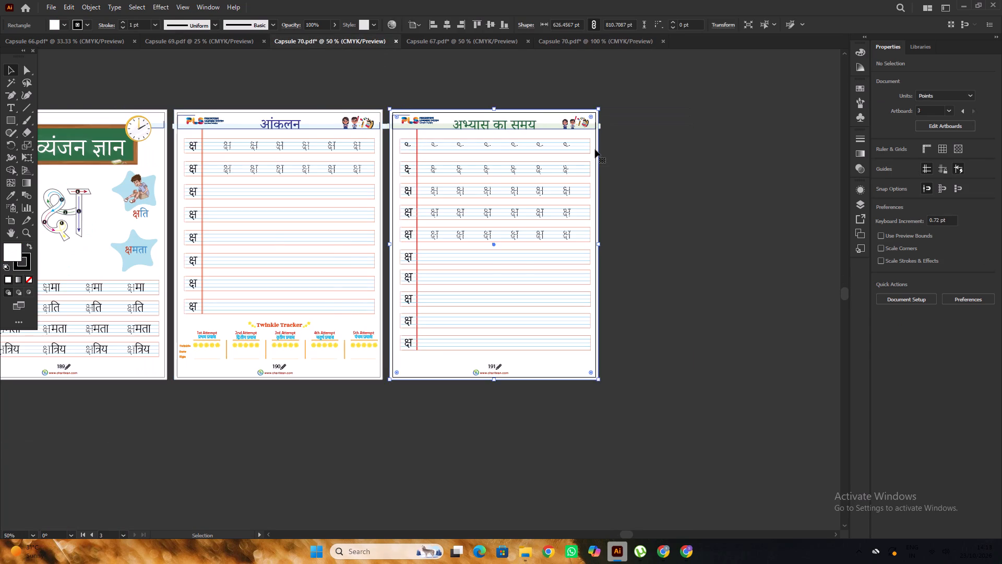
pyautogui.keyDown('alt'); pyautogui.scroll(1, 595, 149); pyautogui.keyUp('alt')
pyautogui.click(640, 151)
pyautogui.click(600, 151)
pyautogui.hotkey('ctrl', '2')
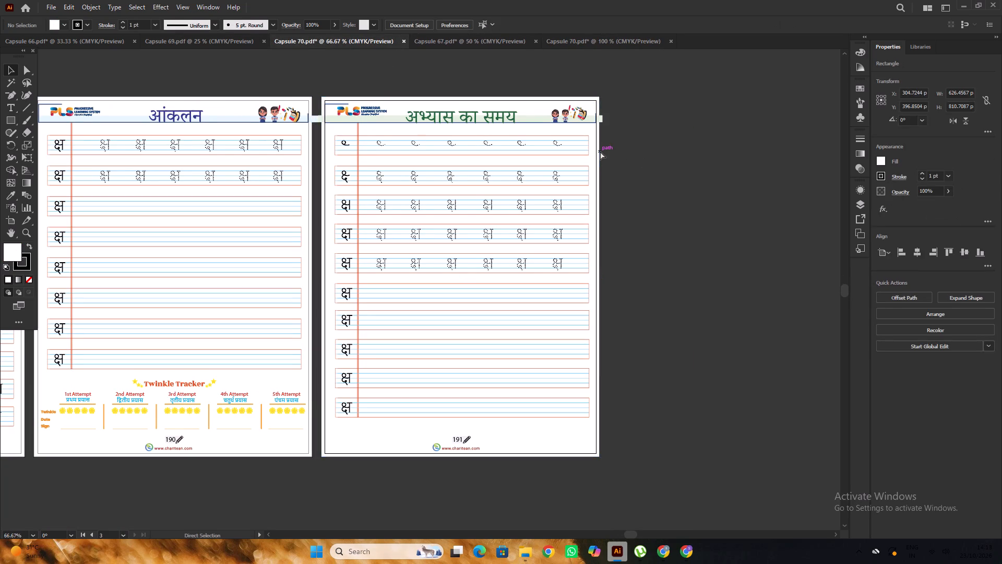
pyautogui.press('space')
pyautogui.moveTo(609, 159); pyautogui.dragTo(546, 172)
pyautogui.click(592, 170)
pyautogui.scroll(-1, 496, 145)
pyautogui.keyDown('alt'); pyautogui.scroll(1, 393, 135); pyautogui.keyUp('alt')
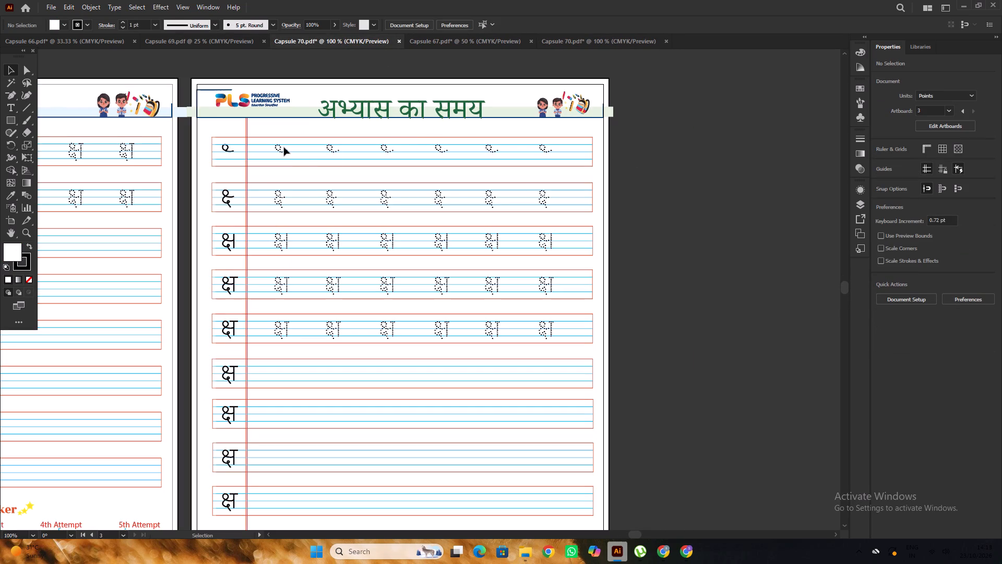
# Lock the ruled writing-line groups on page 191, leaving the dotted tracing letters selectable.
pyautogui.click(284, 147)
pyautogui.click(314, 137)
pyautogui.scroll(-1, 427, 144)
pyautogui.click(622, 157)
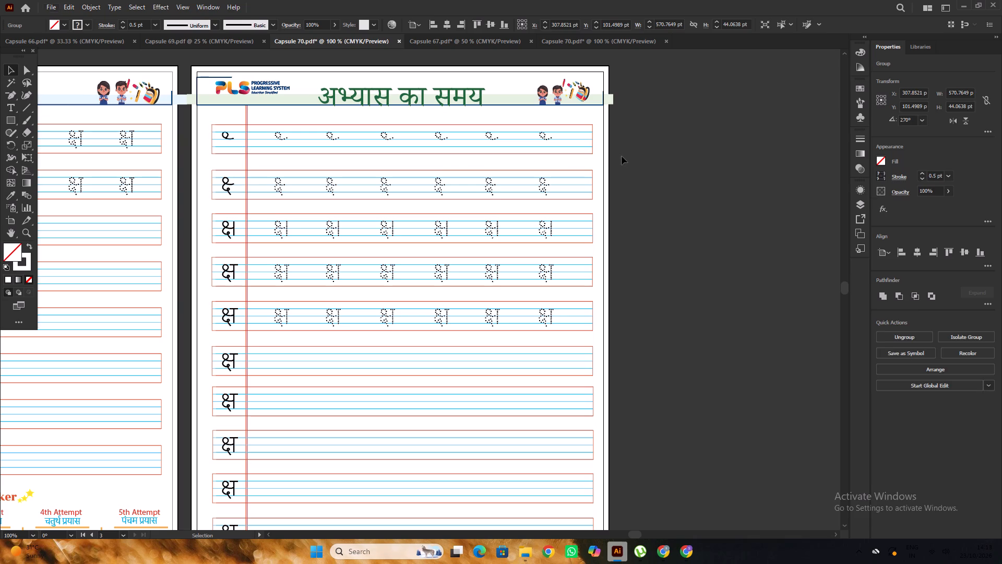
pyautogui.moveTo(597, 119); pyautogui.dragTo(581, 337)
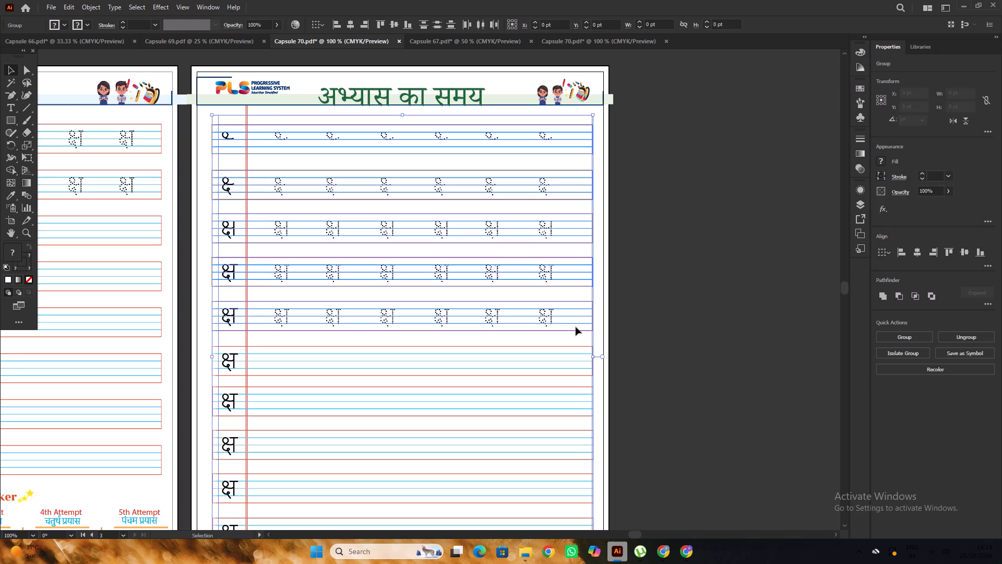
pyautogui.hotkey('ctrl', '2')
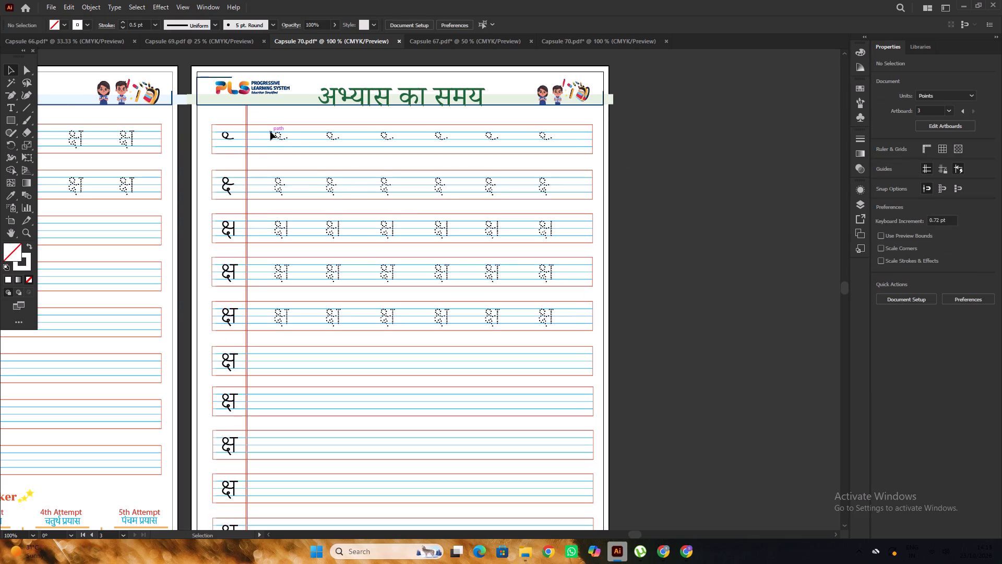
# Group the six dotted first-stroke shapes in the first row of page 191 and copy the group.
pyautogui.moveTo(270, 132); pyautogui.dragTo(559, 150)
pyautogui.moveTo(559, 150); pyautogui.dragTo(560, 149)
pyautogui.hotkey('ctrl', 'g')
pyautogui.hotkey('ctrl', 'c')
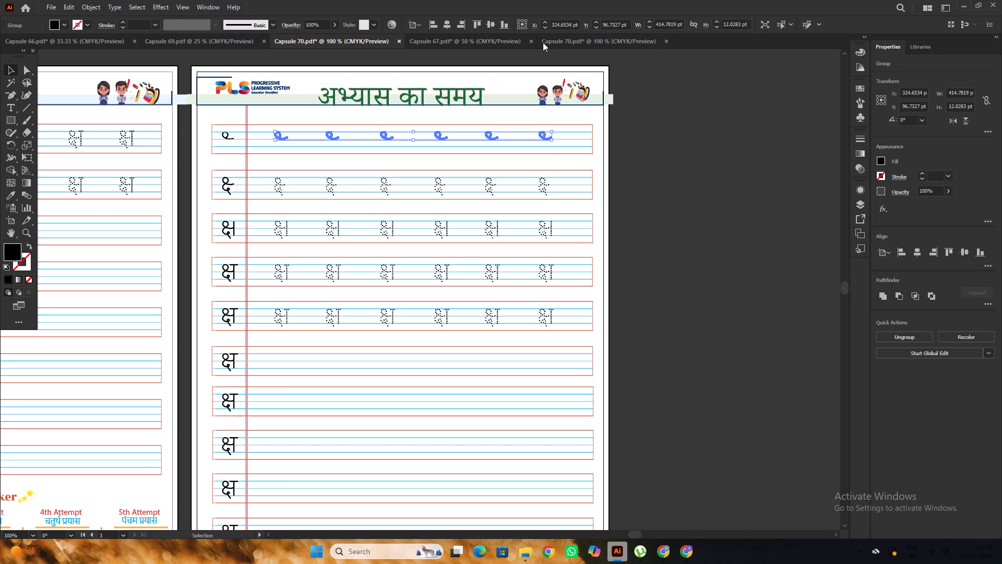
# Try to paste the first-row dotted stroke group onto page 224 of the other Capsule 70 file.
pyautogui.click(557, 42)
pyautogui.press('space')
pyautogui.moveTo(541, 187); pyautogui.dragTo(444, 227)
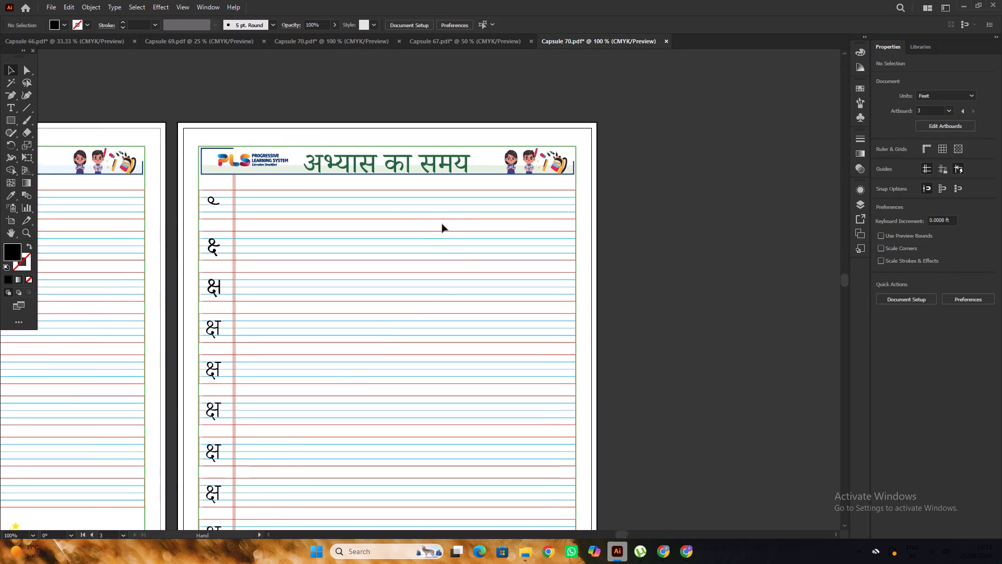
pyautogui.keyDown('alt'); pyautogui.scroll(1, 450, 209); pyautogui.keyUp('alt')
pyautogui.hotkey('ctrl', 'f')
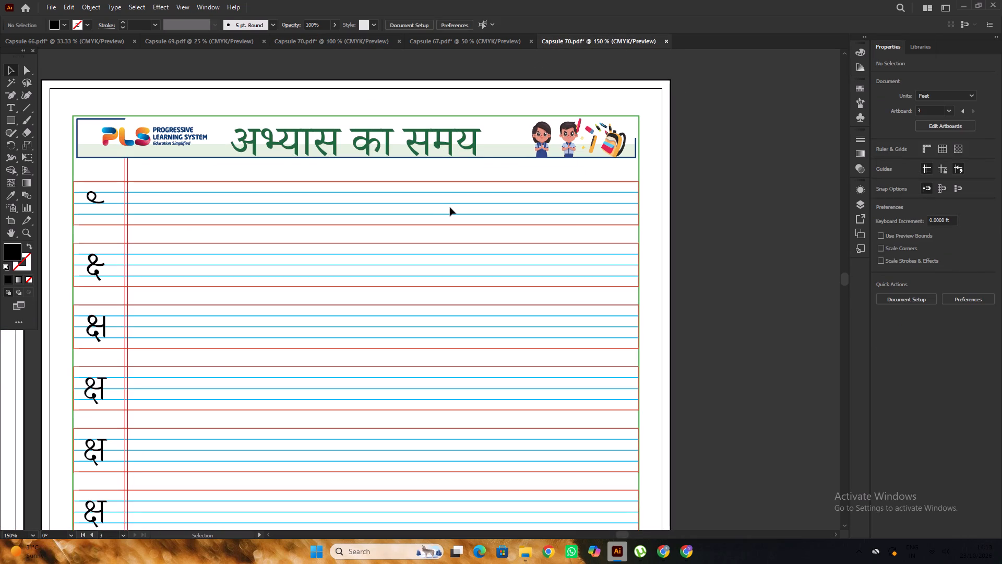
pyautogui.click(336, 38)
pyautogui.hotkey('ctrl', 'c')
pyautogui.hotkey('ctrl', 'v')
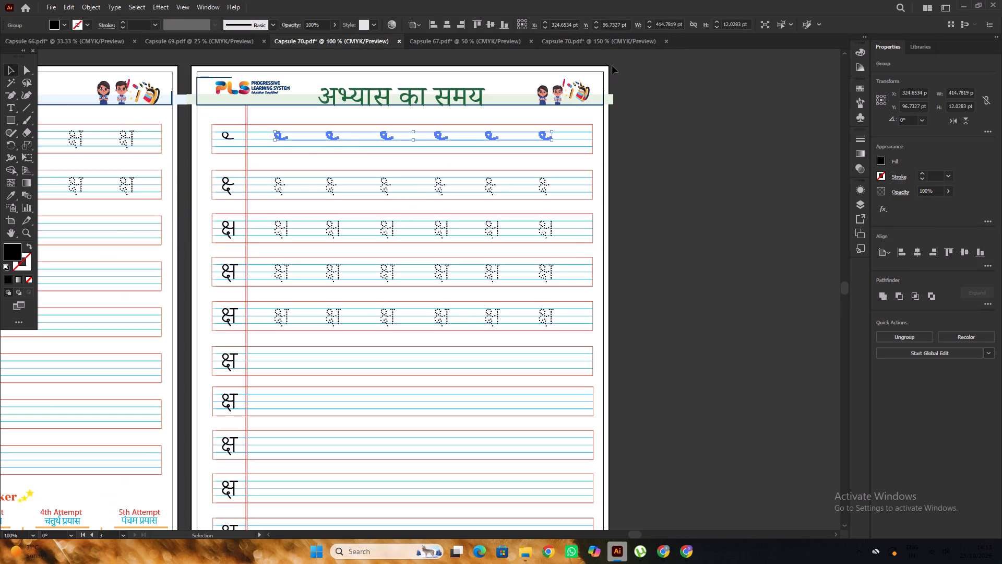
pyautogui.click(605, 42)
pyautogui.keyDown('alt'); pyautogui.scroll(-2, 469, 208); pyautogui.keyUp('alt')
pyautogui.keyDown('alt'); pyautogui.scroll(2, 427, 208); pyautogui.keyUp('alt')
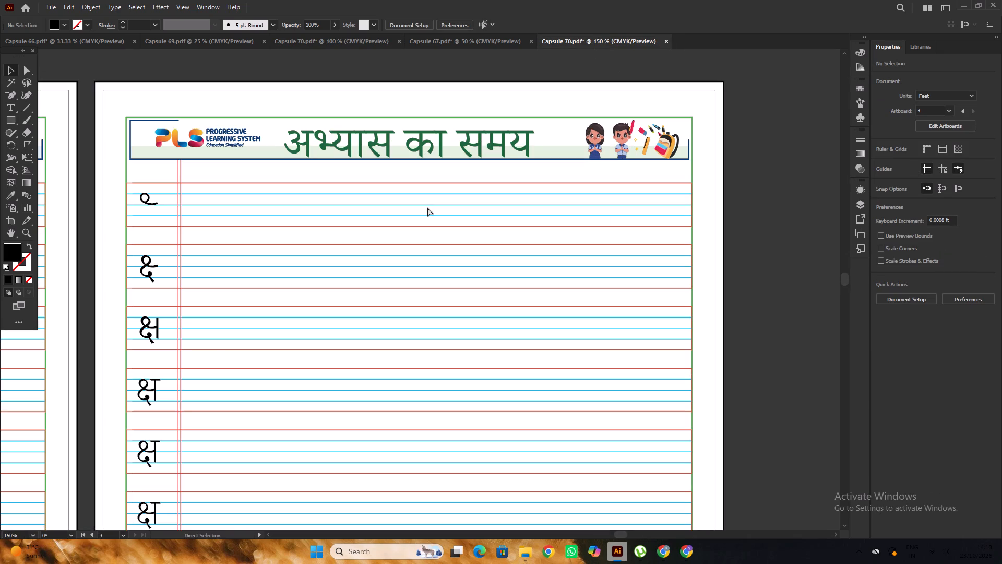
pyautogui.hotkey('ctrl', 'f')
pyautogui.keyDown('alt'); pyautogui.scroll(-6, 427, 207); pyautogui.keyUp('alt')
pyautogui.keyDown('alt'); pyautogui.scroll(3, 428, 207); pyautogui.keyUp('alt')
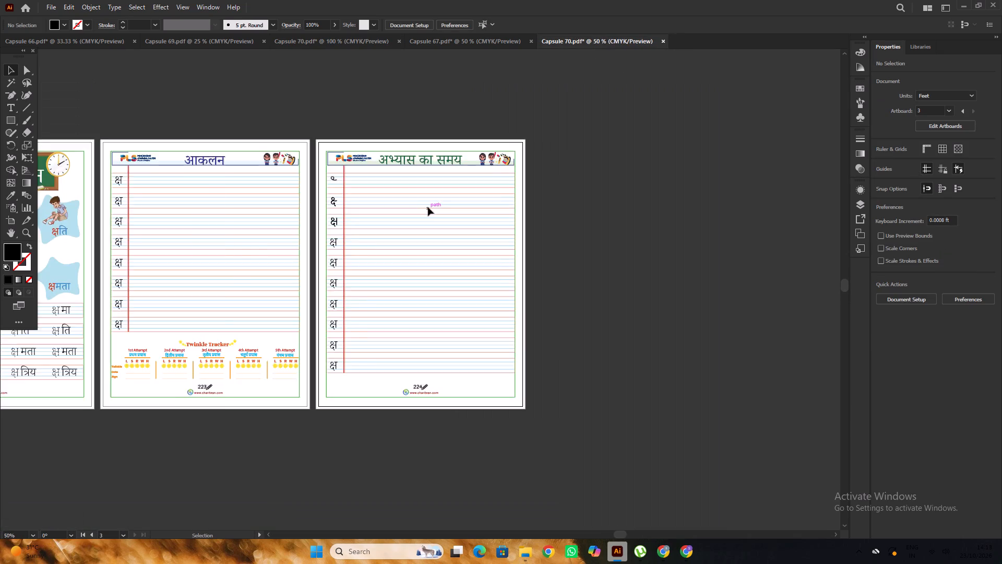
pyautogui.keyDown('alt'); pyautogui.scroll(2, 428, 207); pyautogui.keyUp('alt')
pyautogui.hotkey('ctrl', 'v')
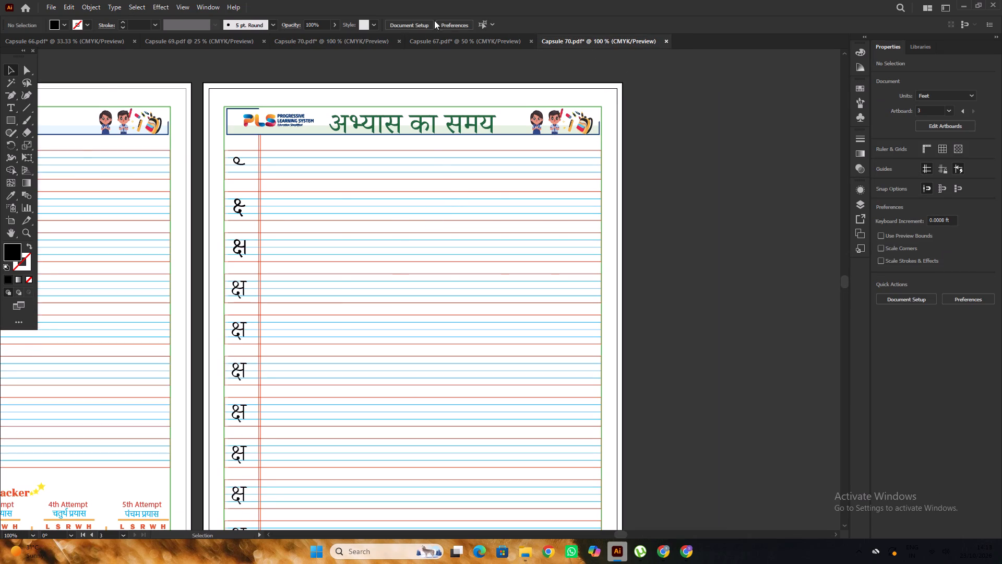
# Copy page 191's first-row dotted stroke group in place onto page 224, and seat it on the first row's blue lines.
pyautogui.click(371, 39)
pyautogui.keyDown('alt'); pyautogui.scroll(-1, 400, 144); pyautogui.keyUp('alt')
pyautogui.click(576, 177)
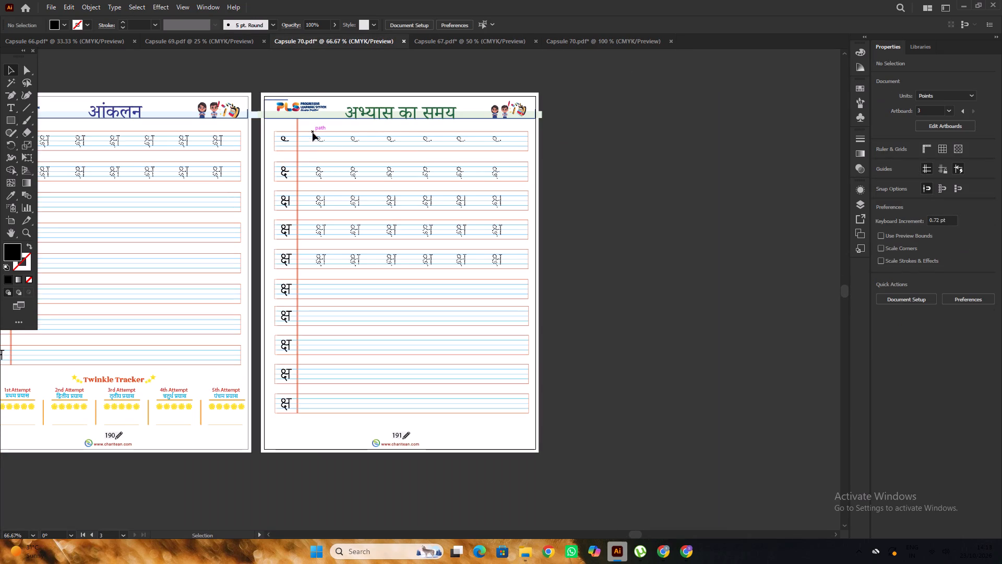
pyautogui.moveTo(313, 133); pyautogui.dragTo(503, 143)
pyautogui.hotkey('ctrl', 'c')
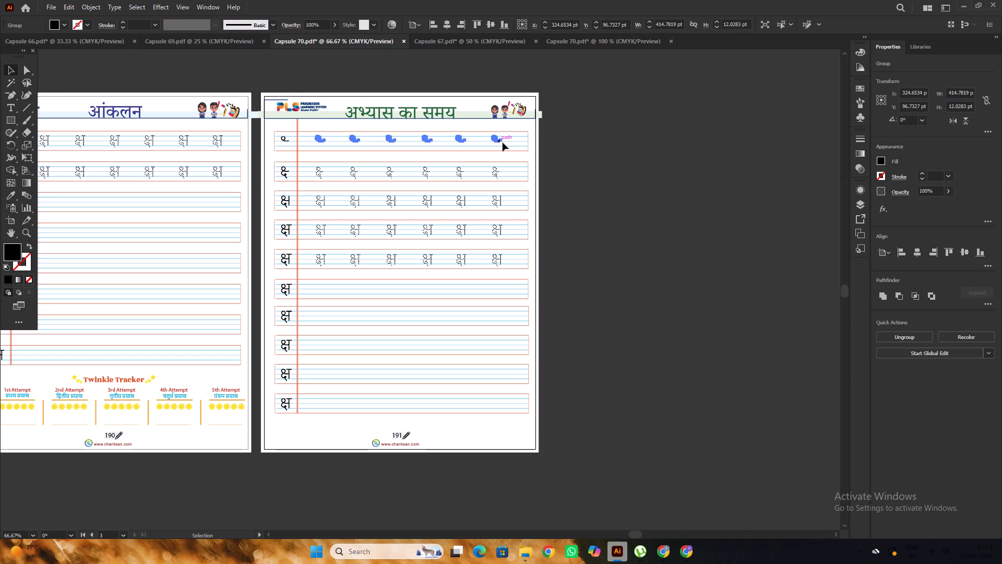
pyautogui.click(563, 42)
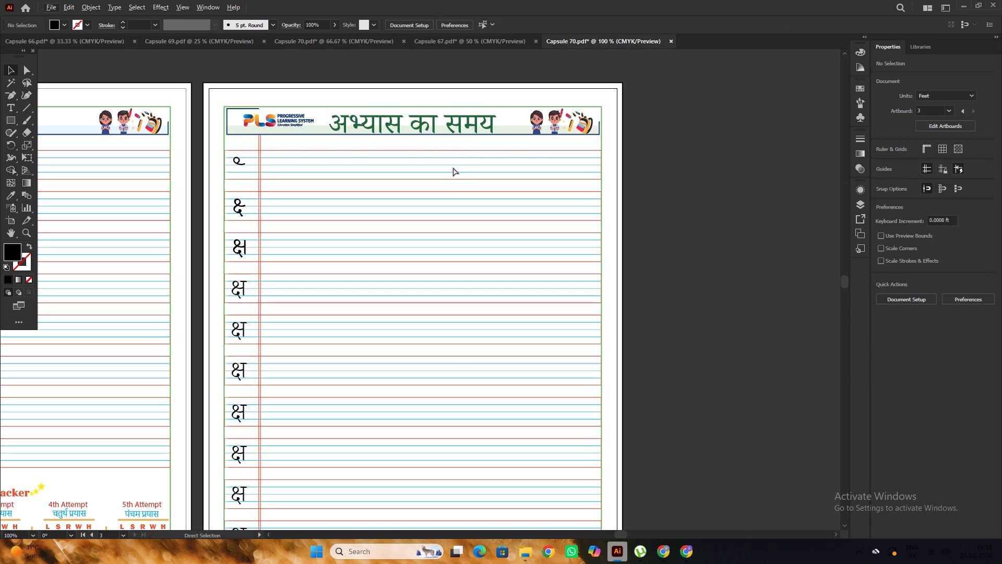
pyautogui.hotkey('ctrl', 'f')
pyautogui.scroll(3, 296, 161)
pyautogui.moveTo(295, 177); pyautogui.dragTo(289, 191)
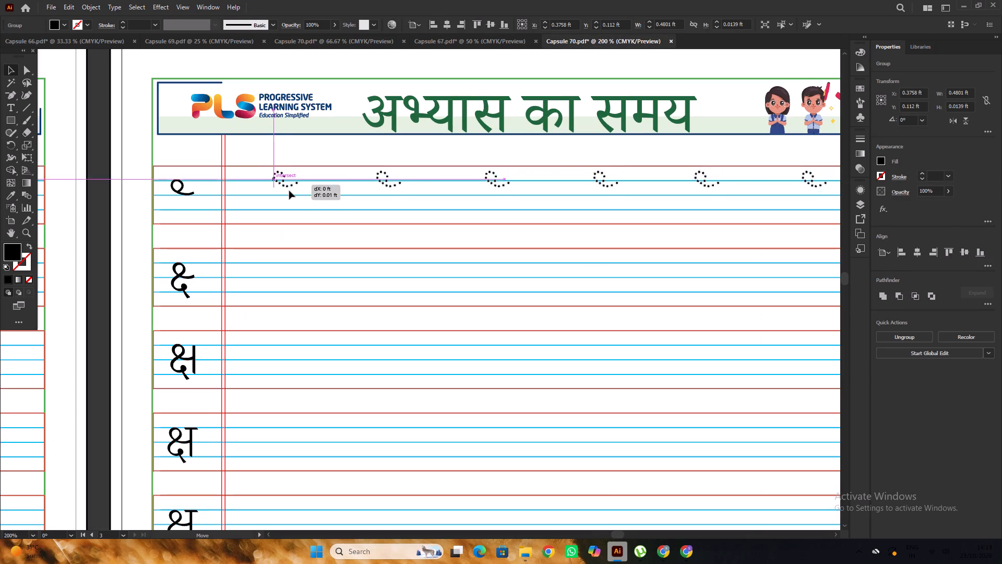
pyautogui.moveTo(289, 191); pyautogui.dragTo(288, 195)
pyautogui.keyDown('alt'); pyautogui.scroll(-4, 289, 189); pyautogui.keyUp('alt')
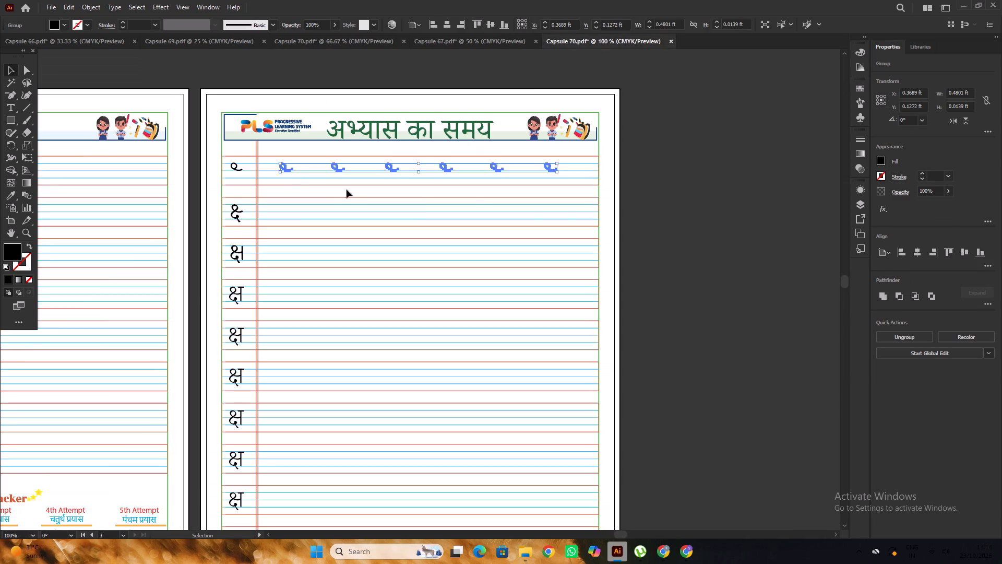
pyautogui.click(702, 187)
# Group page 191's second-row dotted partial क्ष letters, copy them in place onto page 224, and seat them on the second row's blue lines.
pyautogui.click(350, 45)
pyautogui.keyDown('alt'); pyautogui.scroll(-2, 365, 76); pyautogui.keyUp('alt')
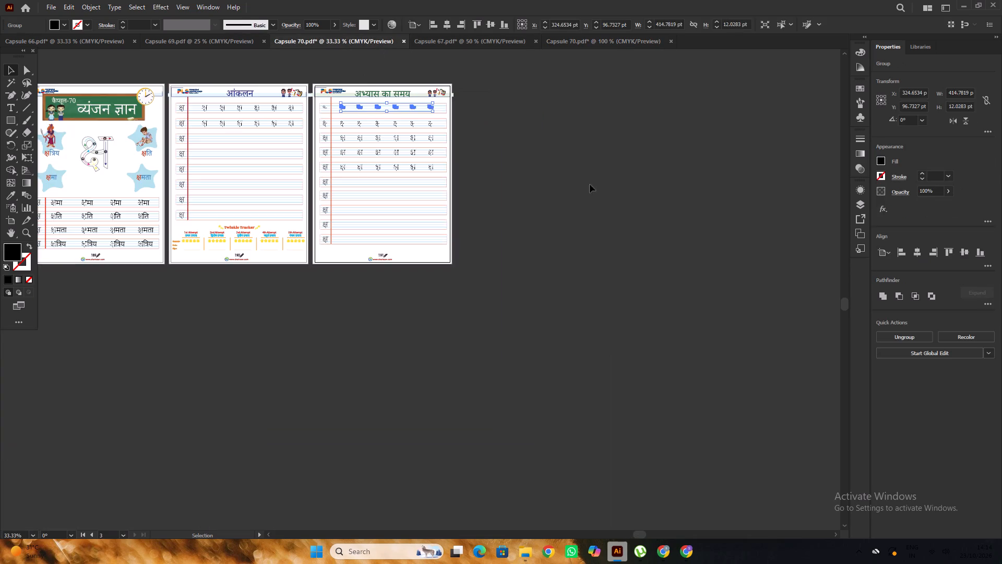
pyautogui.click(590, 184)
pyautogui.keyDown('alt'); pyautogui.scroll(3, 400, 129); pyautogui.keyUp('alt')
pyautogui.moveTo(210, 104); pyautogui.dragTo(451, 129)
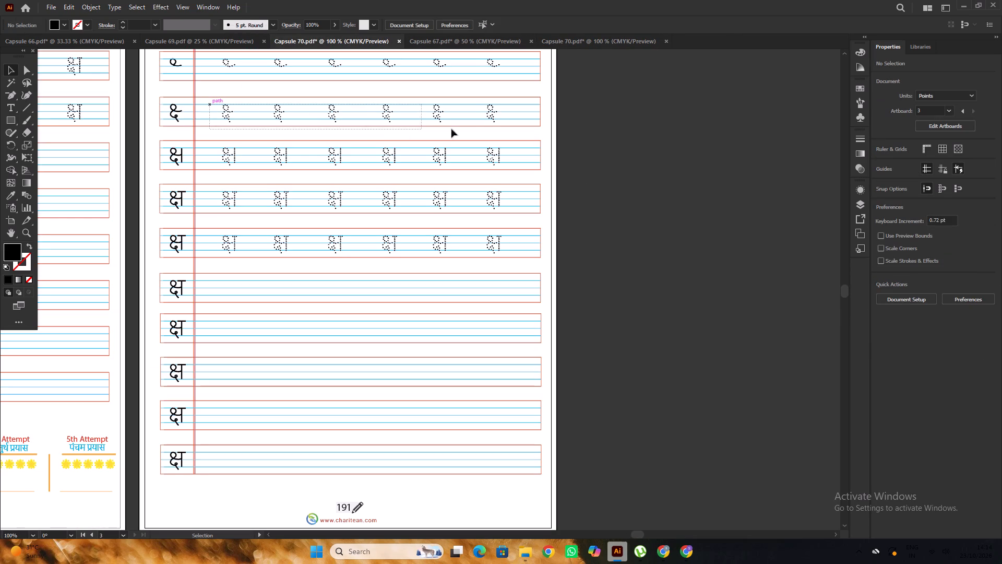
pyautogui.moveTo(451, 129); pyautogui.dragTo(499, 123)
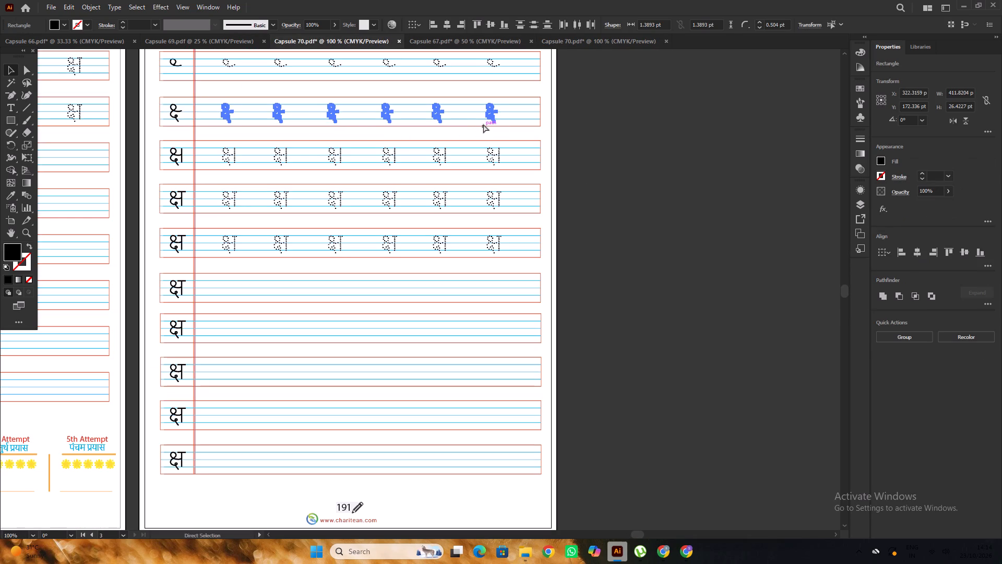
pyautogui.hotkey('ctrl', 'g')
pyautogui.hotkey('ctrl', 'c')
pyautogui.click(603, 41)
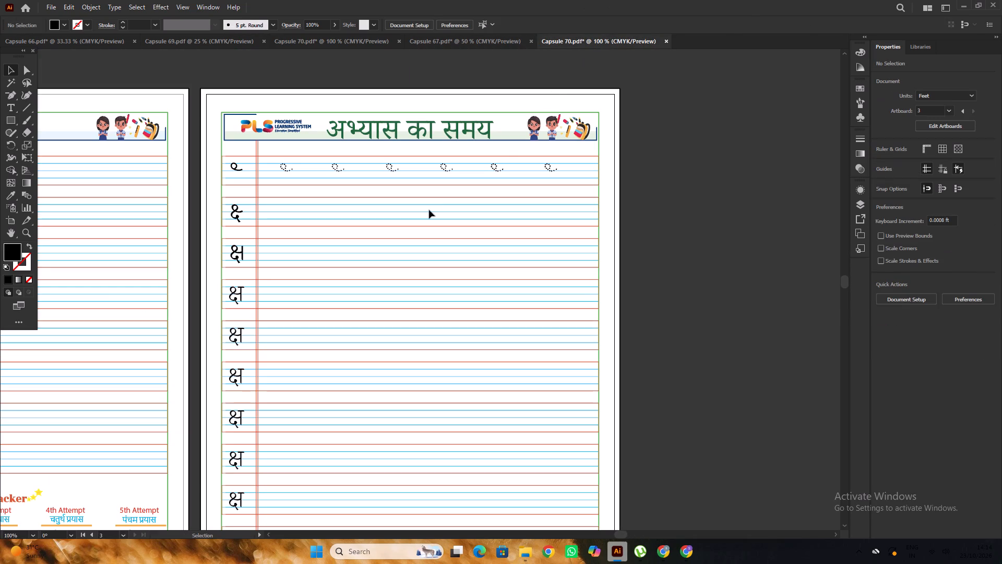
pyautogui.hotkey('ctrl', 'f')
pyautogui.keyDown('alt'); pyautogui.scroll(4, 265, 206); pyautogui.keyUp('alt')
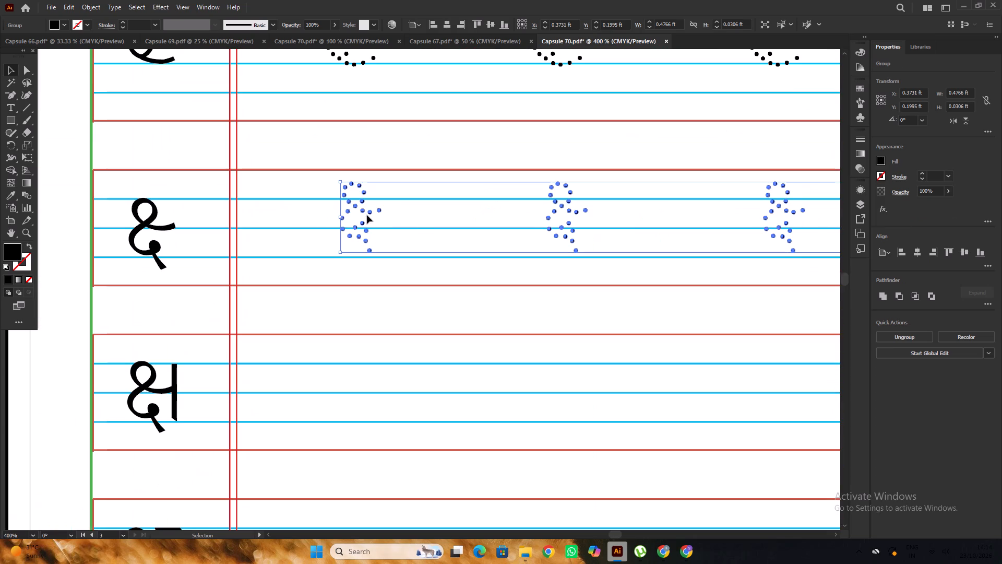
pyautogui.moveTo(372, 213); pyautogui.dragTo(365, 225)
pyautogui.keyDown('alt'); pyautogui.scroll(-3, 325, 217); pyautogui.keyUp('alt')
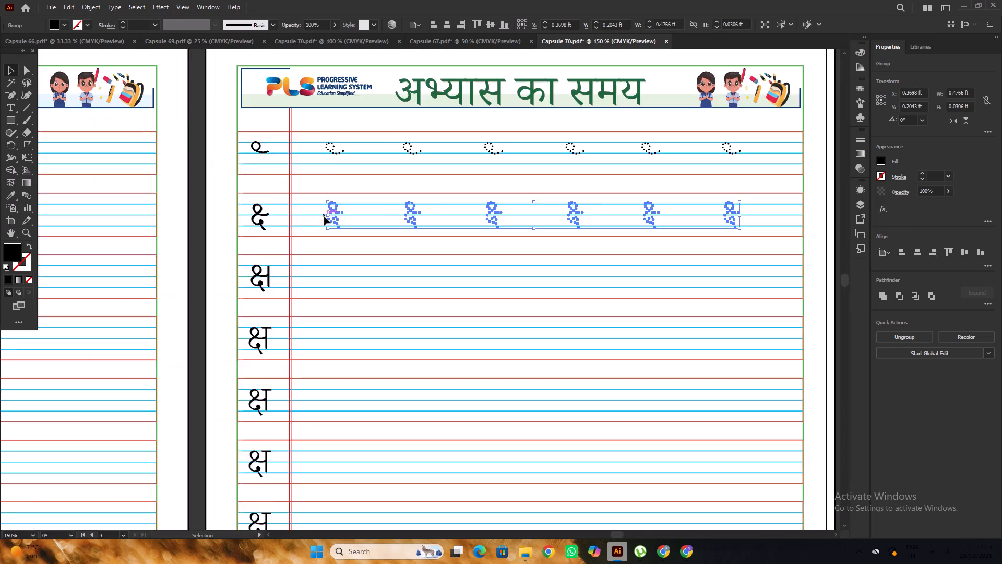
pyautogui.keyDown('alt'); pyautogui.scroll(-2, 324, 217); pyautogui.keyUp('alt')
pyautogui.click(712, 229)
pyautogui.press('space')
pyautogui.moveTo(711, 228); pyautogui.dragTo(612, 237)
pyautogui.click(619, 234)
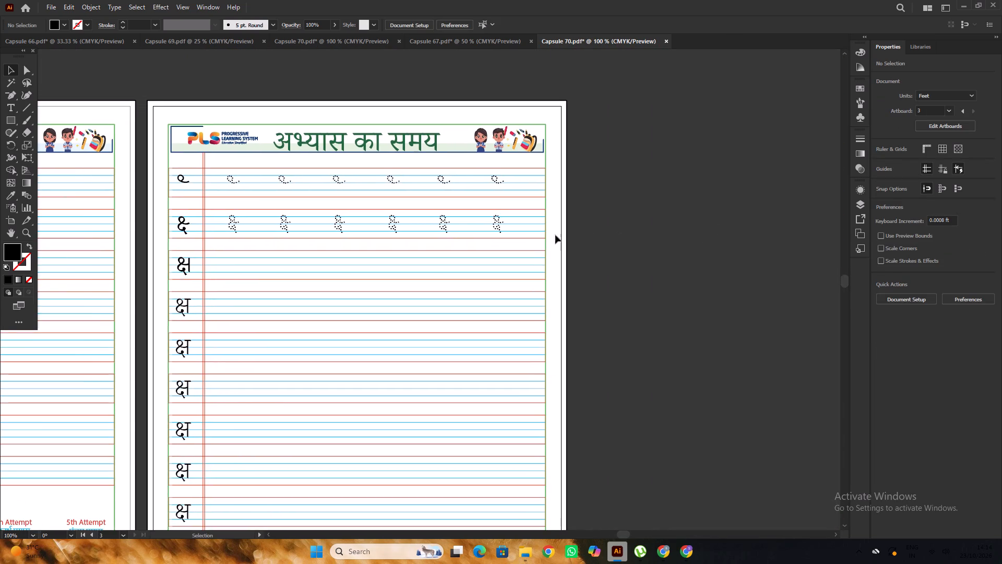
# Examine the placed second-row dotted letters on page 224 against the first row and the blue lines.
pyautogui.keyDown('alt'); pyautogui.scroll(2, 536, 232); pyautogui.keyUp('alt')
pyautogui.click(466, 213)
pyautogui.keyDown('alt'); pyautogui.scroll(1, 466, 213); pyautogui.keyUp('alt')
pyautogui.keyDown('alt'); pyautogui.scroll(-1, 469, 216); pyautogui.keyUp('alt')
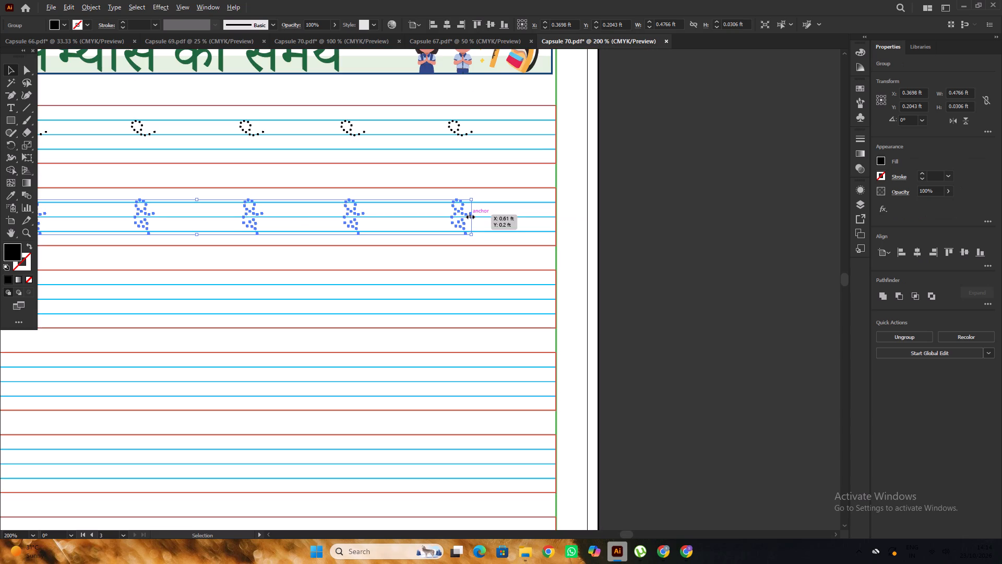
pyautogui.tripleClick(464, 216)
pyautogui.doubleClick(525, 219)
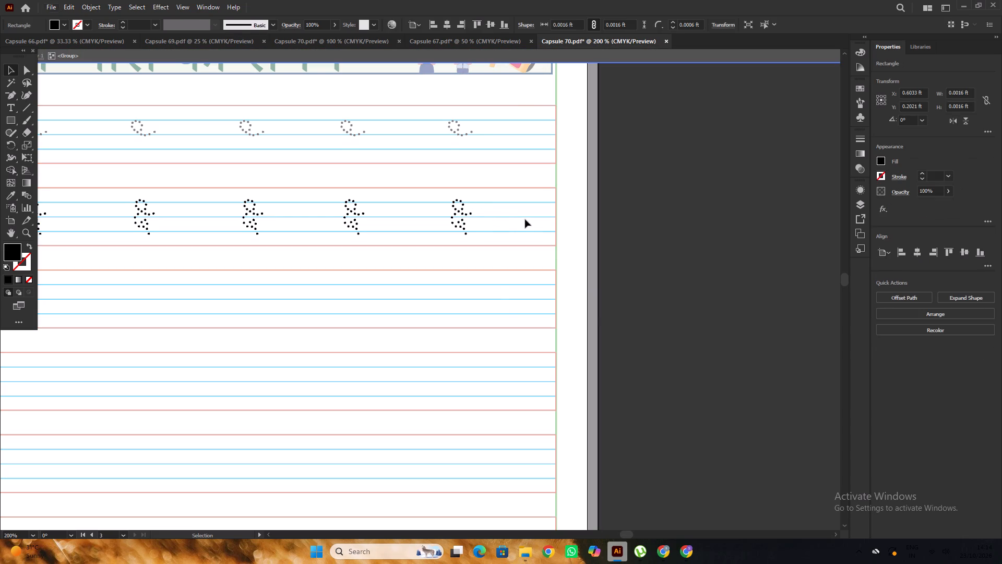
pyautogui.keyDown('alt'); pyautogui.scroll(-2, 492, 210); pyautogui.keyUp('alt')
pyautogui.click(590, 213)
pyautogui.keyDown('alt'); pyautogui.scroll(-1, 592, 211); pyautogui.keyUp('alt')
pyautogui.scroll(1, 517, 188)
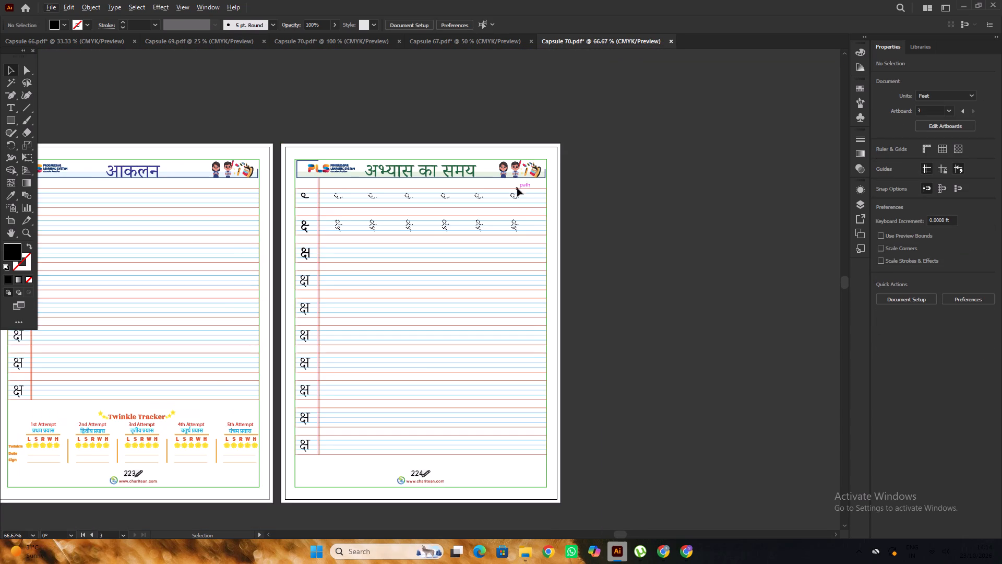
pyautogui.keyDown('alt'); pyautogui.scroll(2, 420, 222); pyautogui.keyUp('alt')
# Group page 191's third-row dotted क्ष letters without the headline and copy them in place onto page 224 of the other Capsule 70 file.
pyautogui.click(492, 40)
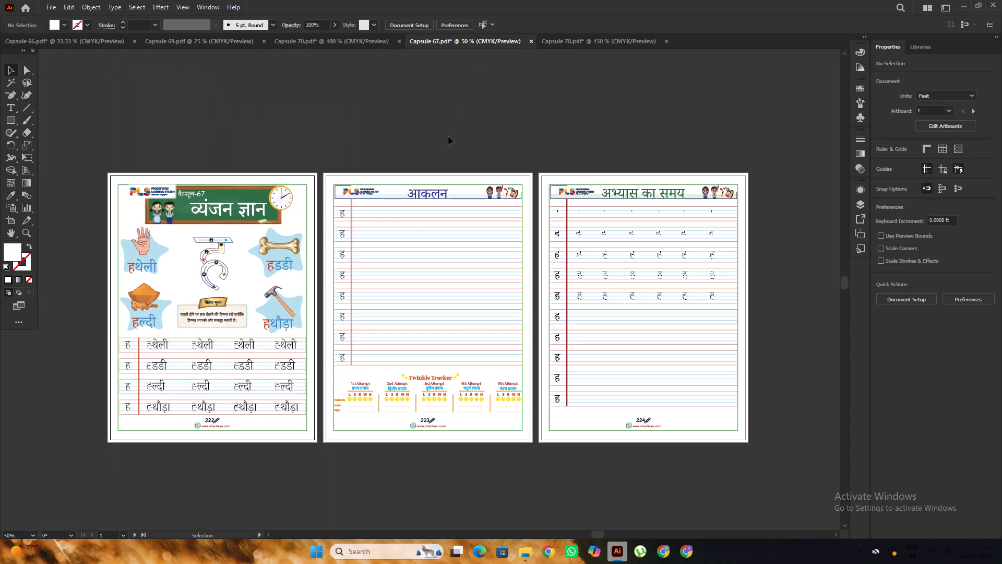
pyautogui.click(325, 34)
pyautogui.keyDown('alt'); pyautogui.scroll(-2, 376, 104); pyautogui.keyUp('alt')
pyautogui.click(654, 147)
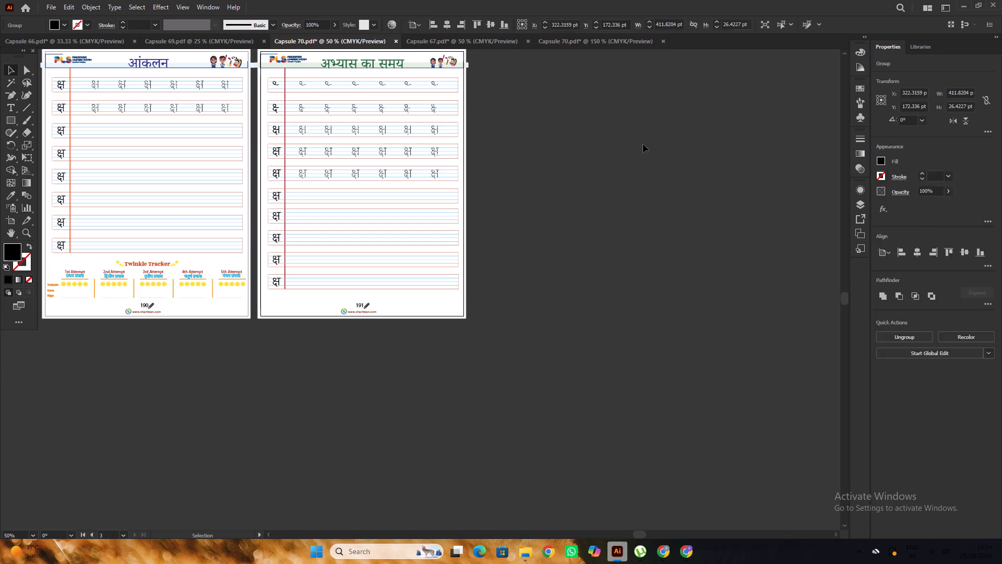
pyautogui.keyDown('alt'); pyautogui.scroll(2, 275, 125); pyautogui.keyUp('alt')
pyautogui.click(356, 120)
pyautogui.click(357, 118)
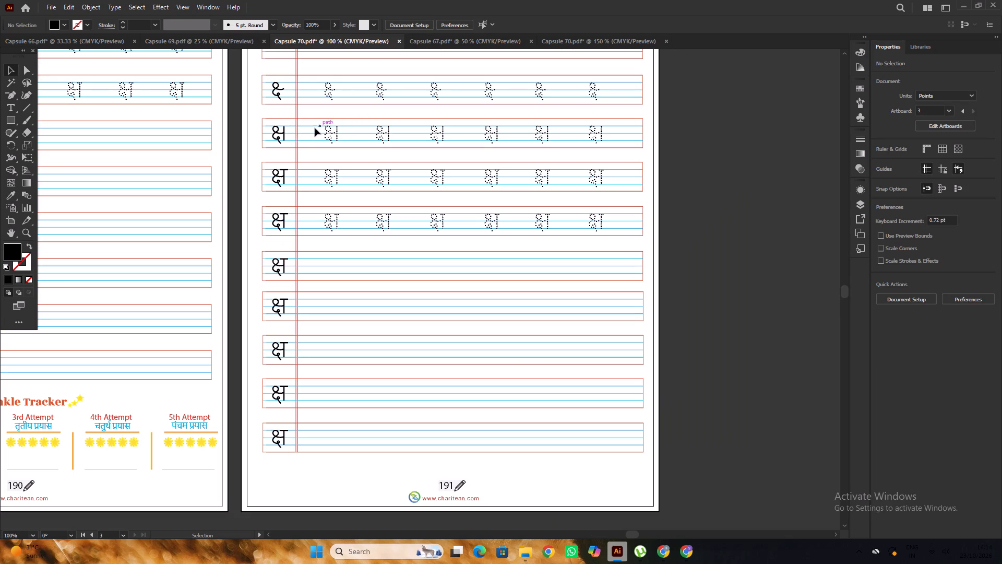
pyautogui.moveTo(314, 126); pyautogui.dragTo(610, 146)
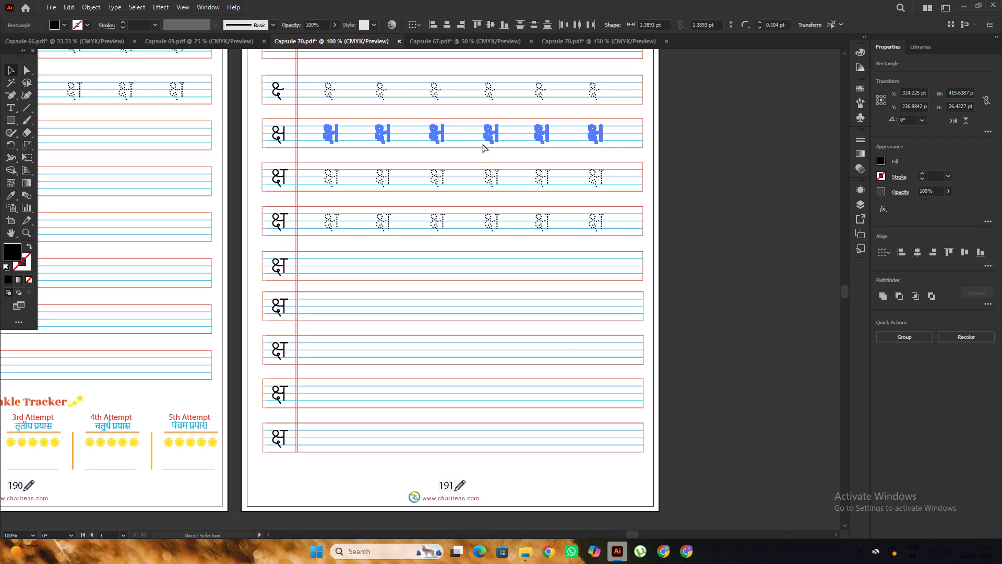
pyautogui.hotkey('ctrl', 'g')
pyautogui.hotkey('ctrl', 'c')
pyautogui.click(561, 41)
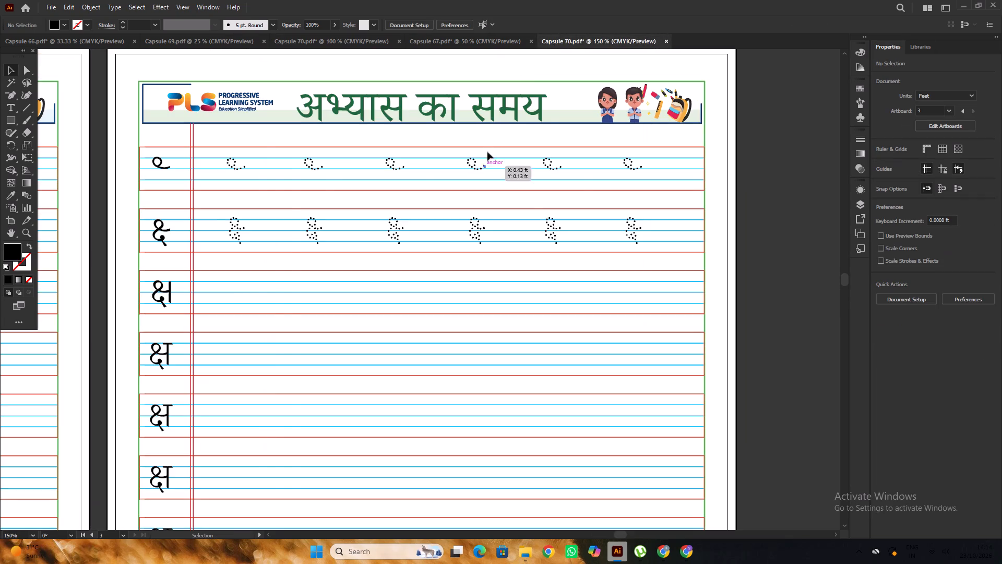
pyautogui.keyDown('alt'); pyautogui.scroll(-5, 486, 118); pyautogui.keyUp('alt')
pyautogui.keyDown('alt'); pyautogui.scroll(1, 420, 178); pyautogui.keyUp('alt')
pyautogui.hotkey('ctrl', 'f')
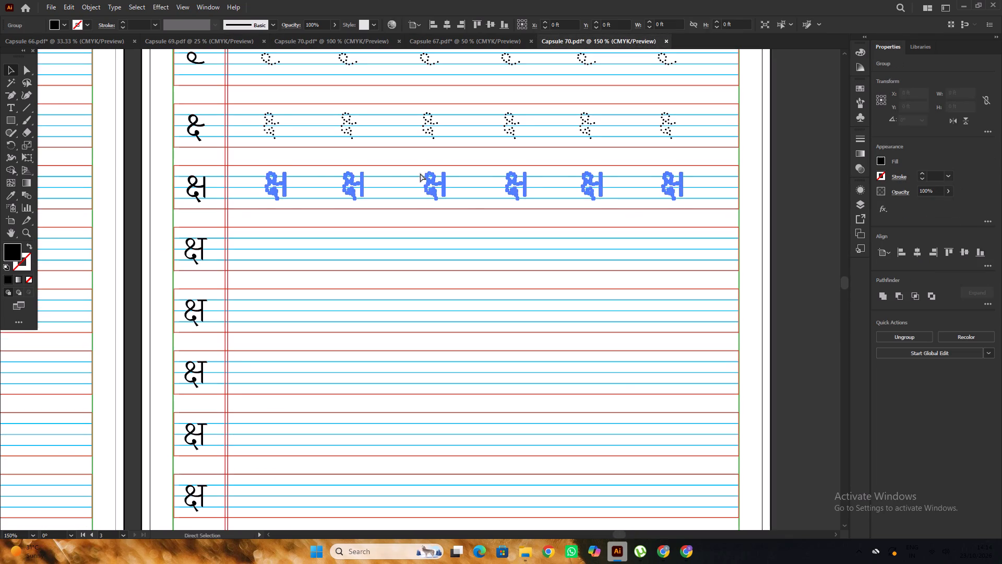
# Seat the third-row dotted letters on page 224's third-row blue lines and reduce the group's height to about 0.029 ft.
pyautogui.keyDown('alt'); pyautogui.scroll(3, 282, 190); pyautogui.keyUp('alt')
pyautogui.moveTo(283, 177); pyautogui.dragTo(274, 185)
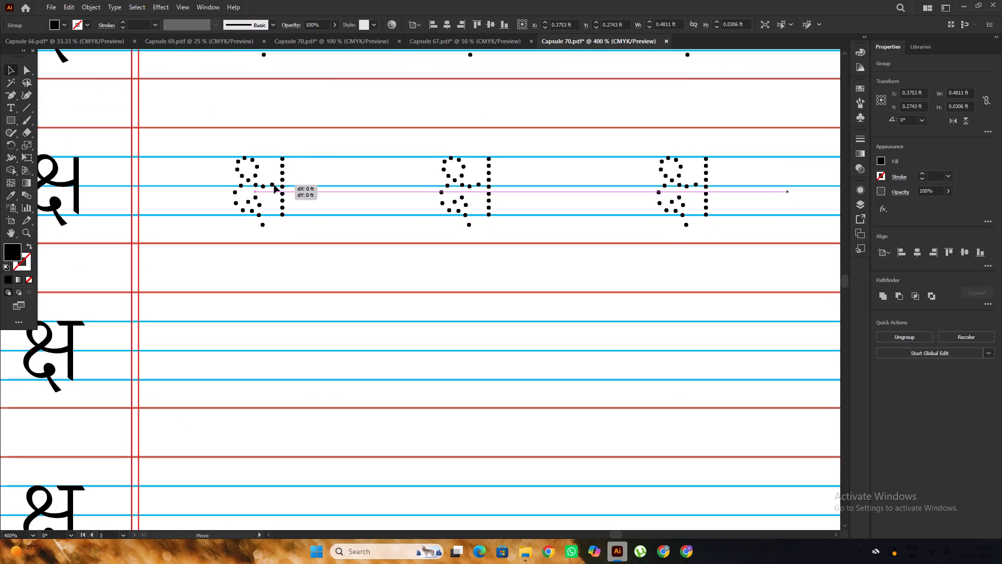
pyautogui.moveTo(274, 185); pyautogui.dragTo(277, 185)
pyautogui.keyDown('alt'); pyautogui.scroll(-2, 277, 185); pyautogui.keyUp('alt')
pyautogui.scroll(2, 277, 185)
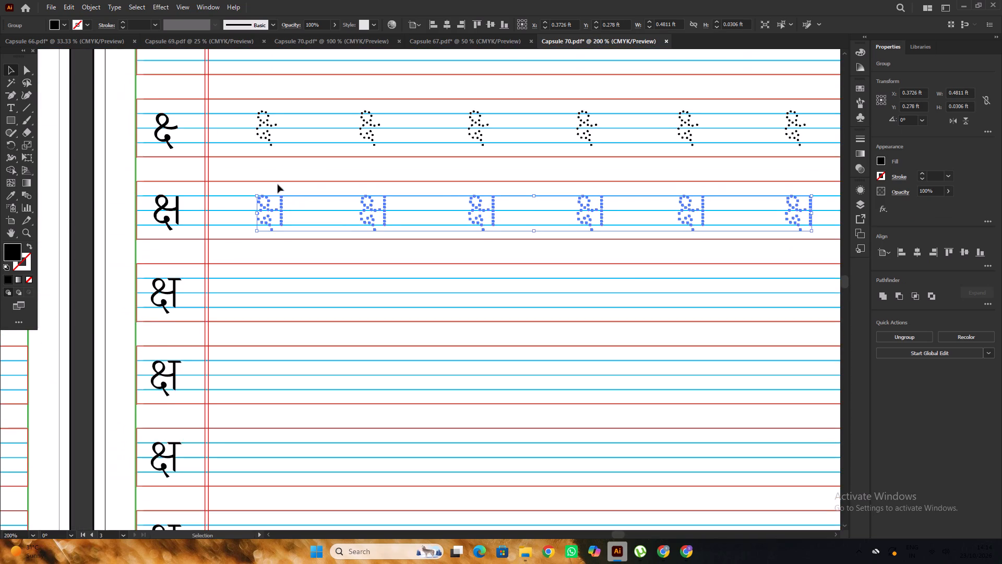
pyautogui.keyDown('alt'); pyautogui.scroll(1, 282, 201); pyautogui.keyUp('alt')
pyautogui.click(282, 206)
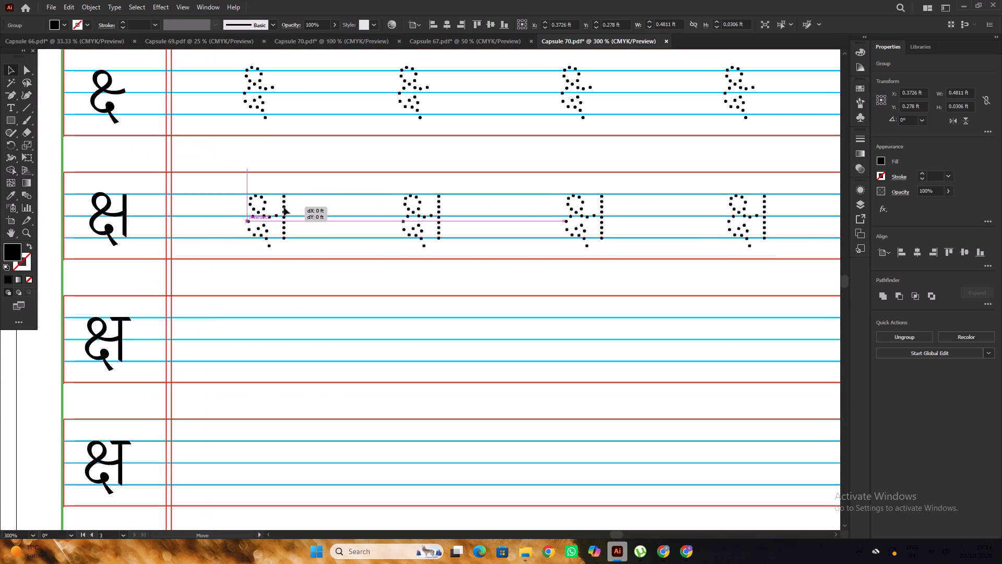
pyautogui.keyDown('alt'); pyautogui.scroll(-2, 285, 204); pyautogui.keyUp('alt')
pyautogui.keyDown('alt'); pyautogui.scroll(1, 475, 218); pyautogui.keyUp('alt')
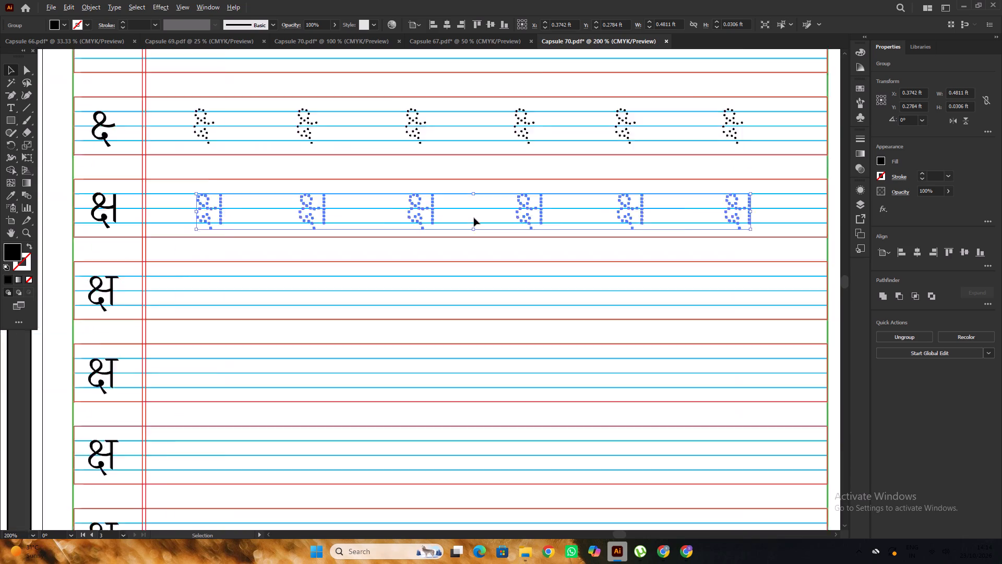
pyautogui.keyDown('alt'); pyautogui.scroll(2, 474, 218); pyautogui.keyUp('alt')
pyautogui.moveTo(479, 240); pyautogui.dragTo(479, 235)
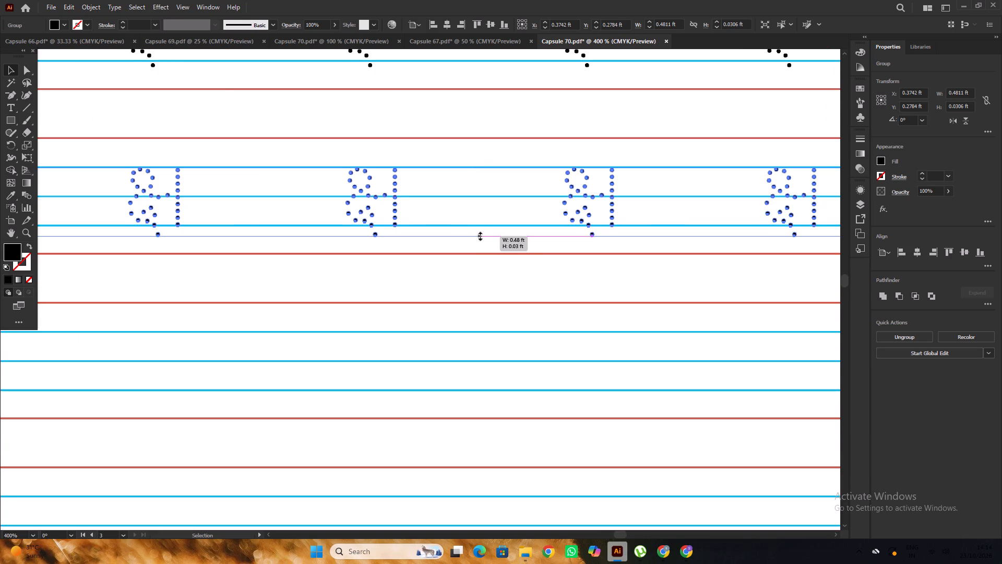
pyautogui.moveTo(479, 235); pyautogui.dragTo(479, 233)
# Examine page 224's third-row dotted letters against the rows above and the blue lines.
pyautogui.keyDown('alt'); pyautogui.scroll(-6, 414, 212); pyautogui.keyUp('alt')
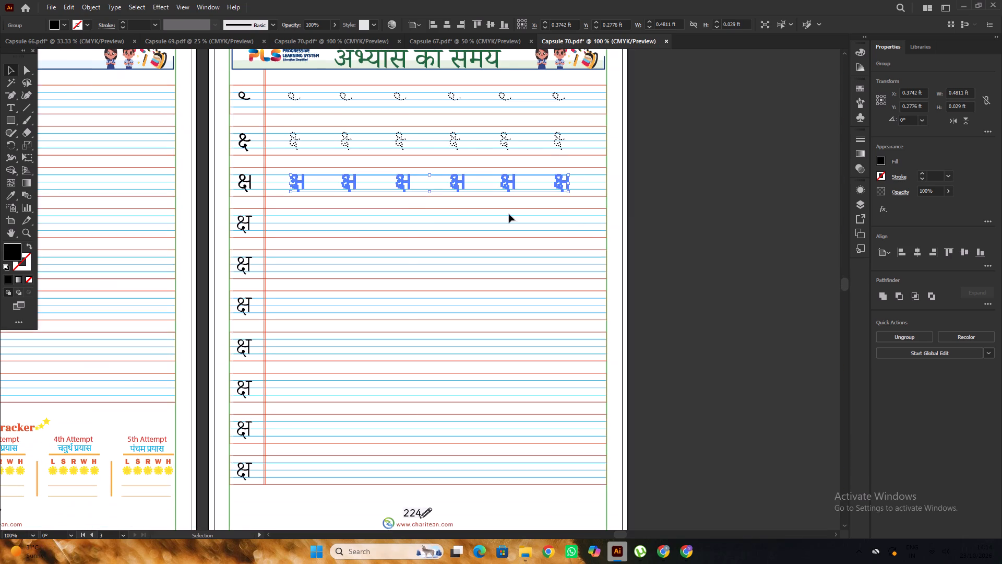
pyautogui.click(691, 205)
pyautogui.keyDown('alt'); pyautogui.scroll(-1, 511, 199); pyautogui.keyUp('alt')
pyautogui.press('space')
pyautogui.moveTo(631, 182); pyautogui.dragTo(601, 224)
pyautogui.click(600, 216)
pyautogui.keyDown('alt'); pyautogui.scroll(1, 561, 209); pyautogui.keyUp('alt')
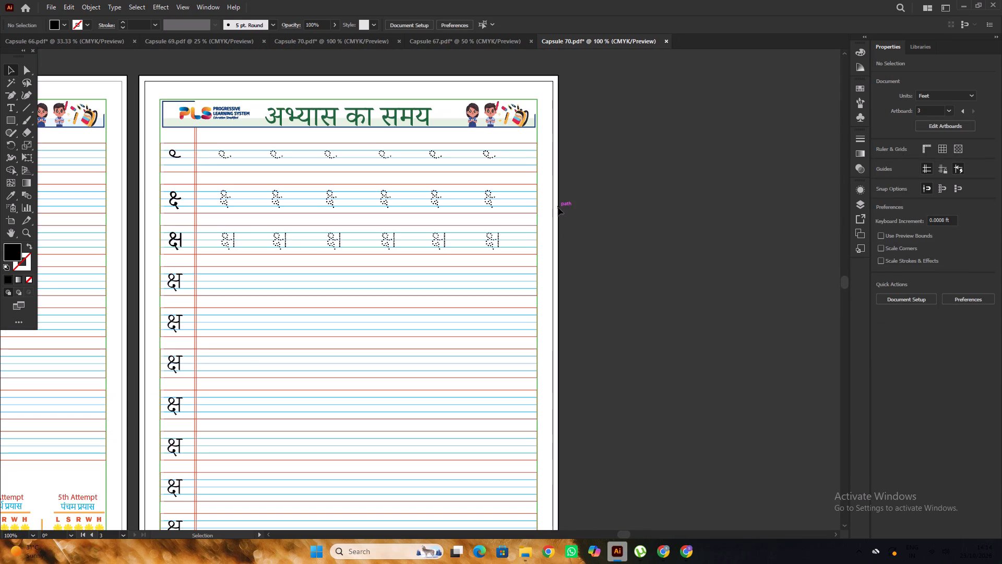
pyautogui.click(558, 207)
pyautogui.keyDown('alt'); pyautogui.scroll(-1, 612, 212); pyautogui.keyUp('alt')
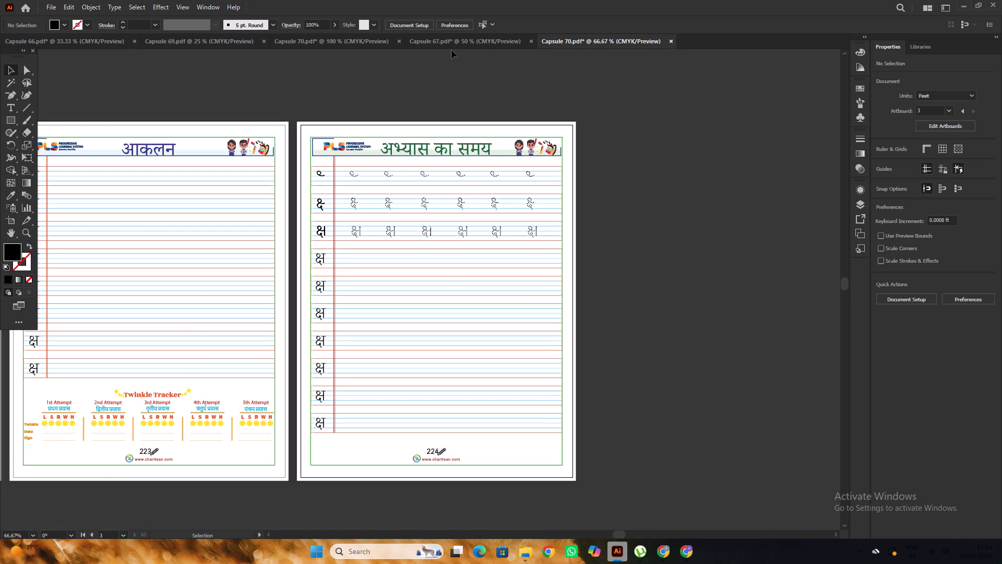
# Group page 191's fourth-row dotted complete क्ष letters in the existing Capsule 70 file and copy the group.
pyautogui.click(451, 50)
pyautogui.click(456, 45)
pyautogui.keyDown('alt'); pyautogui.scroll(-1, 450, 134); pyautogui.keyUp('alt')
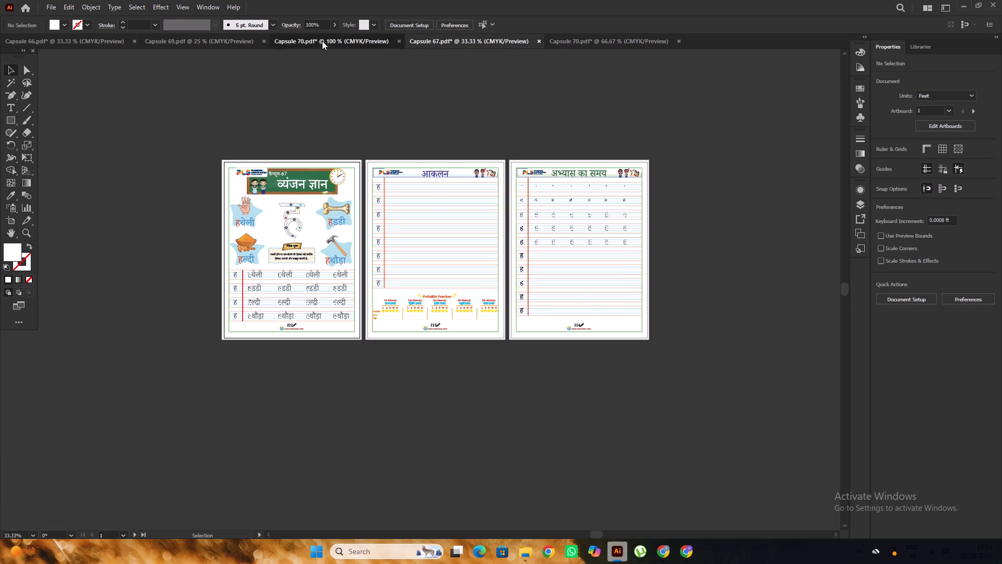
pyautogui.click(322, 41)
pyautogui.keyDown('alt'); pyautogui.scroll(-2, 347, 92); pyautogui.keyUp('alt')
pyautogui.click(638, 166)
pyautogui.keyDown('alt'); pyautogui.scroll(3, 434, 116); pyautogui.keyUp('alt')
pyautogui.keyDown('alt'); pyautogui.scroll(-1, 478, 133); pyautogui.keyUp('alt')
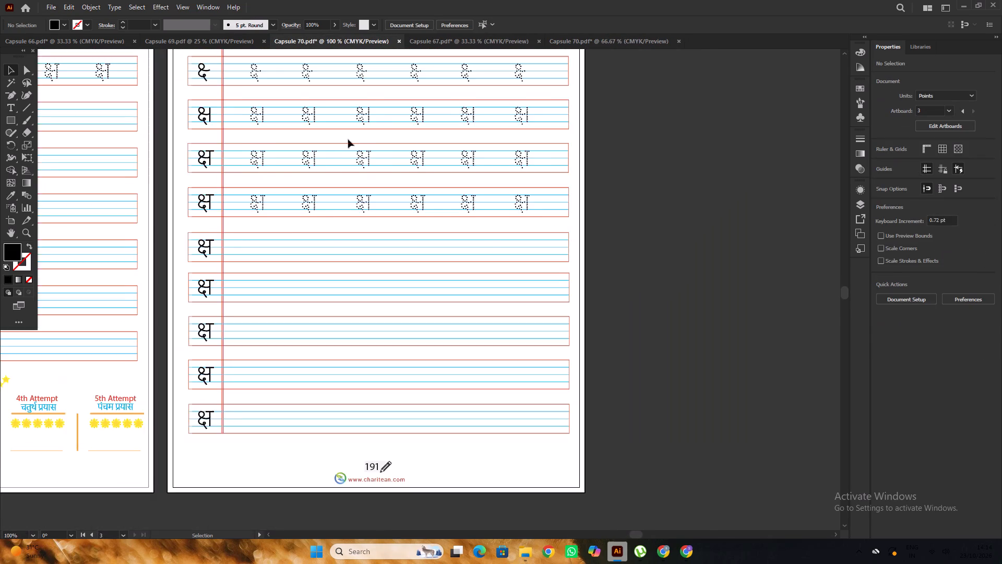
pyautogui.keyDown('alt'); pyautogui.scroll(1, 332, 139); pyautogui.keyUp('alt')
pyautogui.click(259, 146)
pyautogui.moveTo(190, 156); pyautogui.dragTo(365, 177)
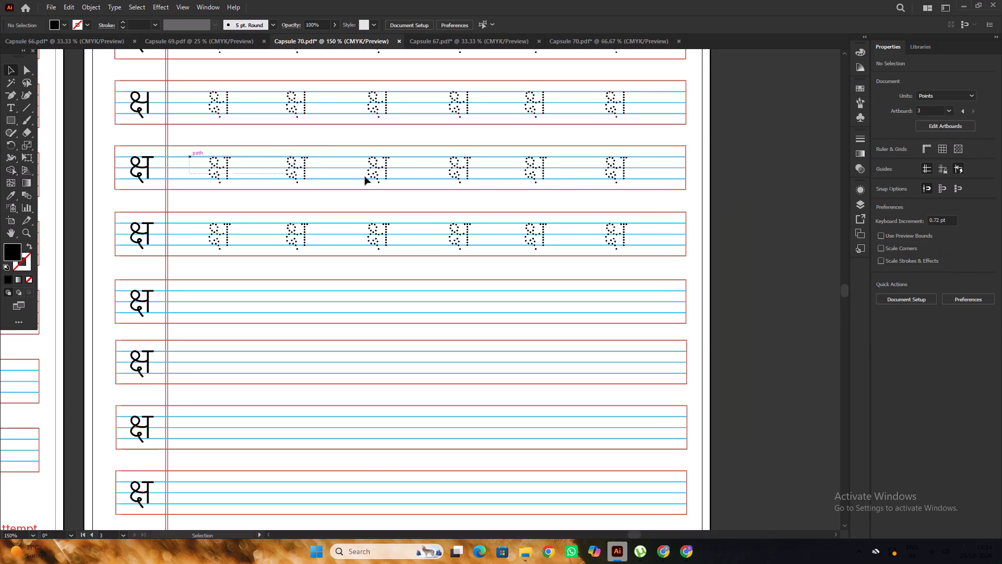
pyautogui.moveTo(365, 177); pyautogui.dragTo(632, 183)
pyautogui.hotkey('ctrl', 'g')
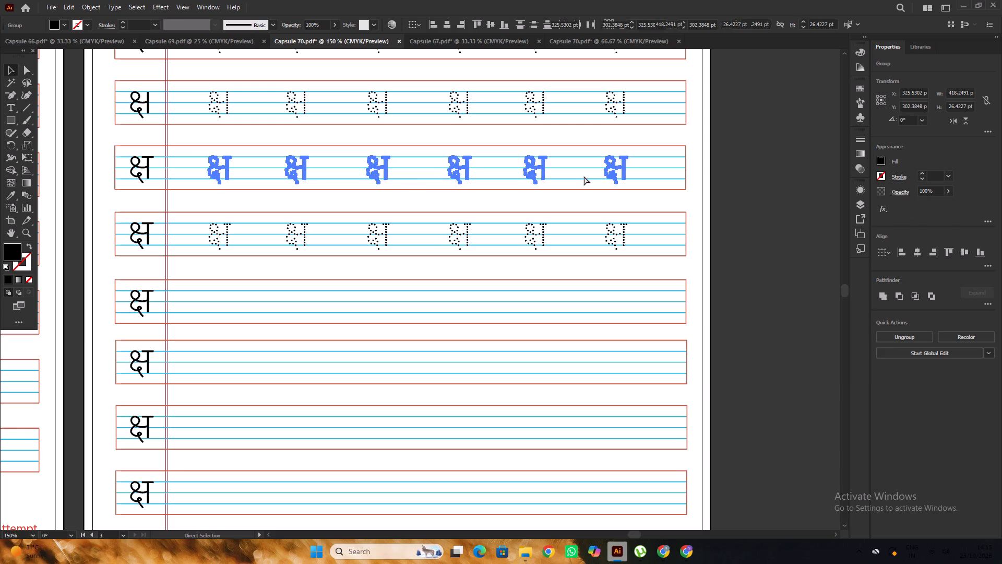
pyautogui.hotkey('ctrl', 'c')
# Paste the fourth-row dotted क्ष group in place onto page 224 of the other Capsule 70 file, recopying it from page 191 if needed.
pyautogui.click(598, 38)
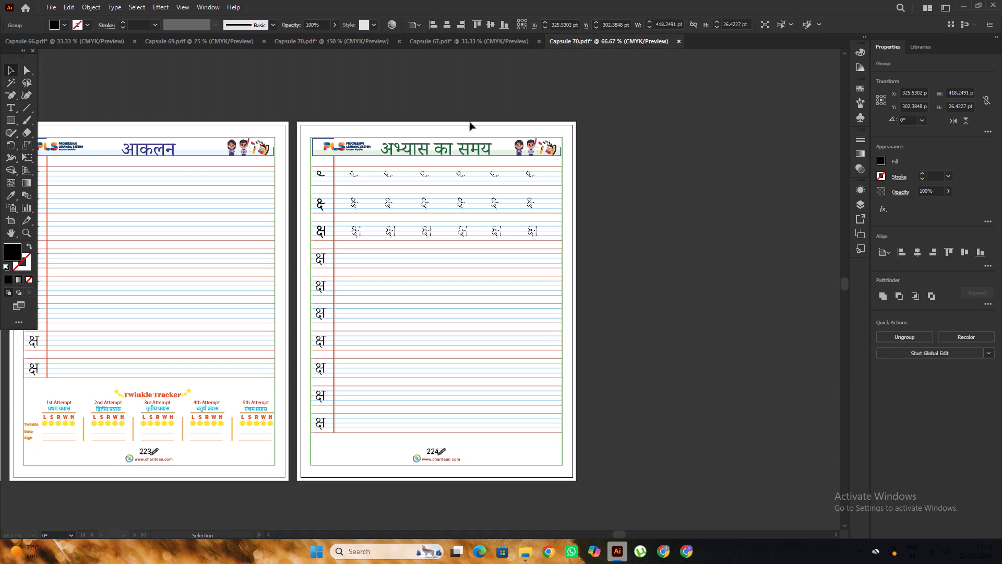
pyautogui.scroll(-3, 421, 174)
pyautogui.keyDown('alt'); pyautogui.scroll(1, 450, 209); pyautogui.keyUp('alt')
pyautogui.scroll(-3, 439, 193)
pyautogui.keyDown('alt'); pyautogui.scroll(1, 410, 183); pyautogui.keyUp('alt')
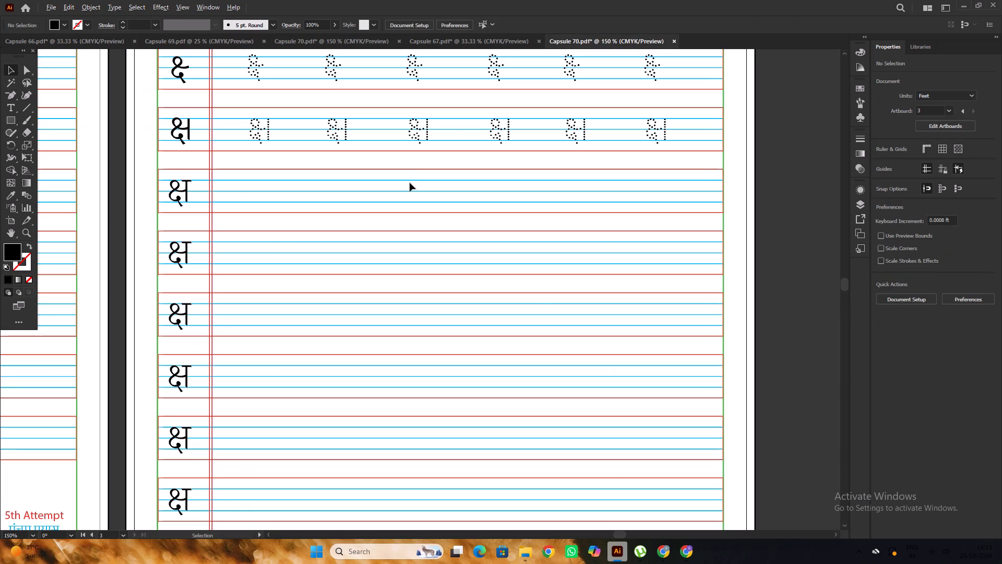
pyautogui.hotkey('ctrl', 'f')
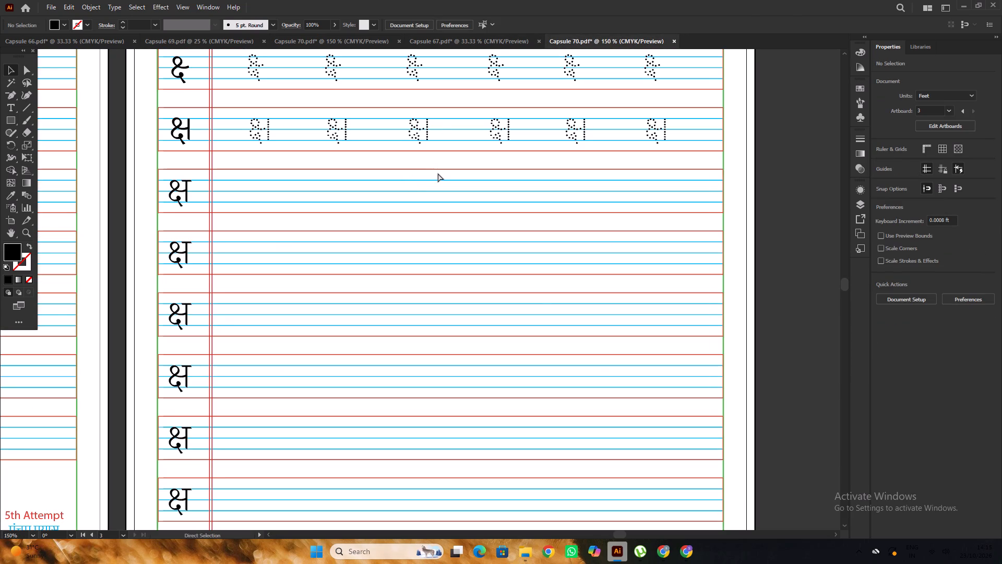
pyautogui.click(339, 38)
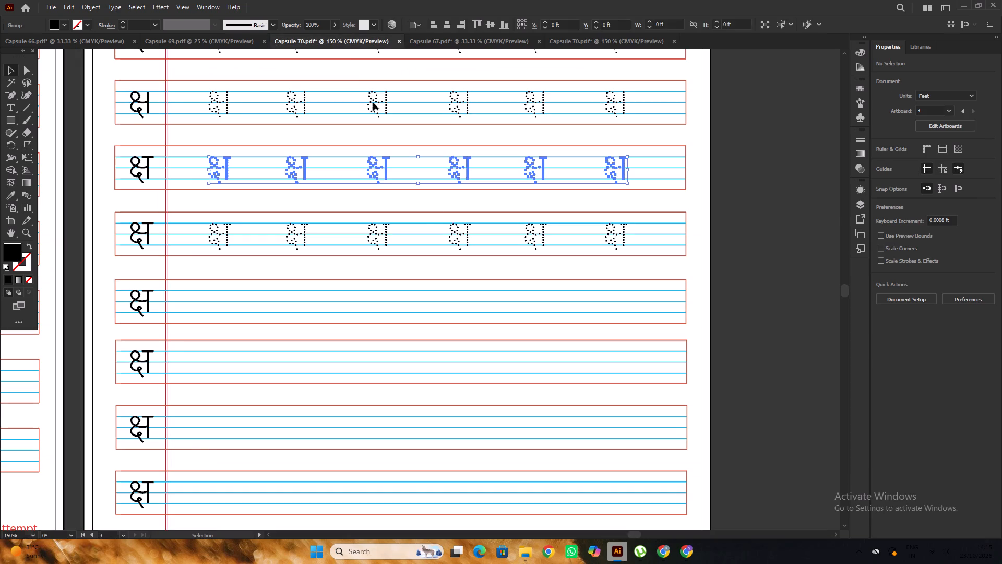
pyautogui.hotkey('ctrl', 'c')
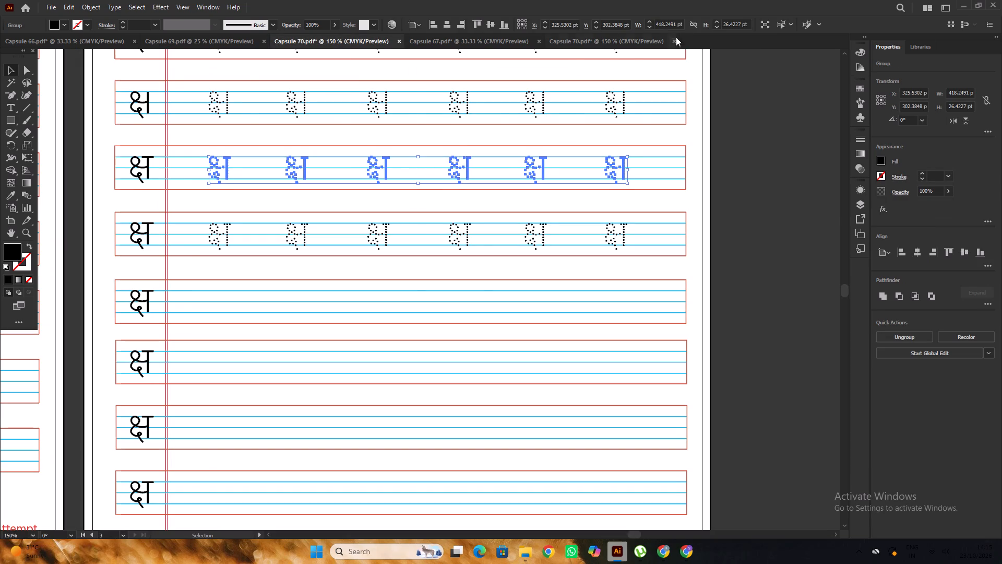
pyautogui.click(625, 39)
pyautogui.hotkey('ctrl', 'f')
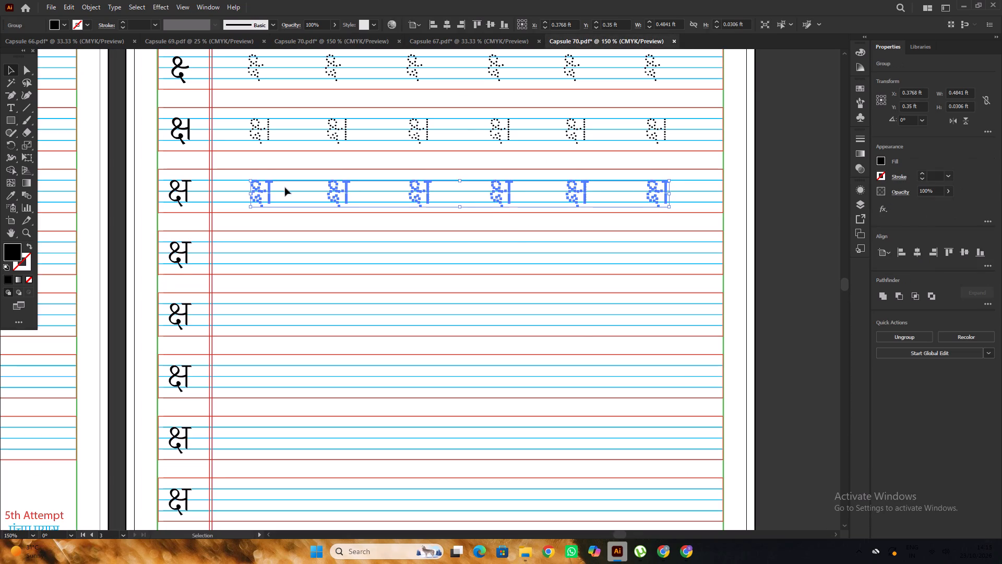
# Undo the last action, paste the fourth-row dotted group in place again, and raise it slightly onto the fourth row's blue lines.
pyautogui.keyDown('alt'); pyautogui.scroll(2, 260, 182); pyautogui.keyUp('alt')
pyautogui.click(277, 196)
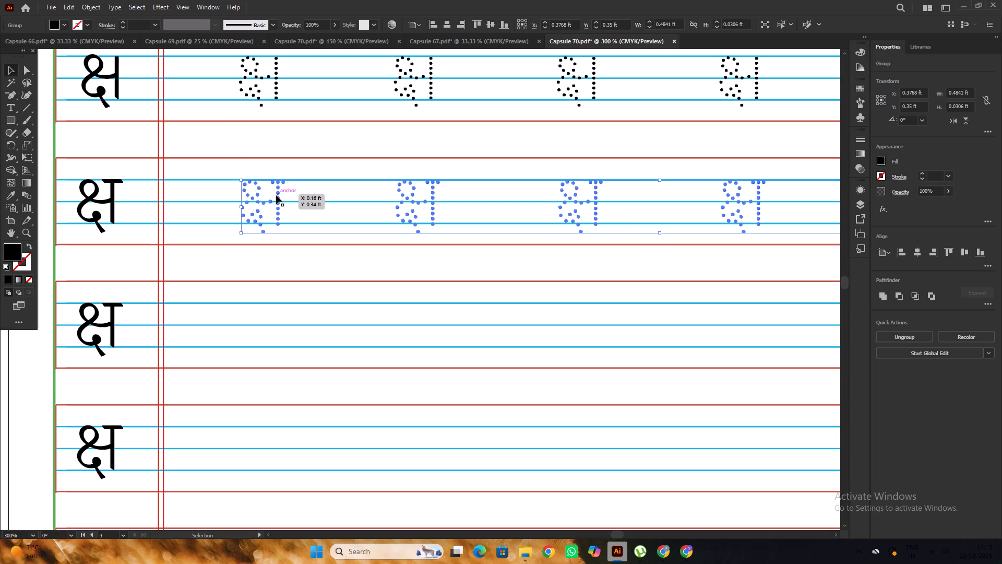
pyautogui.scroll(1, 276, 195)
pyautogui.click(276, 166)
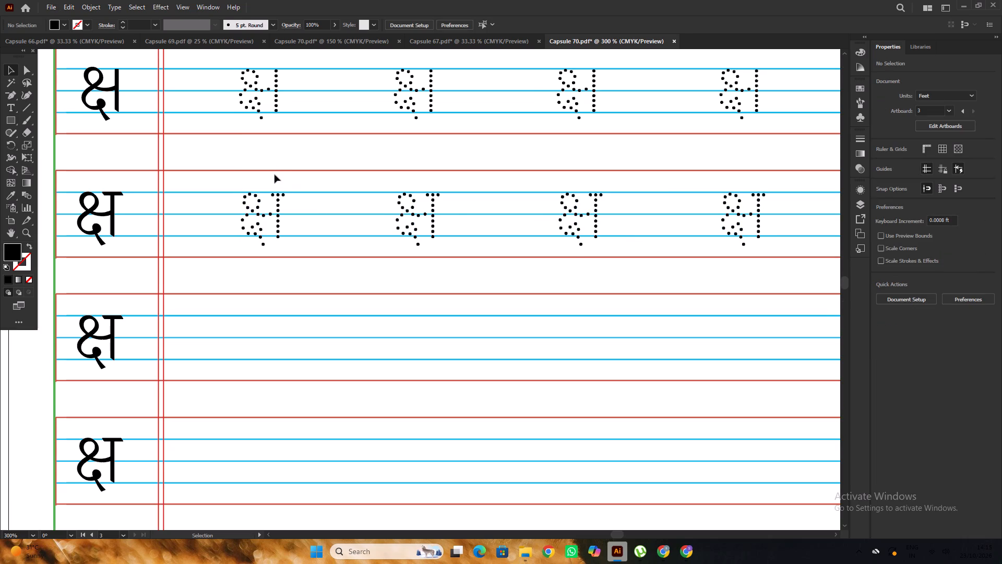
pyautogui.hotkey('ctrl', 'z')
pyautogui.hotkey('ctrl', 'f')
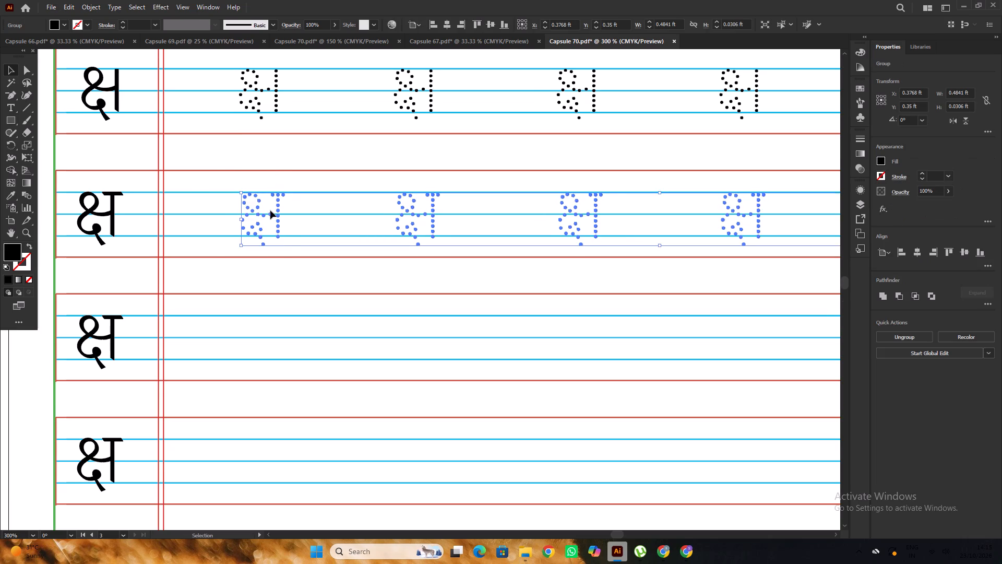
pyautogui.keyDown('alt'); pyautogui.scroll(4, 271, 208); pyautogui.keyUp('alt')
pyautogui.moveTo(293, 196); pyautogui.dragTo(294, 187)
pyautogui.keyDown('alt'); pyautogui.scroll(-2, 257, 177); pyautogui.keyUp('alt')
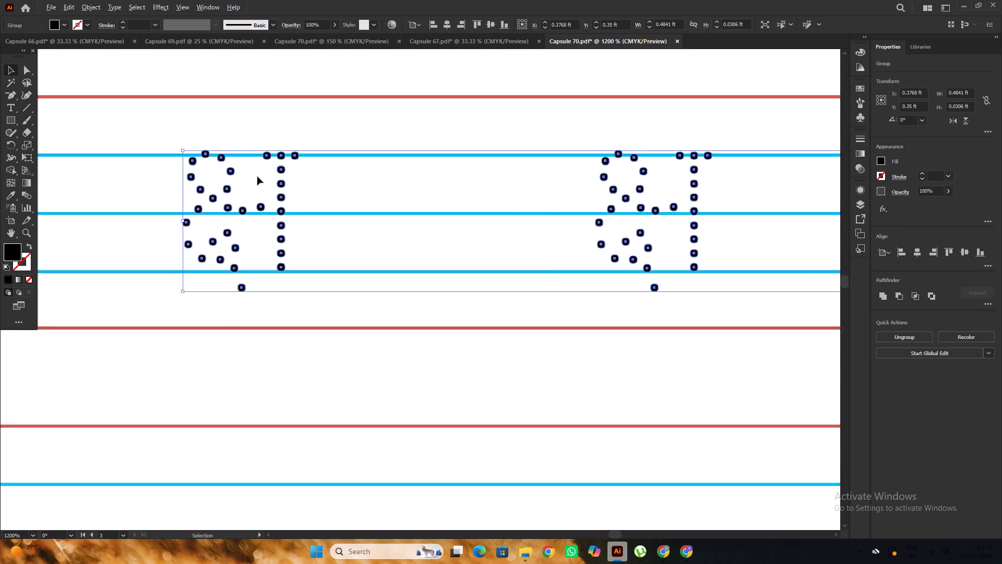
# Duplicate the fourth-row dotted क्ष group straight down into page 224's fifth row and seat it on the blue lines.
pyautogui.keyDown('alt'); pyautogui.scroll(-5, 257, 177); pyautogui.keyUp('alt')
pyautogui.keyDown('alt'); pyautogui.scroll(2, 306, 183); pyautogui.keyUp('alt')
pyautogui.moveTo(317, 176); pyautogui.dragTo(306, 247)
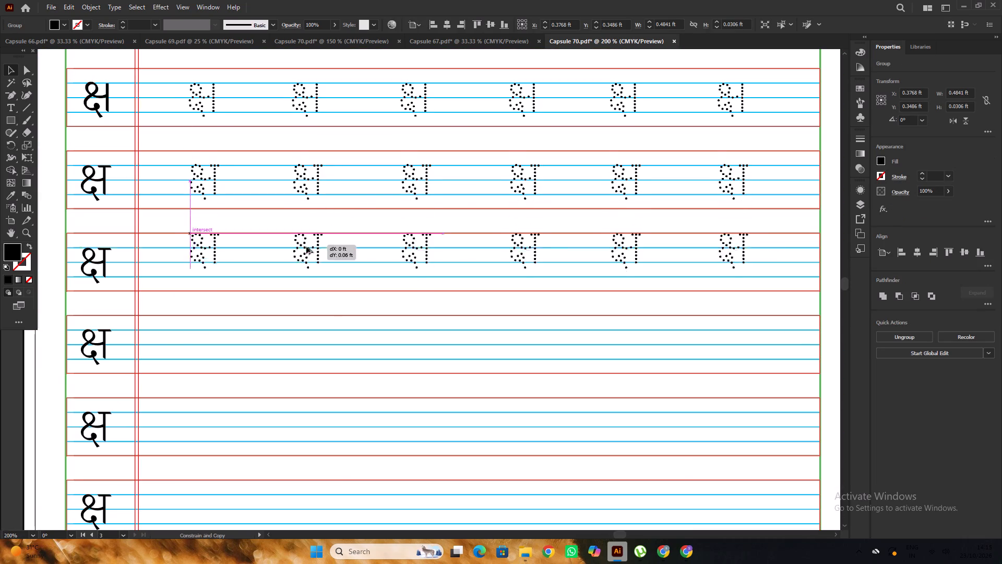
pyautogui.moveTo(306, 247); pyautogui.dragTo(306, 260)
pyautogui.keyDown('alt'); pyautogui.scroll(4, 241, 255); pyautogui.keyUp('alt')
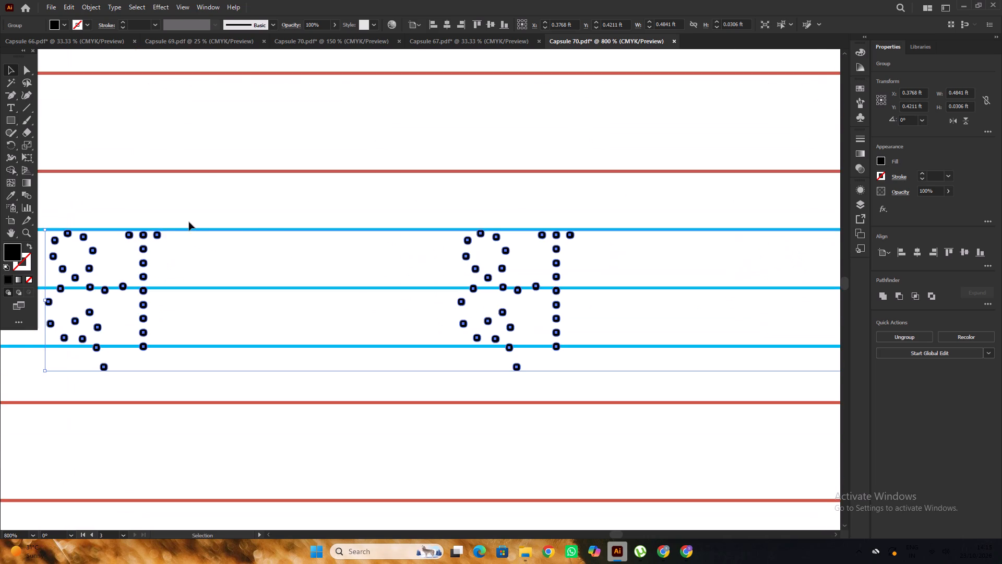
pyautogui.keyDown('alt'); pyautogui.scroll(-4, 268, 224); pyautogui.keyUp('alt')
pyautogui.keyDown('alt'); pyautogui.scroll(8, 226, 234); pyautogui.keyUp('alt')
pyautogui.moveTo(268, 234); pyautogui.dragTo(268, 224)
pyautogui.keyDown('alt'); pyautogui.scroll(-6, 242, 221); pyautogui.keyUp('alt')
pyautogui.click(330, 200)
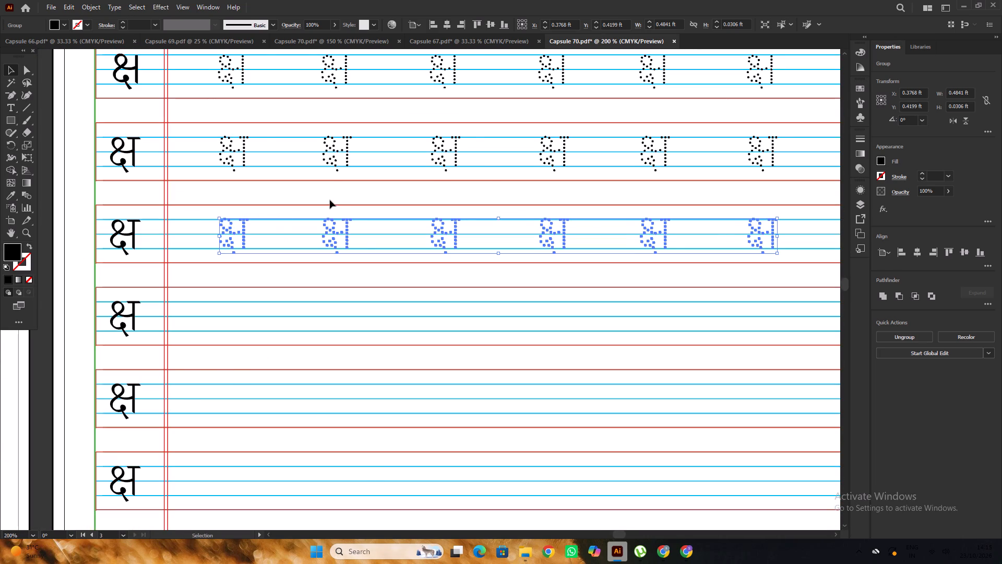
# Examine the five dotted rows on page 224 together with pages 222 and 223.
pyautogui.keyDown('alt'); pyautogui.scroll(-3, 330, 200); pyautogui.keyUp('alt')
pyautogui.click(676, 250)
pyautogui.keyDown('alt'); pyautogui.scroll(-2, 668, 242); pyautogui.keyUp('alt')
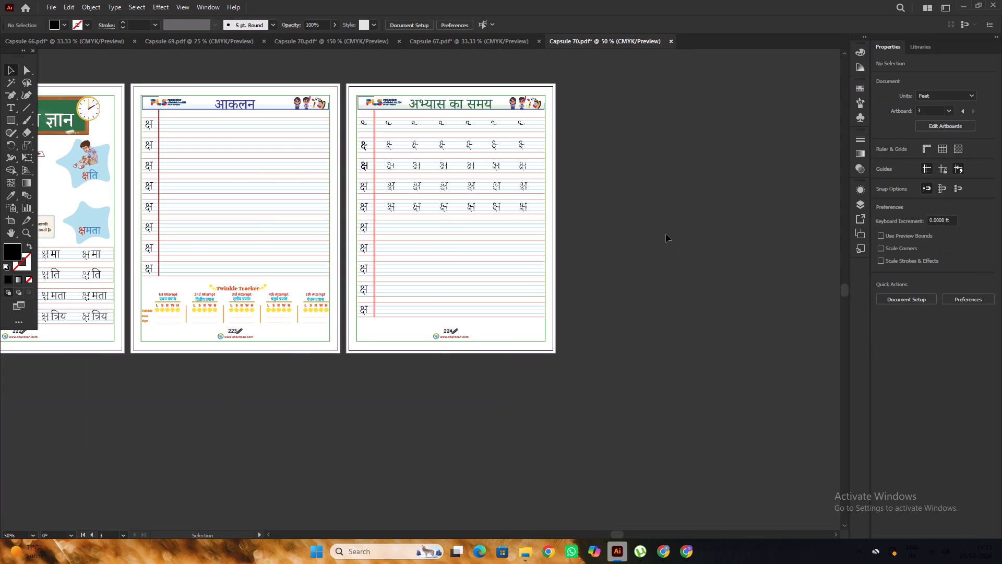
pyautogui.keyDown('alt'); pyautogui.scroll(-2, 666, 234); pyautogui.keyUp('alt')
pyautogui.press('space')
pyautogui.moveTo(498, 338); pyautogui.dragTo(531, 330)
pyautogui.keyDown('alt'); pyautogui.scroll(1, 470, 290); pyautogui.keyUp('alt')
pyautogui.scroll(4, 473, 290)
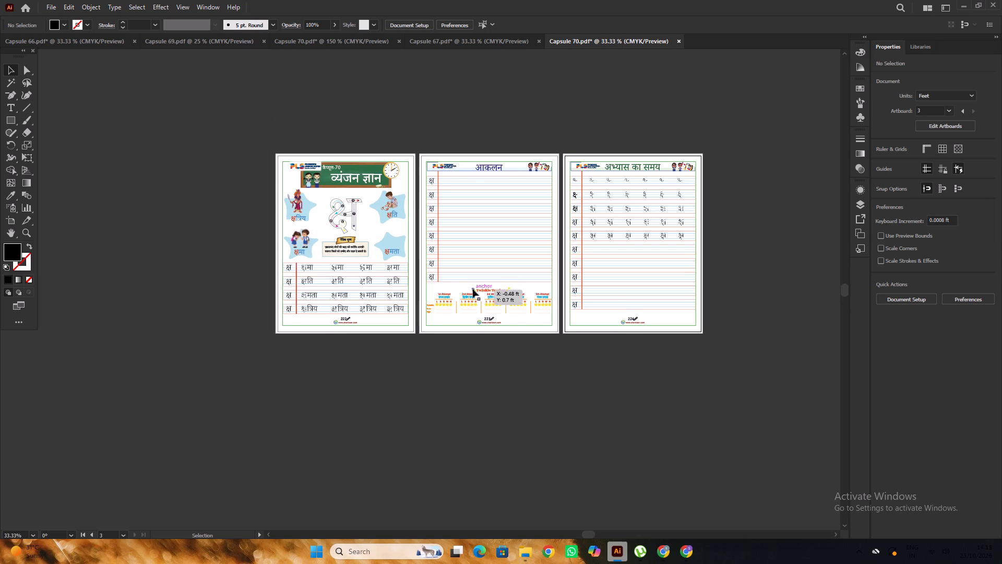
pyautogui.scroll(3, 473, 289)
pyautogui.keyDown('alt'); pyautogui.scroll(-3, 473, 289); pyautogui.keyUp('alt')
pyautogui.click(500, 376)
# Compare the Capsule 67 pages and the existing Capsule 70 pages, including the tracing rows and page numbers.
pyautogui.click(436, 41)
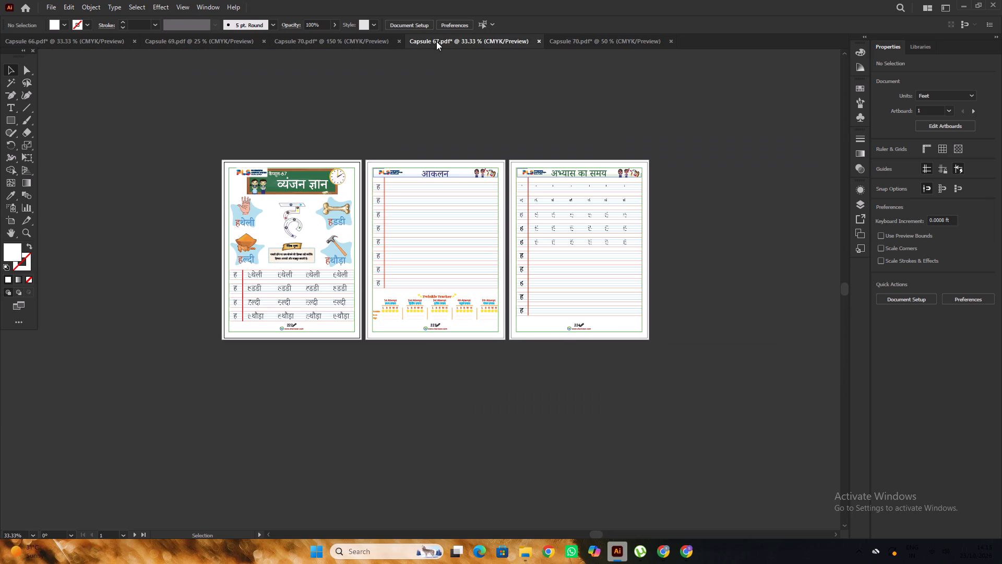
pyautogui.click(351, 37)
pyautogui.keyDown('alt'); pyautogui.scroll(-4, 430, 189); pyautogui.keyUp('alt')
pyautogui.click(581, 204)
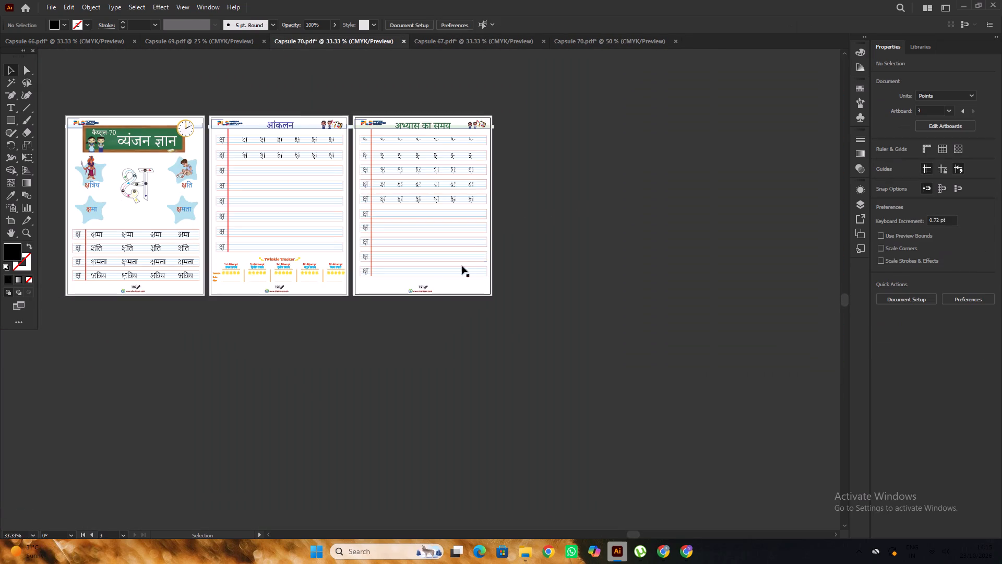
pyautogui.keyDown('alt'); pyautogui.scroll(3, 432, 290); pyautogui.keyUp('alt')
pyautogui.keyDown('alt'); pyautogui.scroll(-2, 556, 258); pyautogui.keyUp('alt')
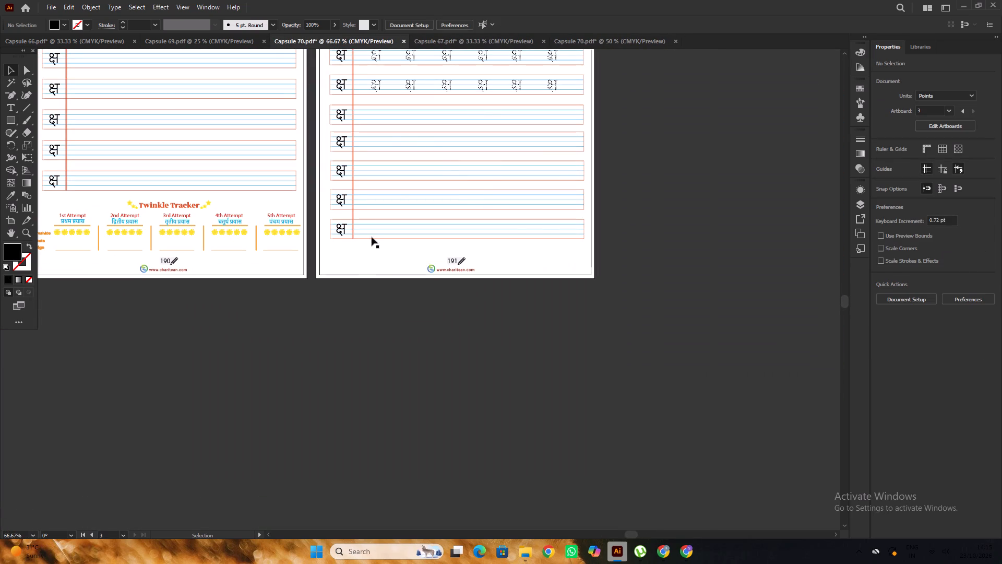
pyautogui.keyDown('alt'); pyautogui.scroll(3, 427, 260); pyautogui.keyUp('alt')
pyautogui.keyDown('alt'); pyautogui.scroll(-3, 490, 263); pyautogui.keyUp('alt')
pyautogui.keyDown('alt'); pyautogui.scroll(-3, 504, 221); pyautogui.keyUp('alt')
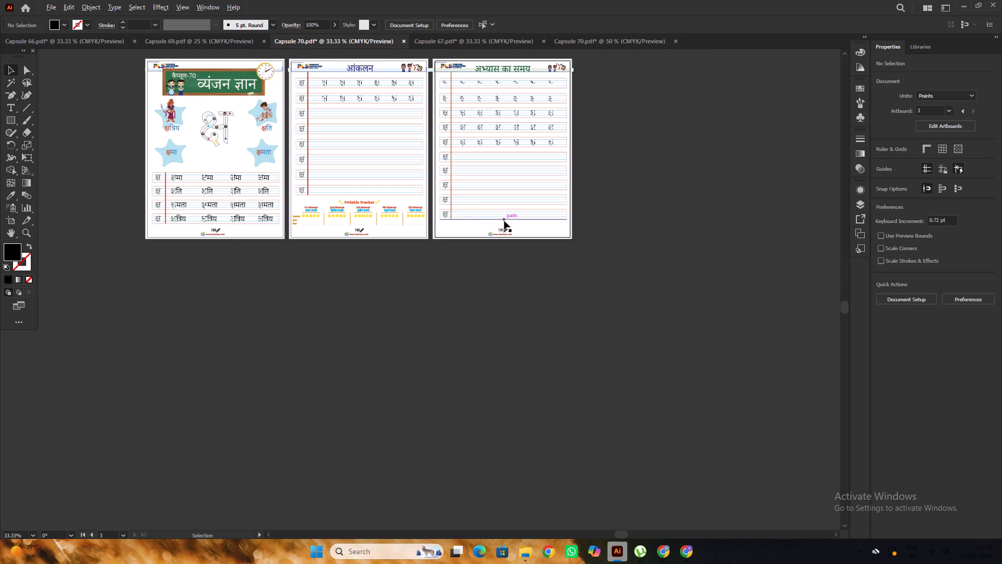
pyautogui.scroll(3, 468, 201)
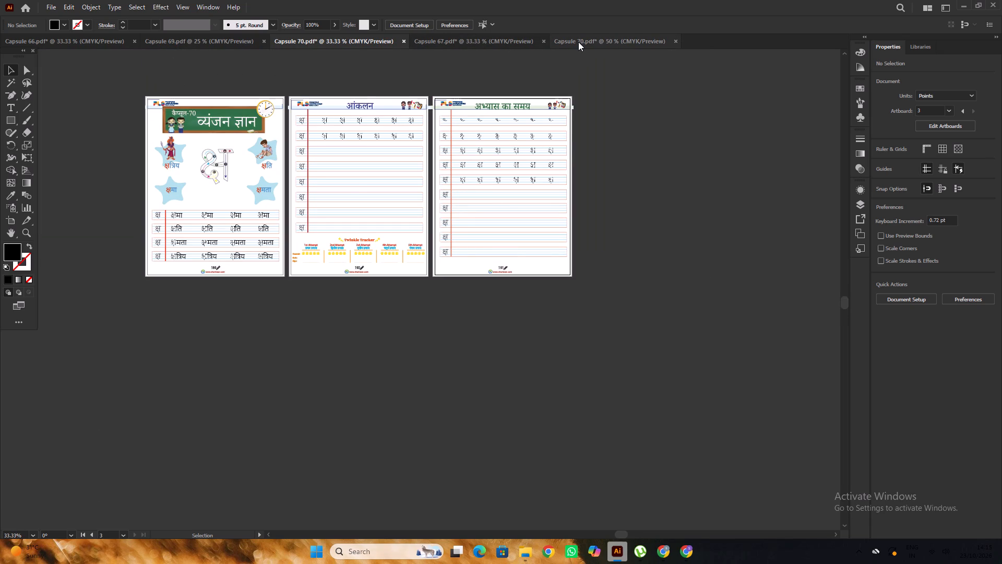
# In the Capsule 69 file, change the page number at the foot of the Recall Time page to 231.
pyautogui.click(209, 37)
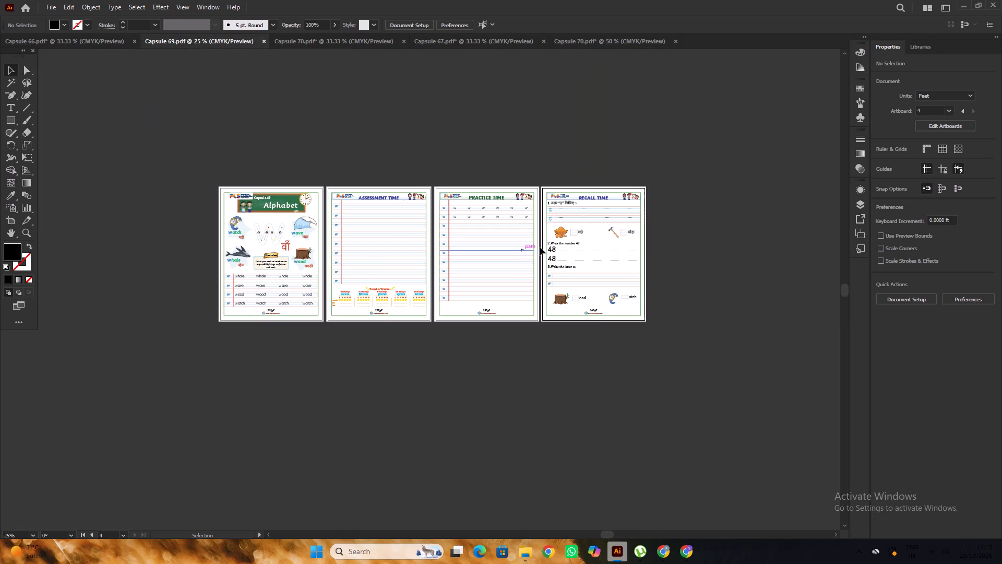
pyautogui.keyDown('alt'); pyautogui.scroll(-2, 595, 284); pyautogui.keyUp('alt')
pyautogui.keyDown('alt'); pyautogui.scroll(4, 600, 286); pyautogui.keyUp('alt')
pyautogui.scroll(-4, 583, 246)
pyautogui.click(589, 295)
pyautogui.scroll(2, 588, 292)
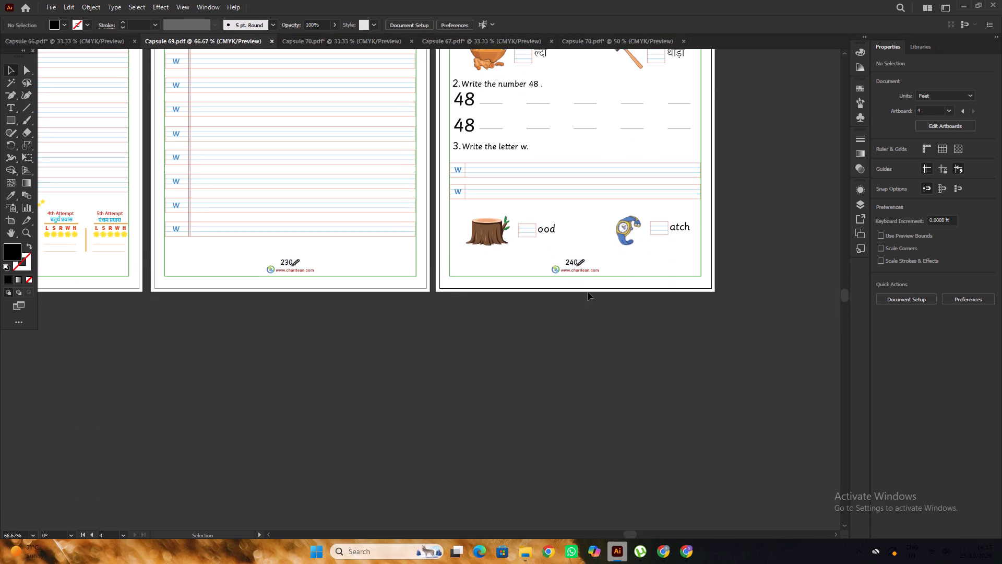
pyautogui.scroll(3, 588, 292)
pyautogui.keyDown('alt'); pyautogui.scroll(-2, 588, 291); pyautogui.keyUp('alt')
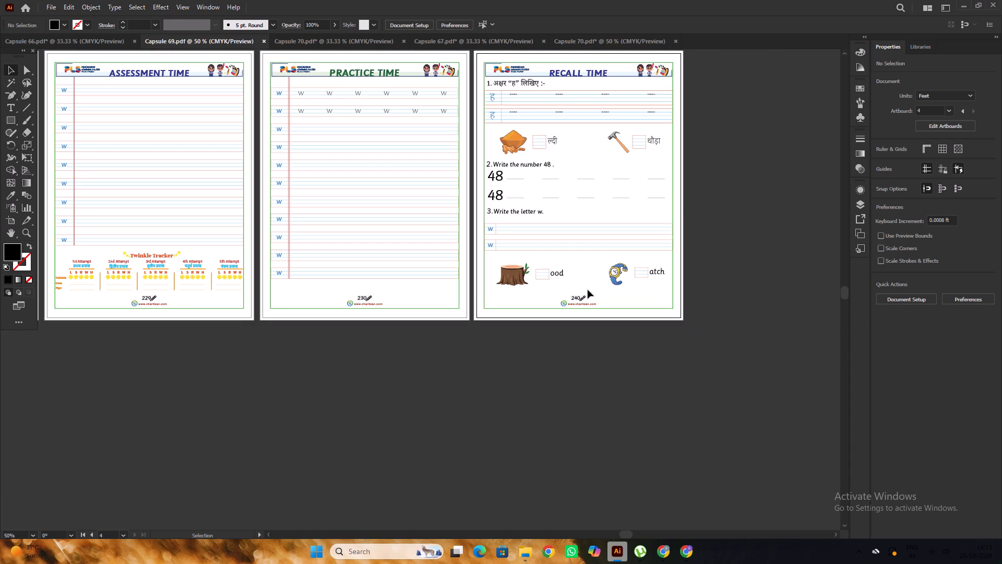
pyautogui.keyDown('alt'); pyautogui.scroll(1, 588, 304); pyautogui.keyUp('alt')
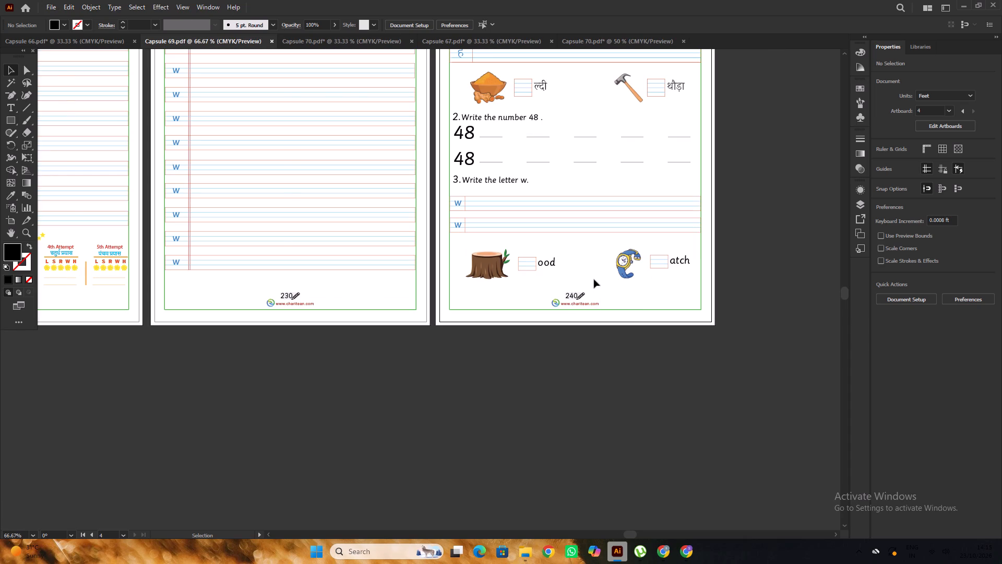
pyautogui.keyDown('alt'); pyautogui.scroll(-1, 594, 279); pyautogui.keyUp('alt')
pyautogui.keyDown('alt'); pyautogui.scroll(6, 581, 292); pyautogui.keyUp('alt')
pyautogui.press('t')
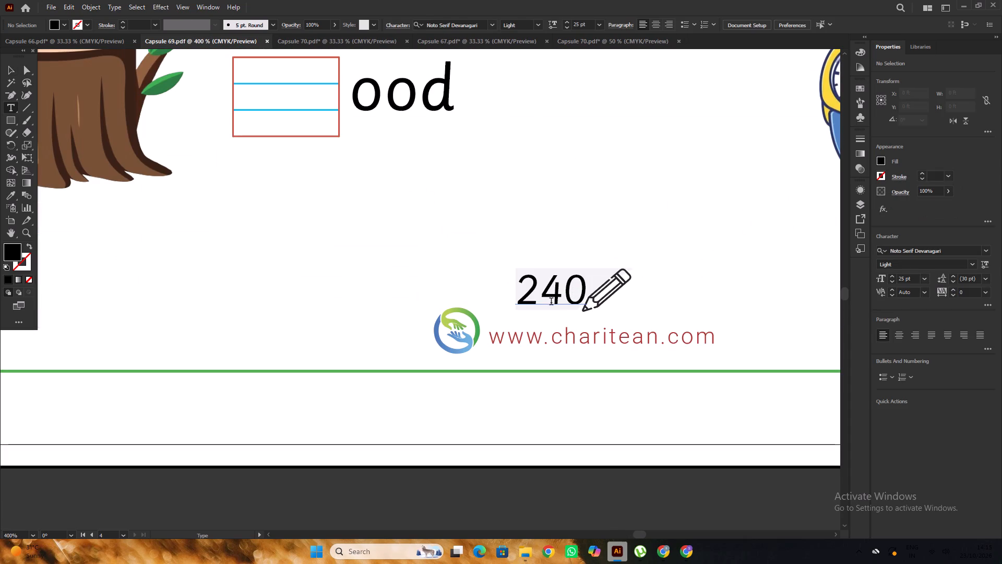
pyautogui.moveTo(578, 287); pyautogui.dragTo(547, 299)
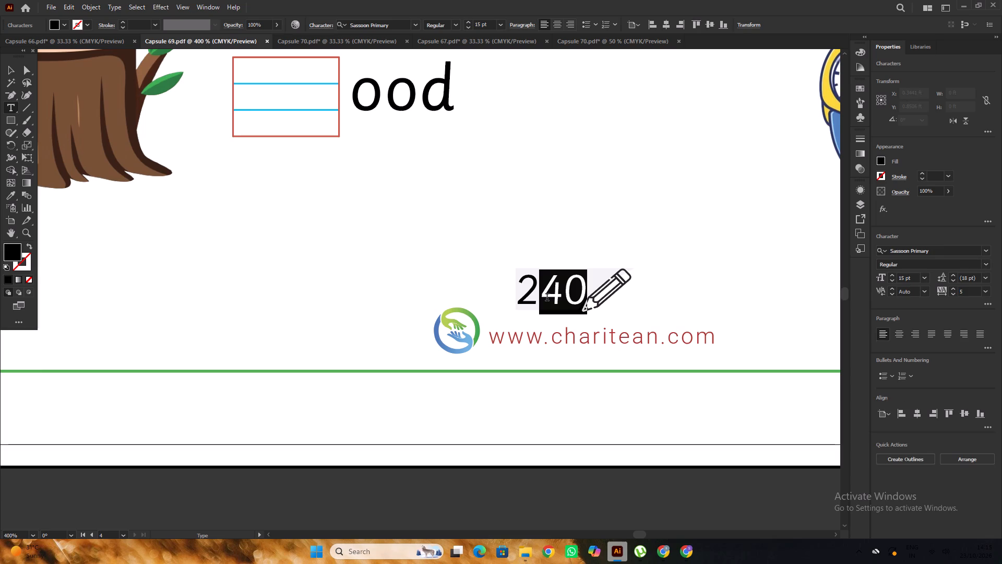
pyautogui.write('31')
pyautogui.keyDown('alt'); pyautogui.scroll(-6, 553, 296); pyautogui.keyUp('alt')
pyautogui.keyDown('alt'); pyautogui.scroll(2, 396, 289); pyautogui.keyUp('alt')
pyautogui.keyDown('alt'); pyautogui.scroll(-2, 432, 291); pyautogui.keyUp('alt')
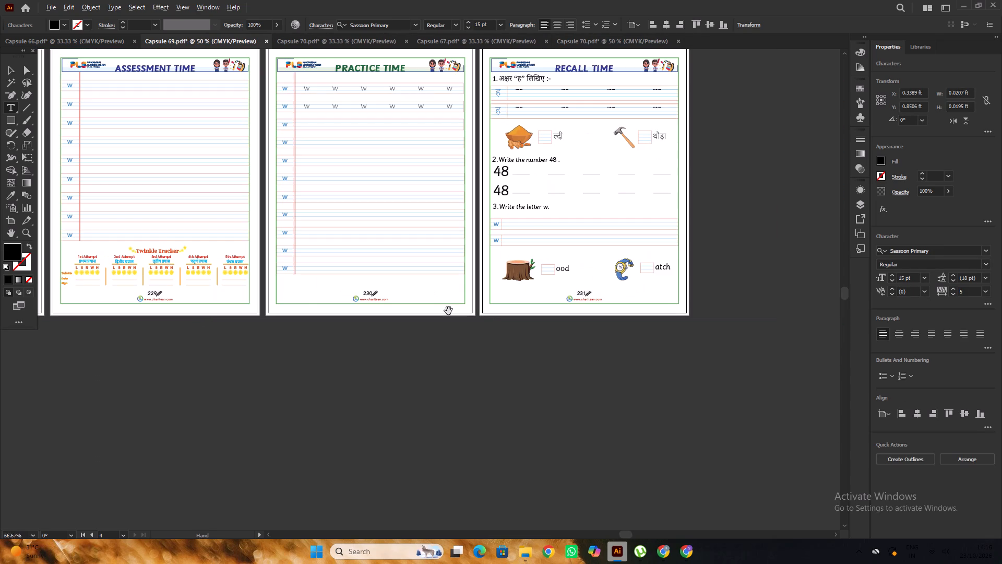
# Open the exported Capsule 69 PDF from the Adhar part 2 new folder and check the page numbers throughout.
pyautogui.click(427, 509)
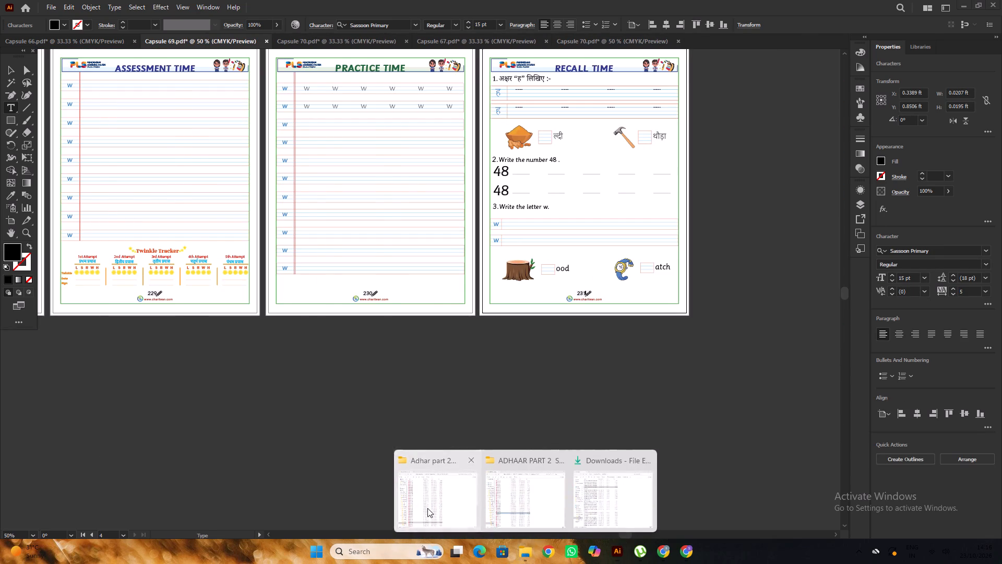
pyautogui.scroll(-6, 326, 420)
pyautogui.scroll(-6, 317, 468)
pyautogui.doubleClick(297, 490)
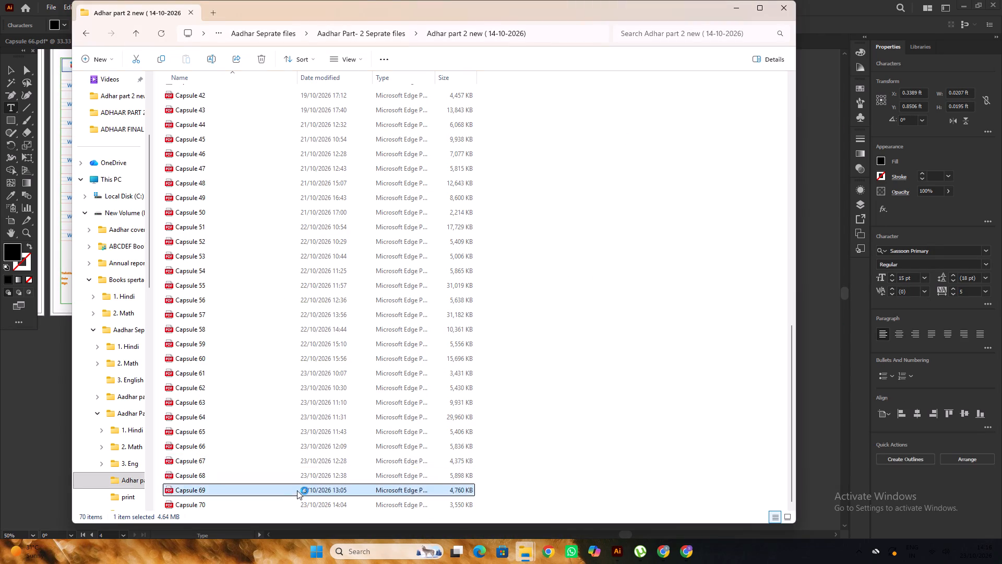
pyautogui.scroll(-20, 463, 298)
pyautogui.scroll(-5, 463, 298)
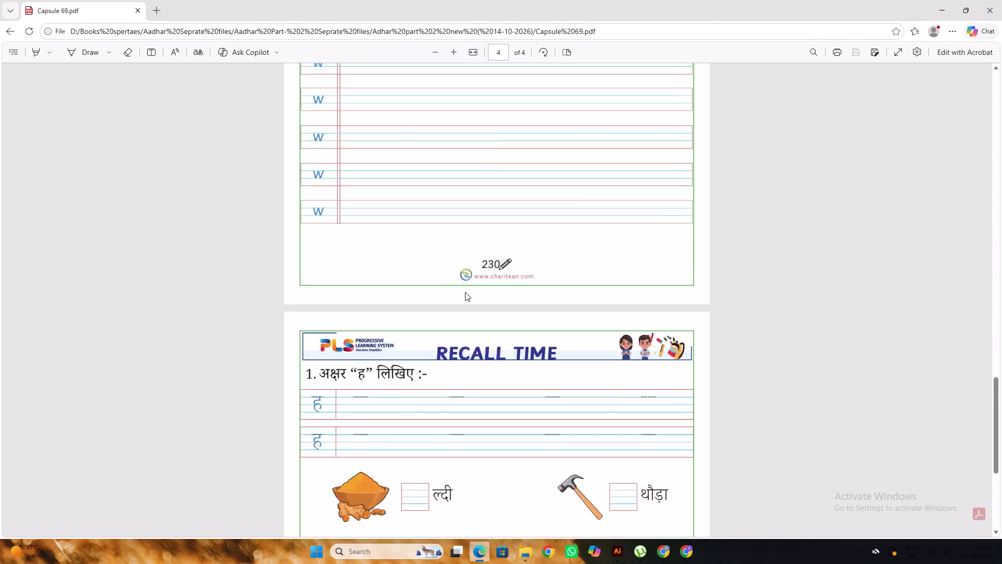
pyautogui.scroll(-19, 465, 292)
pyautogui.scroll(19, 672, 161)
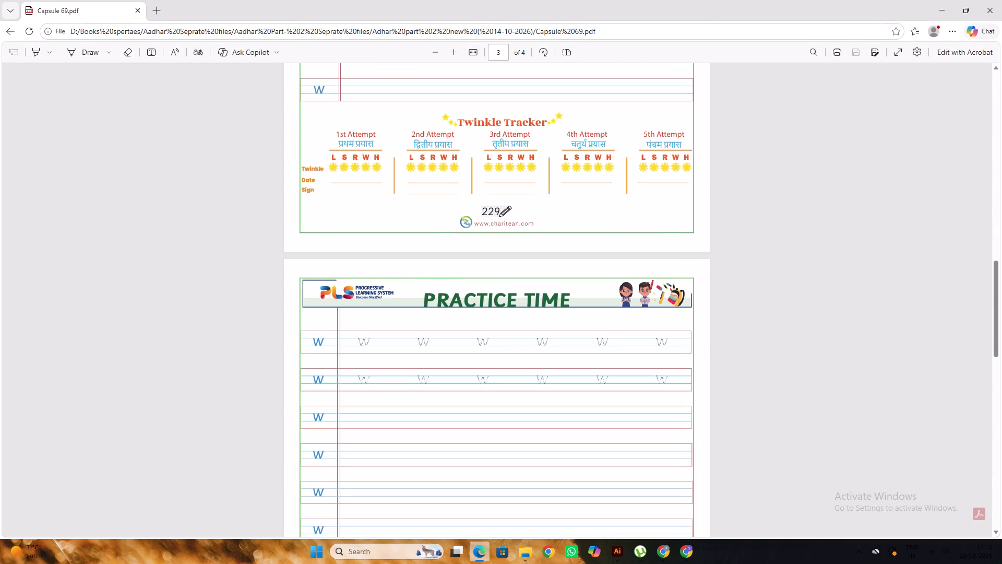
pyautogui.scroll(17, 672, 161)
pyautogui.scroll(-5, 672, 162)
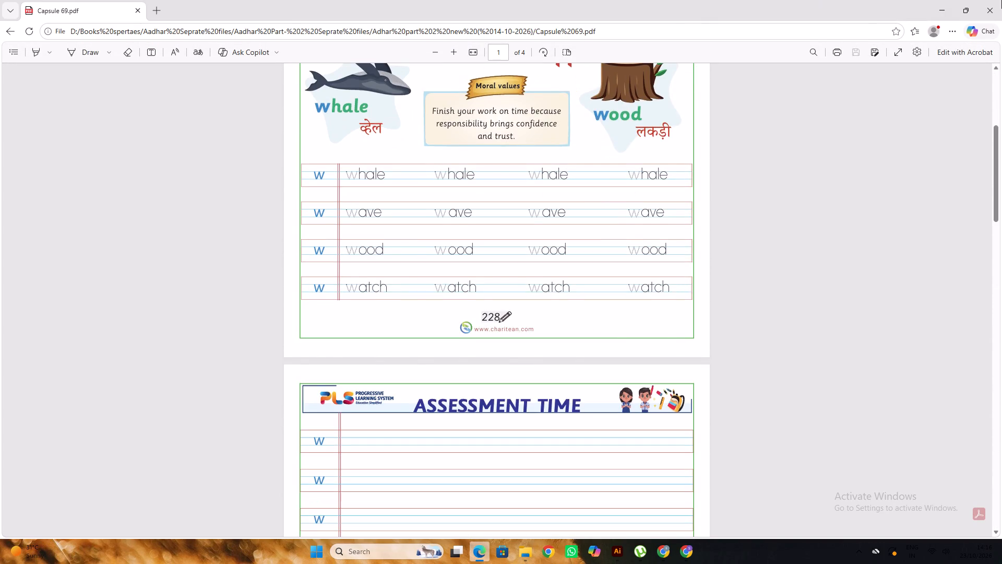
pyautogui.click(998, 12)
# Open the Capsule 68 PDF from the same folder and check the page number on its last page.
pyautogui.doubleClick(254, 479)
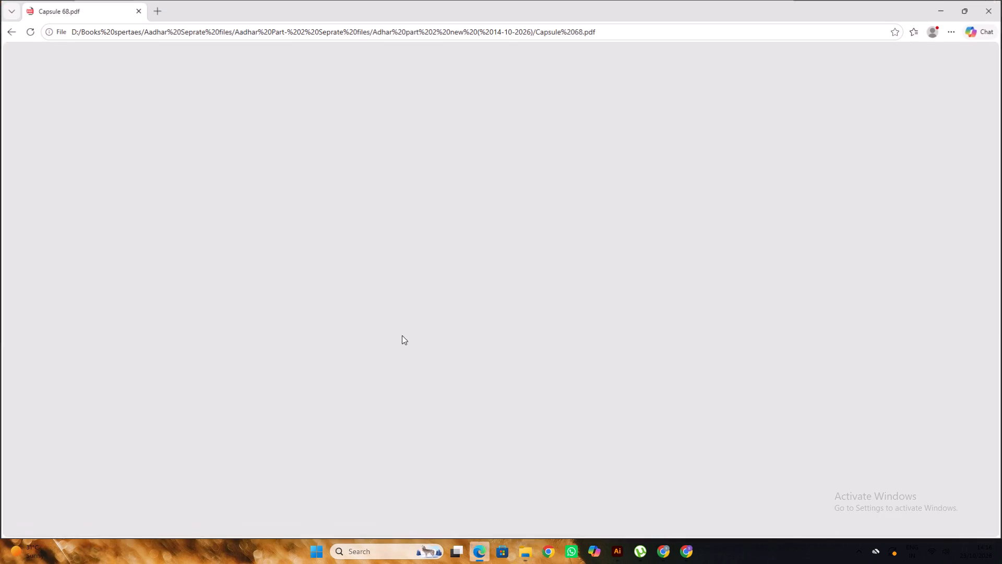
pyautogui.scroll(-12, 423, 301)
pyautogui.click(992, 0)
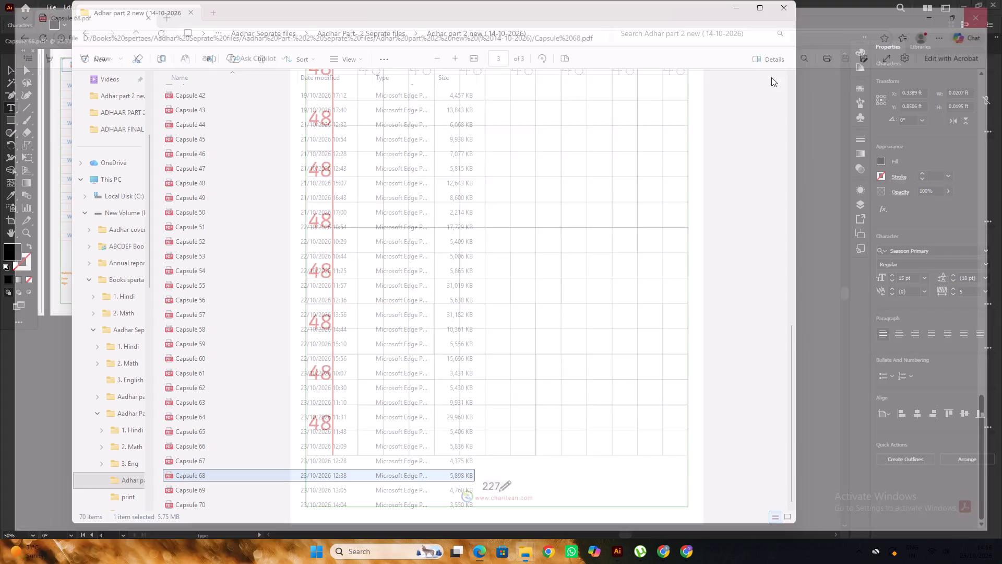
# Reopen the exported Capsule 69 PDF and check the page number on its Recall Time page.
pyautogui.scroll(-6, 252, 481)
pyautogui.click(236, 491)
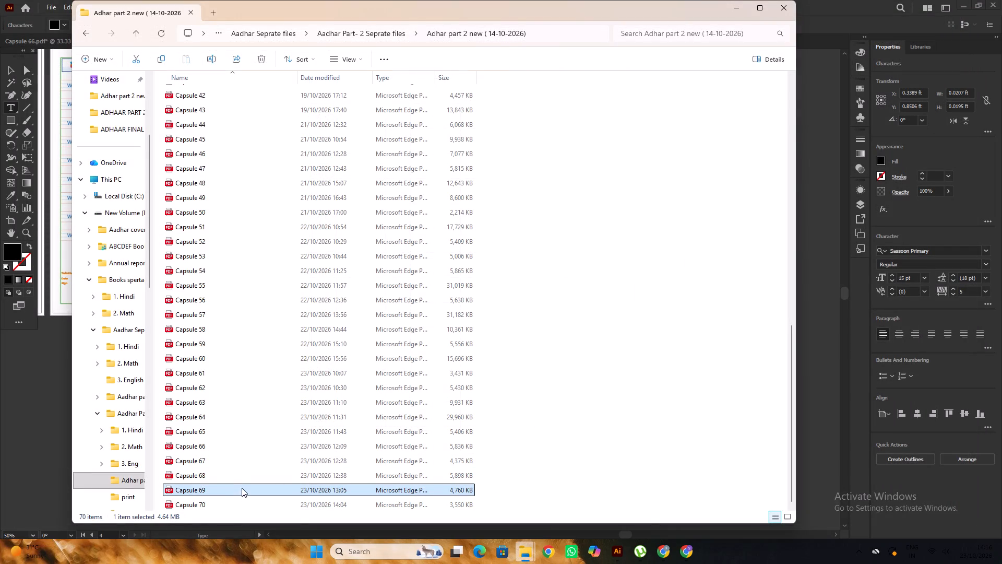
pyautogui.doubleClick(241, 489)
pyautogui.scroll(-20, 445, 355)
pyautogui.scroll(-6, 445, 355)
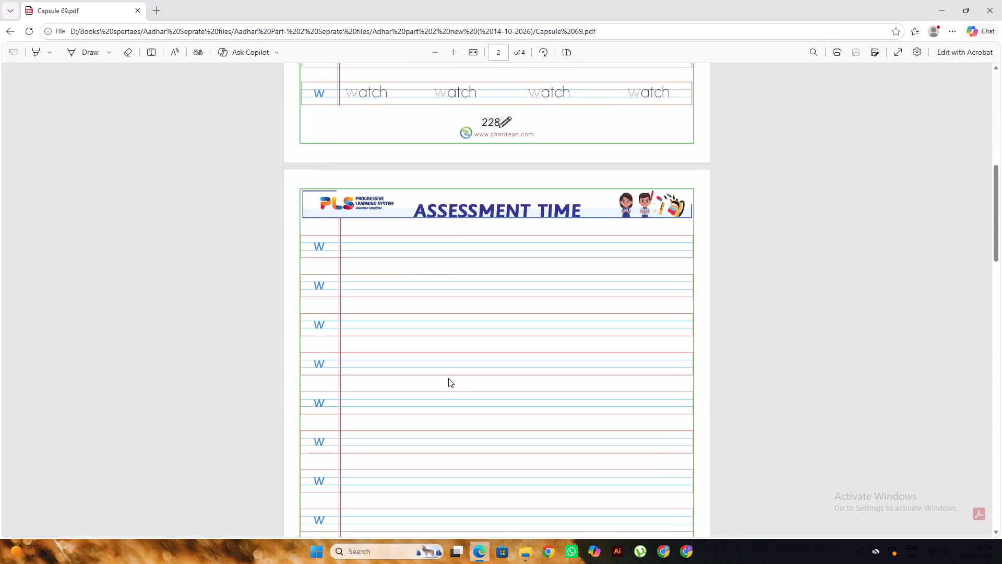
pyautogui.scroll(-20, 448, 378)
pyautogui.scroll(-19, 448, 378)
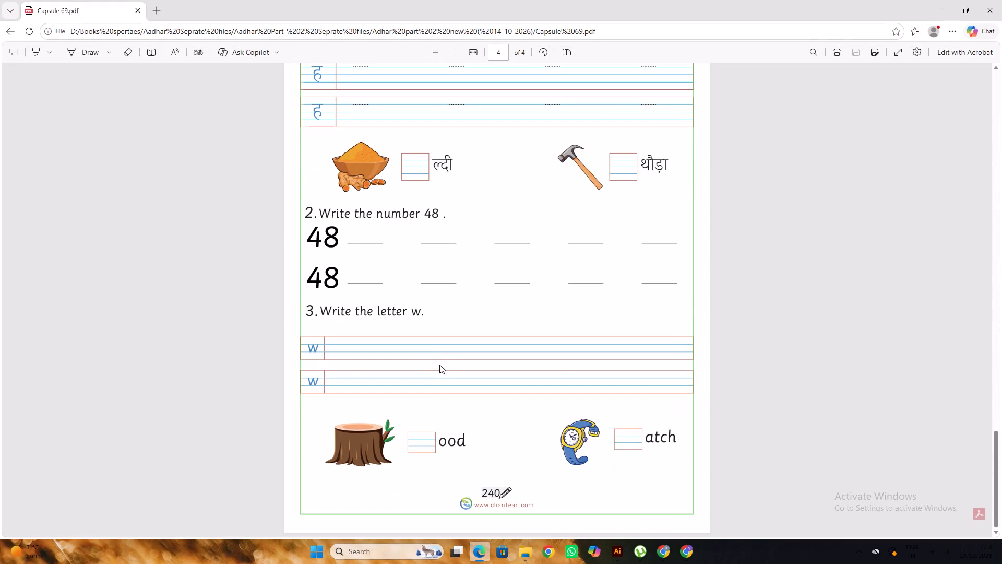
pyautogui.scroll(5, 525, 423)
pyautogui.scroll(-5, 512, 304)
pyautogui.click(1001, 17)
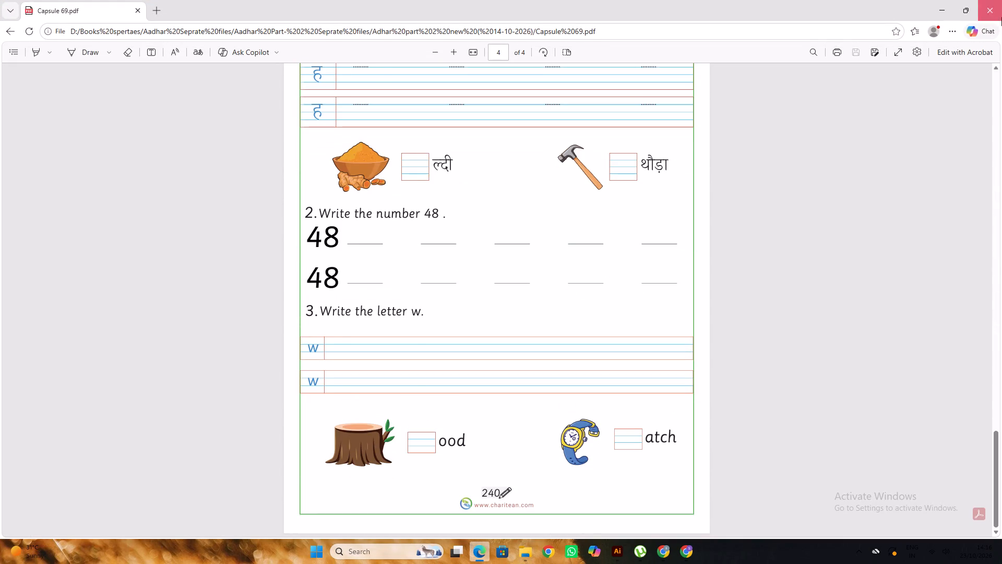
pyautogui.scroll(-1, 548, 503)
# Return to Illustrator and examine the page numbers across all four Capsule 69 pages with nothing selected.
pyautogui.click(617, 544)
pyautogui.keyDown('alt'); pyautogui.scroll(2, 548, 284); pyautogui.keyUp('alt')
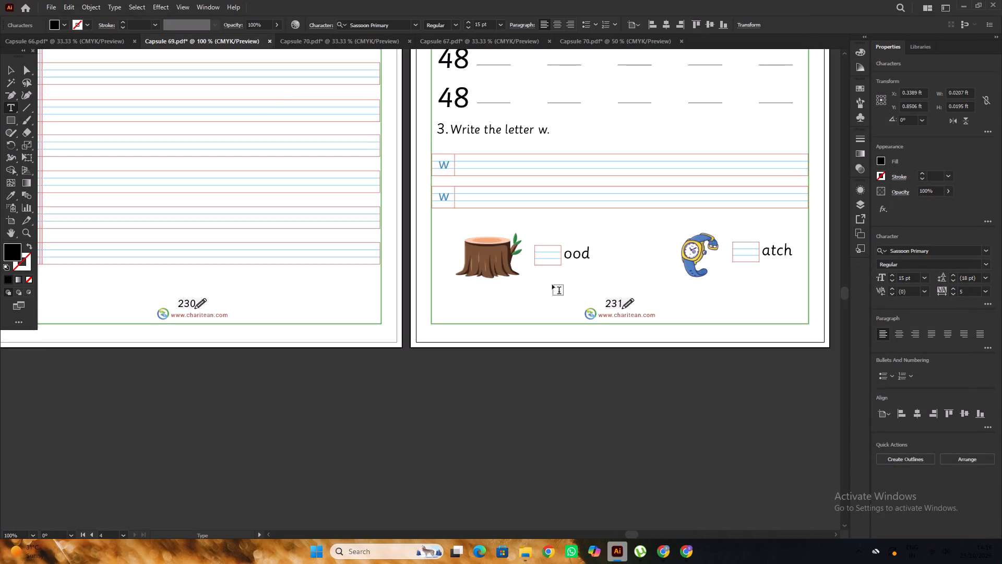
pyautogui.keyDown('alt'); pyautogui.scroll(1, 552, 285); pyautogui.keyUp('alt')
pyautogui.keyDown('alt'); pyautogui.scroll(-6, 553, 283); pyautogui.keyUp('alt')
pyautogui.scroll(4, 504, 254)
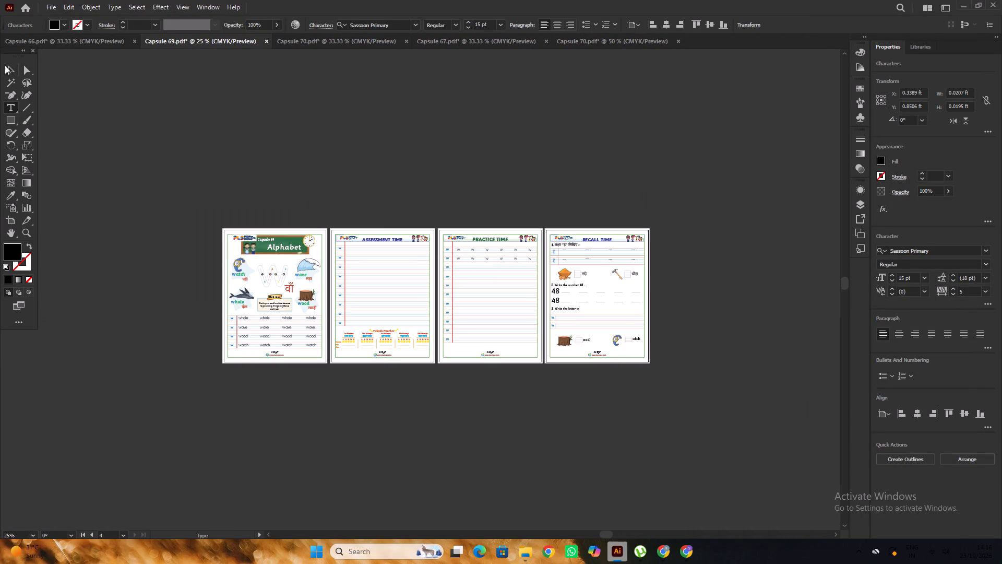
pyautogui.click(7, 67)
pyautogui.moveTo(224, 139); pyautogui.dragTo(235, 137)
pyautogui.scroll(-2, 356, 145)
pyautogui.keyDown('alt'); pyautogui.scroll(3, 505, 180); pyautogui.keyUp('alt')
pyautogui.keyDown('alt'); pyautogui.scroll(-8, 505, 180); pyautogui.keyUp('alt')
pyautogui.keyDown('alt'); pyautogui.scroll(2, 260, 282); pyautogui.keyUp('alt')
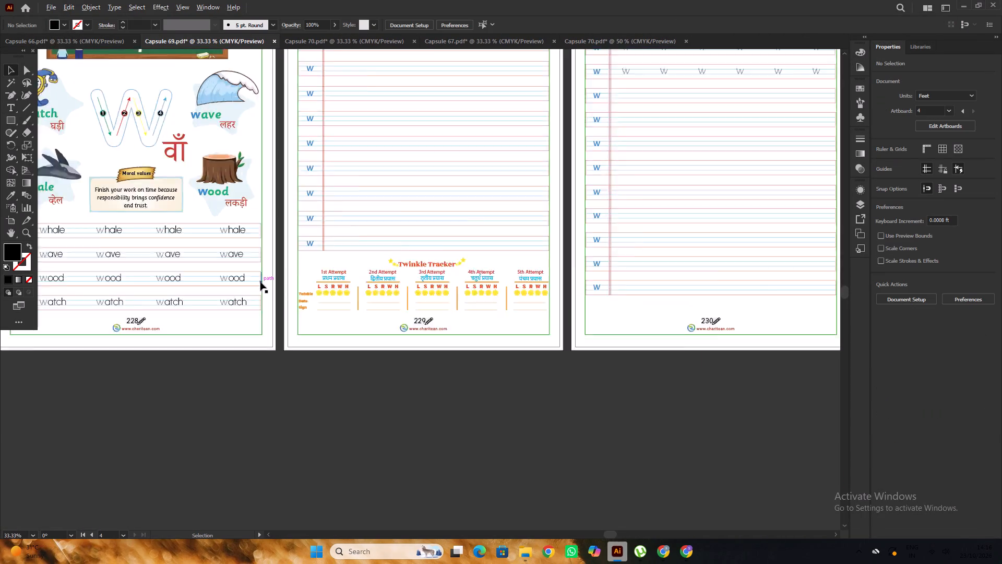
pyautogui.keyDown('alt'); pyautogui.scroll(2, 260, 282); pyautogui.keyUp('alt')
pyautogui.keyDown('alt'); pyautogui.scroll(-6, 261, 280); pyautogui.keyUp('alt')
pyautogui.scroll(3, 317, 279)
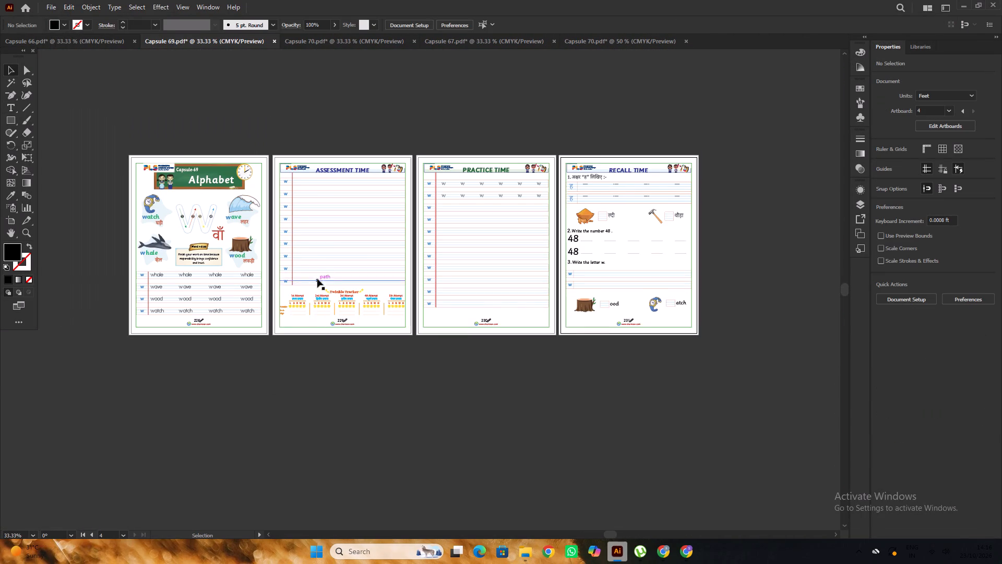
# Save Capsule 69 as an Adobe PDF over the existing file in the Adhar part 2 new folder, using the Illustrator Default preset.
pyautogui.click(49, 5)
pyautogui.click(79, 118)
pyautogui.scroll(-11, 208, 240)
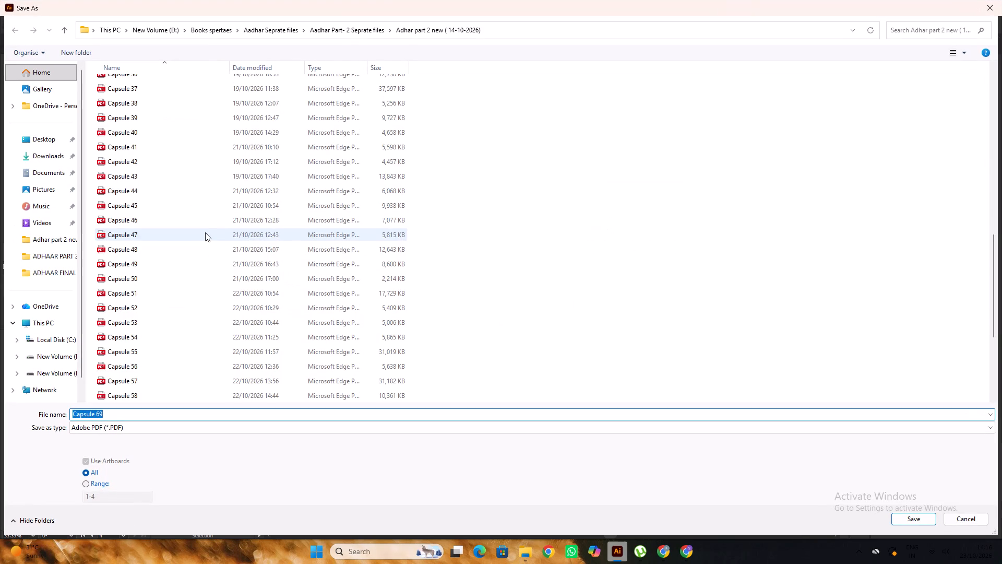
pyautogui.scroll(-19, 205, 232)
pyautogui.scroll(-5, 240, 333)
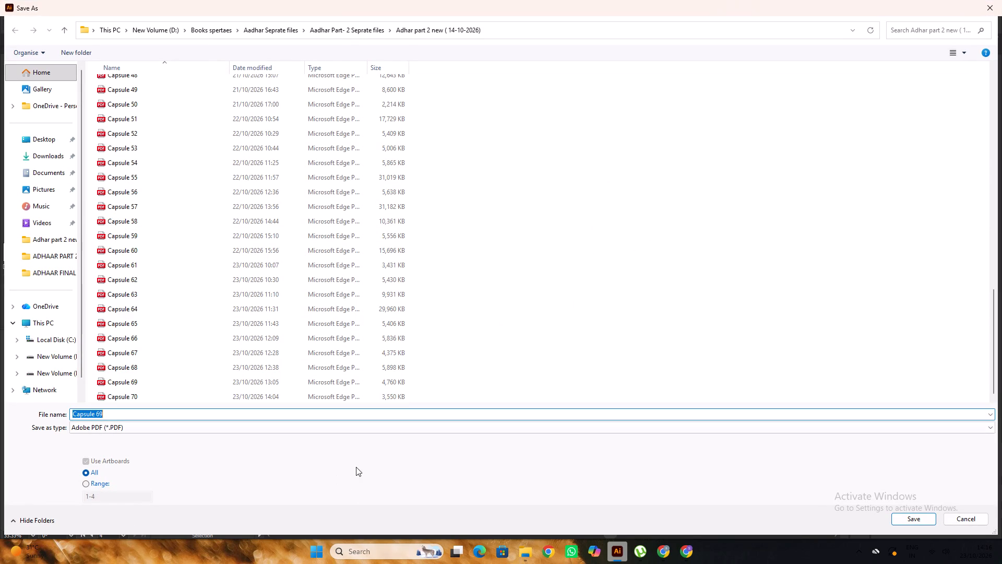
pyautogui.click(891, 517)
pyautogui.click(535, 316)
pyautogui.click(609, 403)
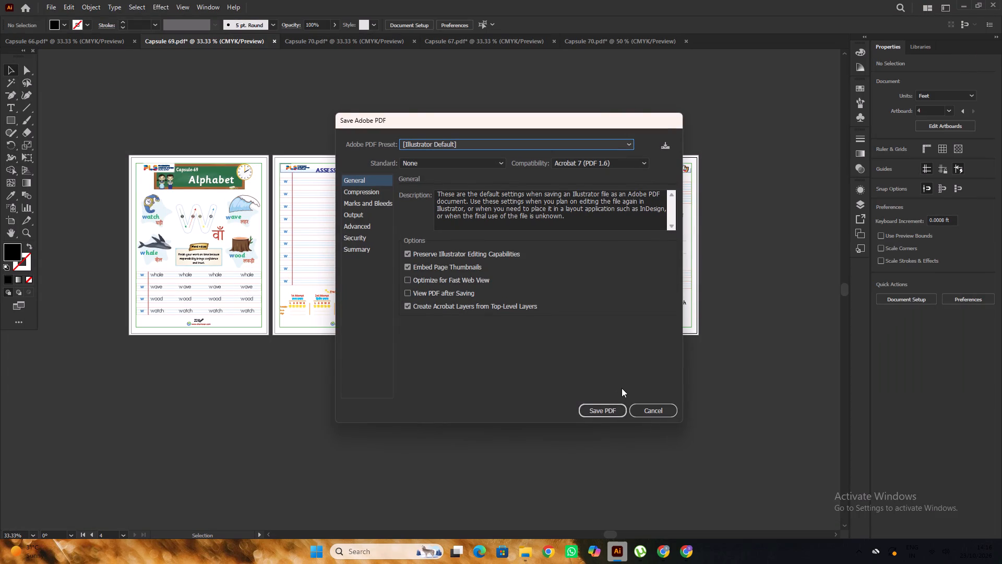
pyautogui.click(611, 409)
# Recheck the footers and overall layout of the saved Capsule 69 pages, especially Practice Time and Recall Time.
pyautogui.keyDown('alt'); pyautogui.scroll(2, 646, 338); pyautogui.keyUp('alt')
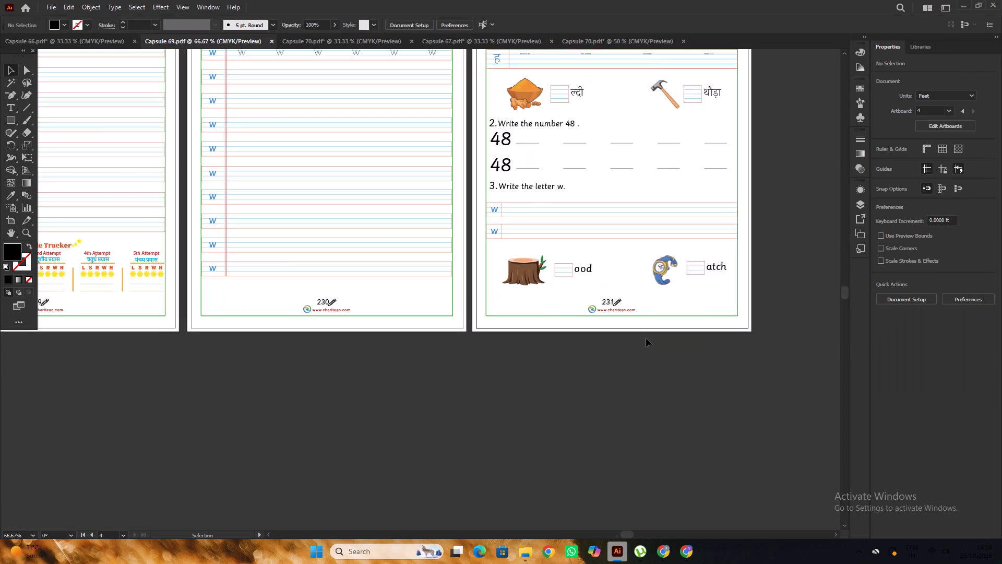
pyautogui.keyDown('alt'); pyautogui.scroll(3, 646, 338); pyautogui.keyUp('alt')
pyautogui.keyDown('alt'); pyautogui.scroll(-2, 646, 338); pyautogui.keyUp('alt')
pyautogui.scroll(1, 646, 338)
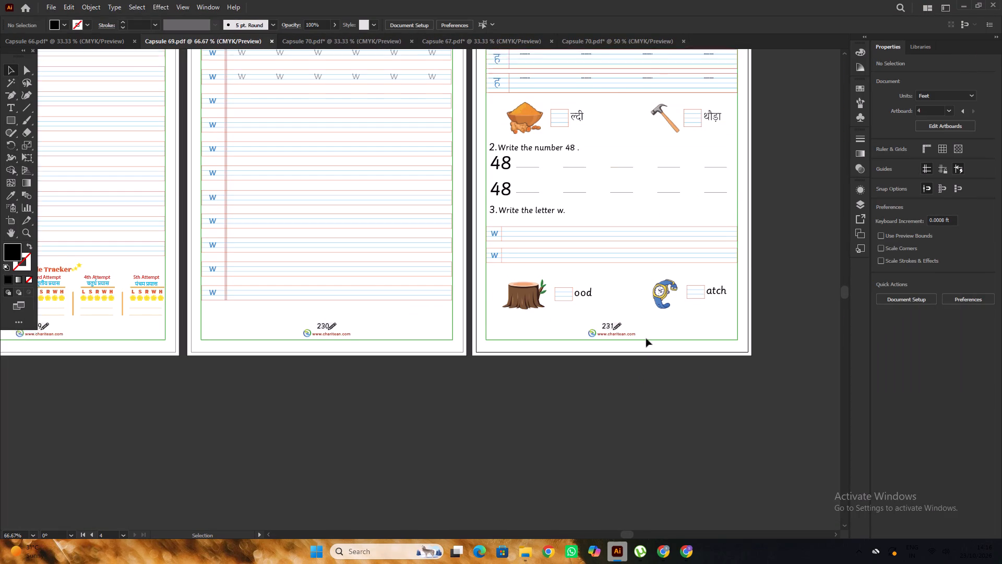
pyautogui.scroll(1, 646, 338)
pyautogui.keyDown('alt'); pyautogui.scroll(-1, 646, 338); pyautogui.keyUp('alt')
pyautogui.keyDown('alt'); pyautogui.scroll(3, 634, 335); pyautogui.keyUp('alt')
pyautogui.scroll(-6, 633, 334)
pyautogui.click(636, 377)
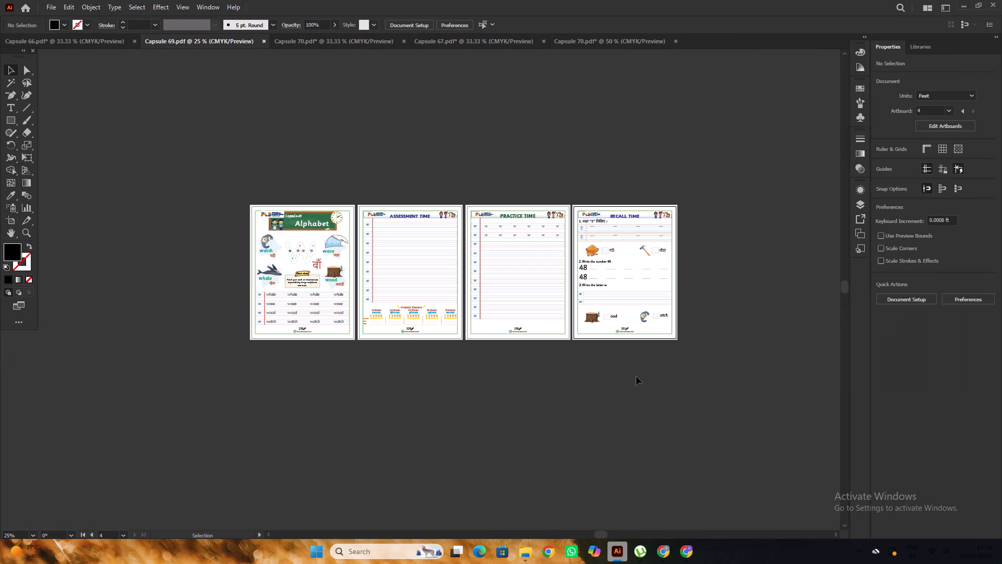
pyautogui.keyDown('alt'); pyautogui.scroll(2, 627, 356); pyautogui.keyUp('alt')
pyautogui.keyDown('alt'); pyautogui.scroll(-1, 627, 356); pyautogui.keyUp('alt')
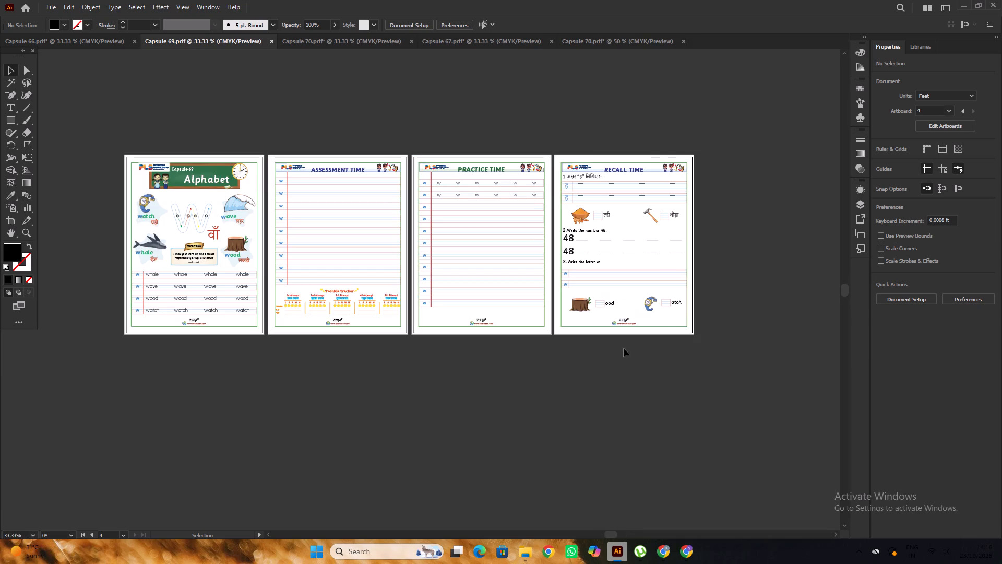
pyautogui.keyDown('alt'); pyautogui.scroll(2, 504, 320); pyautogui.keyUp('alt')
pyautogui.keyDown('alt'); pyautogui.scroll(-2, 503, 320); pyautogui.keyUp('alt')
pyautogui.keyDown('alt'); pyautogui.scroll(2, 555, 319); pyautogui.keyUp('alt')
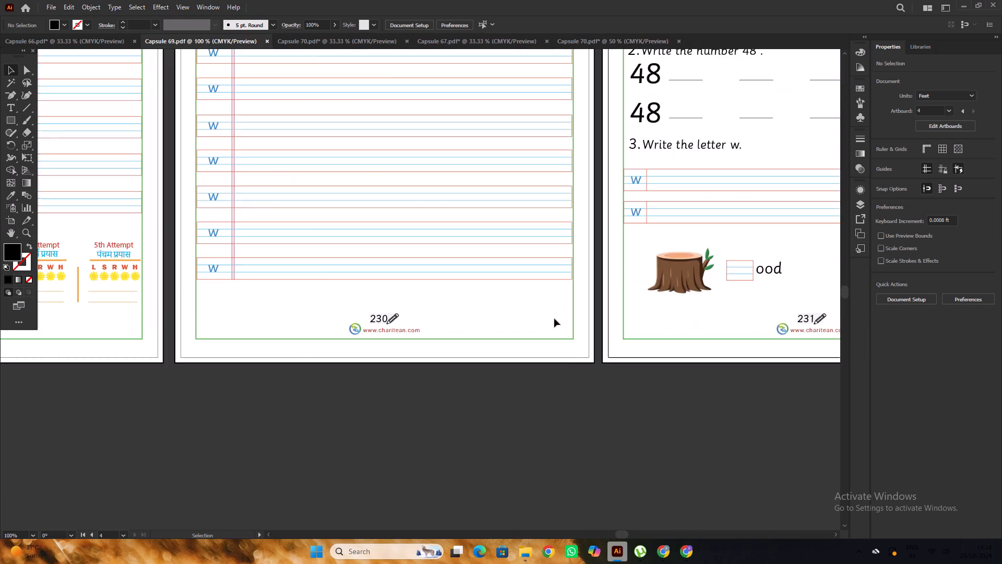
pyautogui.keyDown('alt'); pyautogui.scroll(-3, 548, 314); pyautogui.keyUp('alt')
pyautogui.click(605, 371)
pyautogui.press('space')
pyautogui.press('space')
pyautogui.moveTo(653, 360); pyautogui.dragTo(593, 412)
pyautogui.click(594, 407)
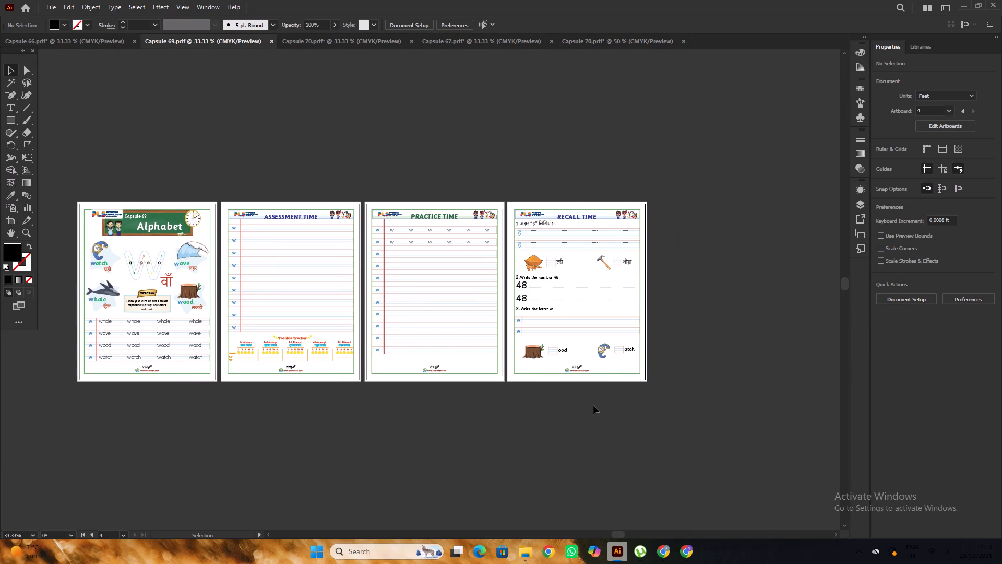
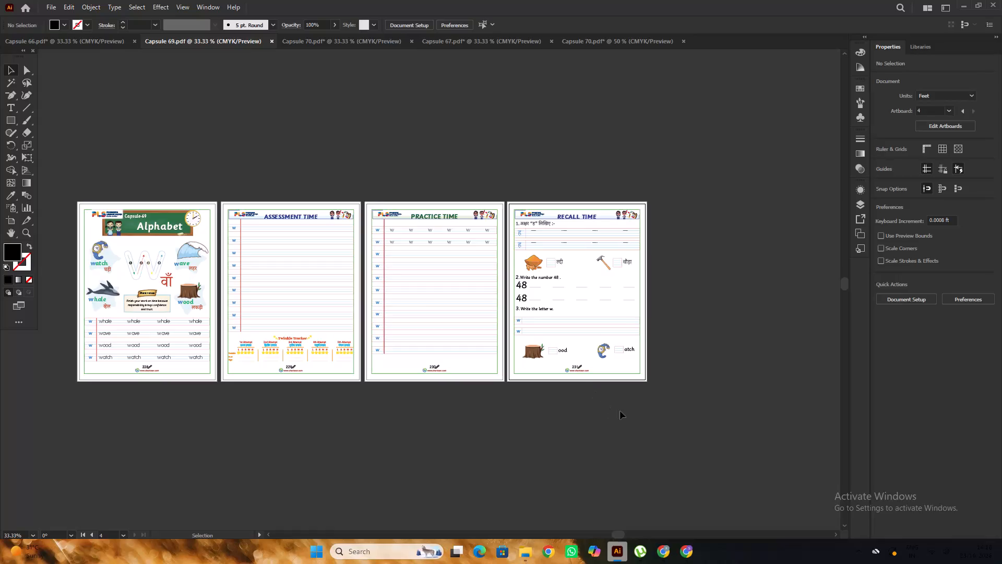
# Compare the page numbers across the Capsule 69 pages with those on the three-page Hindi Capsule 70.
pyautogui.scroll(-1, 568, 371)
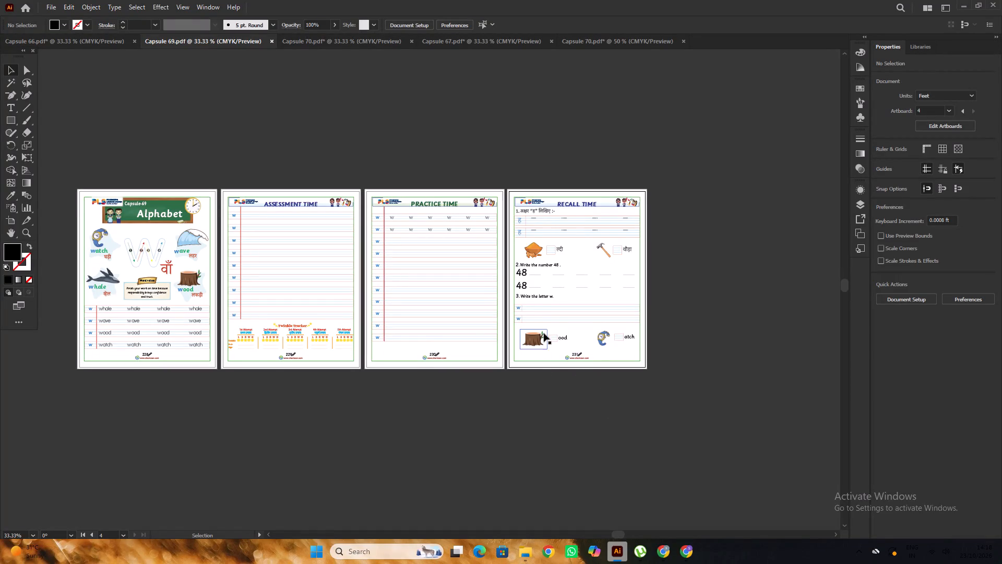
pyautogui.scroll(-3, 553, 326)
pyautogui.scroll(3, 558, 323)
pyautogui.keyDown('alt'); pyautogui.scroll(-1, 559, 321); pyautogui.keyUp('alt')
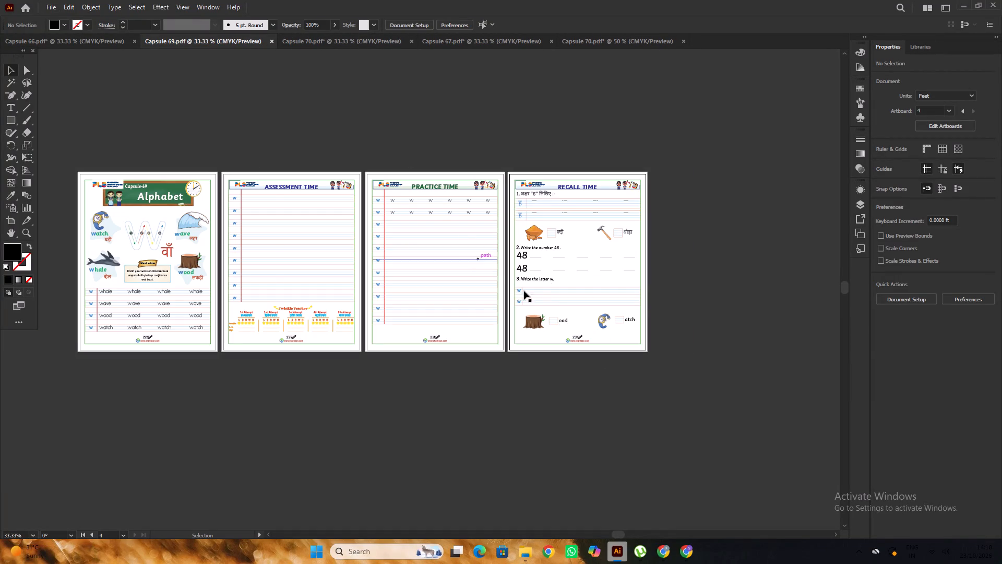
pyautogui.keyDown('alt'); pyautogui.scroll(2, 566, 324); pyautogui.keyUp('alt')
pyautogui.keyDown('alt'); pyautogui.scroll(-2, 576, 294); pyautogui.keyUp('alt')
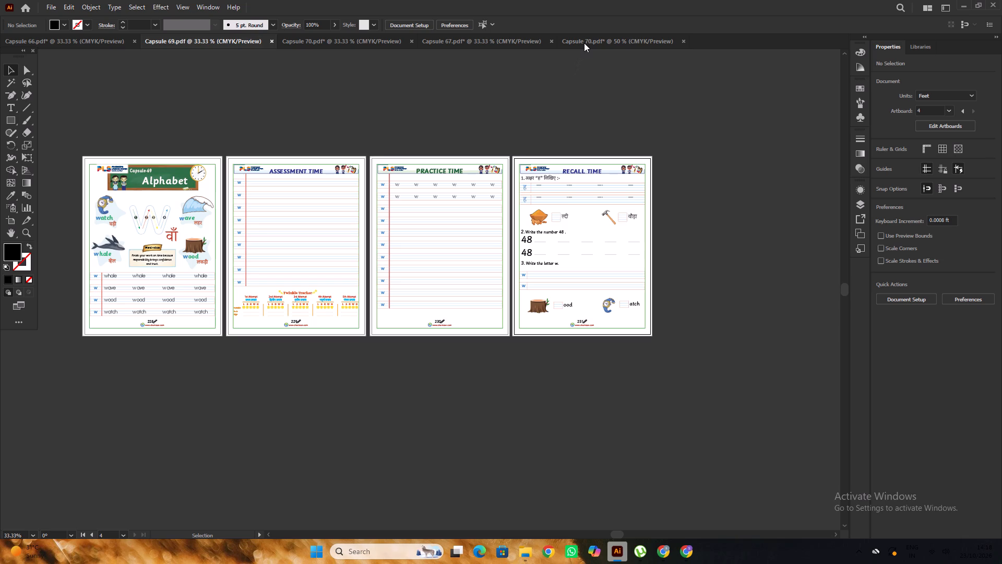
pyautogui.click(584, 43)
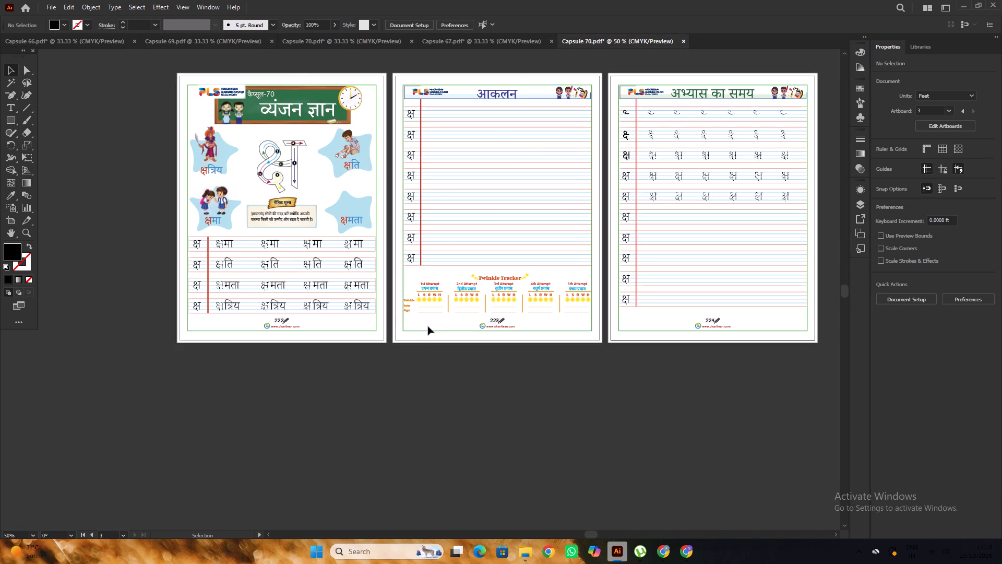
pyautogui.click(228, 44)
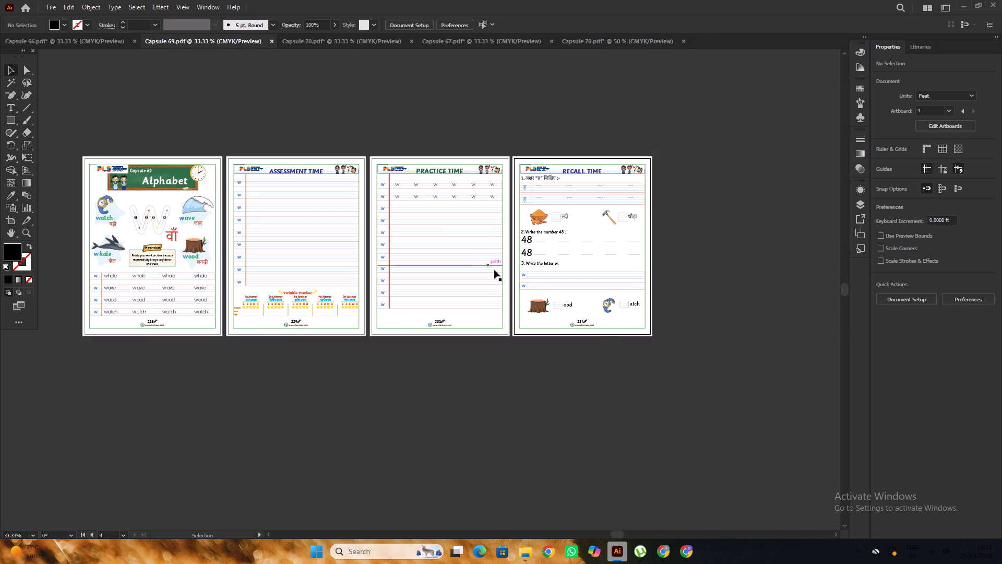
pyautogui.keyDown('alt'); pyautogui.scroll(2, 633, 351); pyautogui.keyUp('alt')
pyautogui.keyDown('alt'); pyautogui.scroll(-2, 585, 316); pyautogui.keyUp('alt')
# Change the page number on the first page (व्यंजन ज्ञान) of the Hindi Capsule 70 to 232.
pyautogui.click(615, 37)
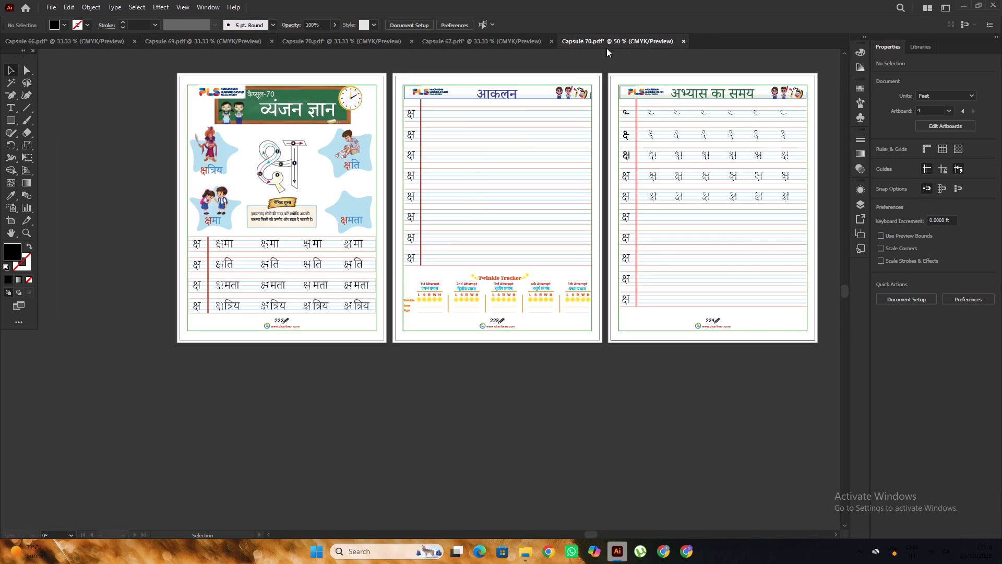
pyautogui.keyDown('alt'); pyautogui.scroll(3, 251, 322); pyautogui.keyUp('alt')
pyautogui.scroll(2, 331, 331)
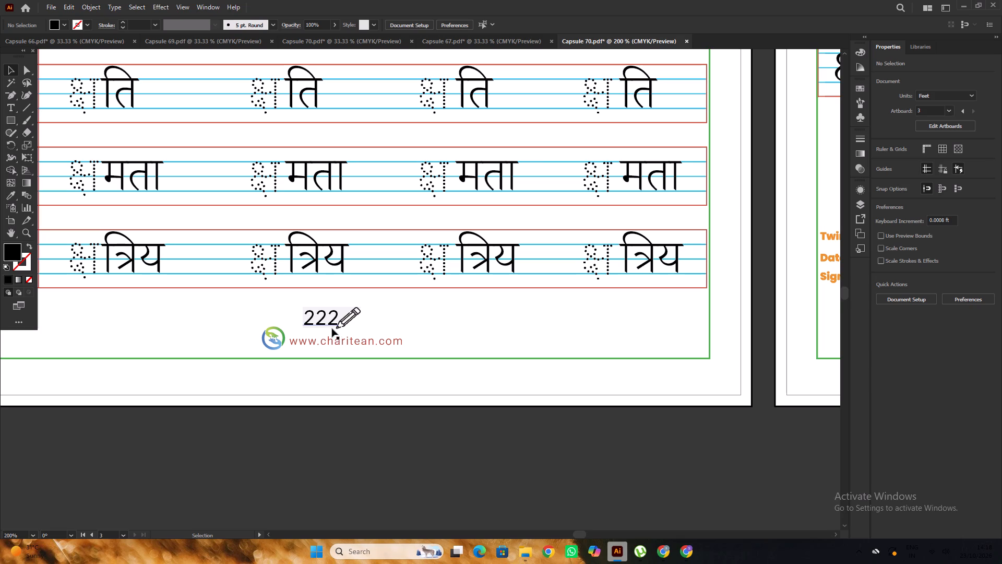
pyautogui.press('t')
pyautogui.moveTo(328, 317); pyautogui.dragTo(320, 323)
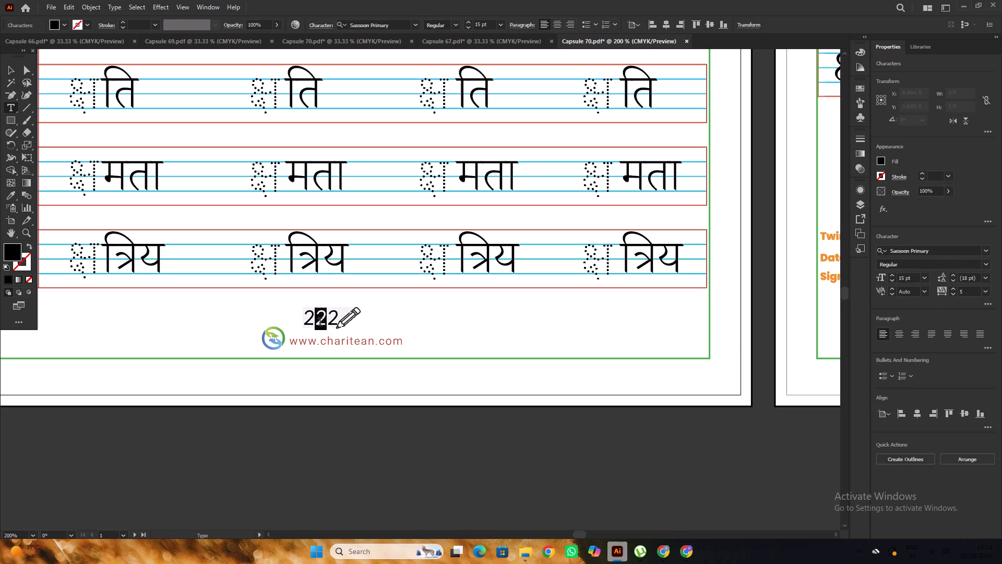
pyautogui.press('3')
# Change the page number on the आकलन page to 233.
pyautogui.keyDown('alt'); pyautogui.scroll(-4, 293, 316); pyautogui.keyUp('alt')
pyautogui.keyDown('alt'); pyautogui.scroll(3, 461, 321); pyautogui.keyUp('alt')
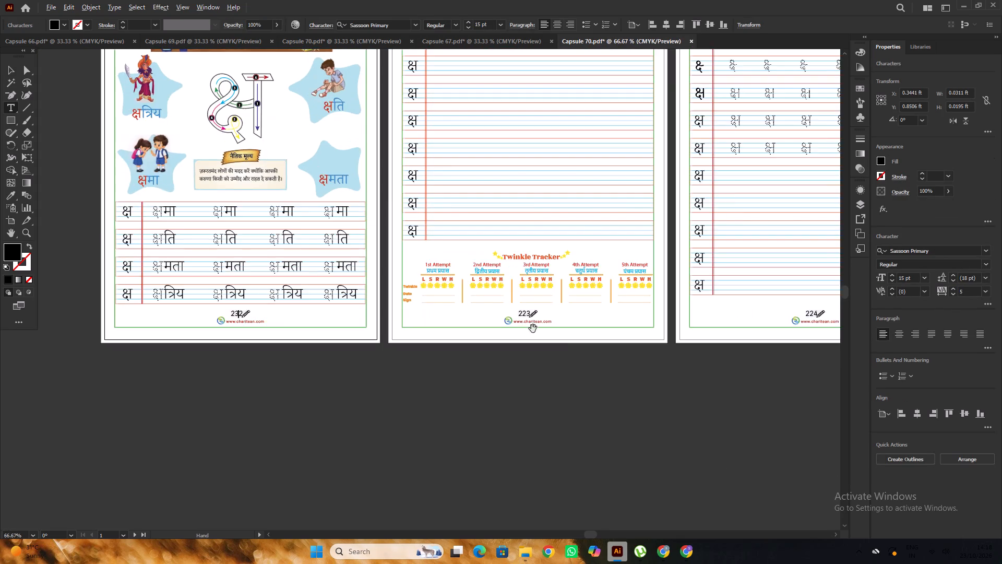
pyautogui.keyDown('alt'); pyautogui.scroll(2, 533, 328); pyautogui.keyUp('alt')
pyautogui.moveTo(511, 301); pyautogui.dragTo(505, 307)
pyautogui.press('3')
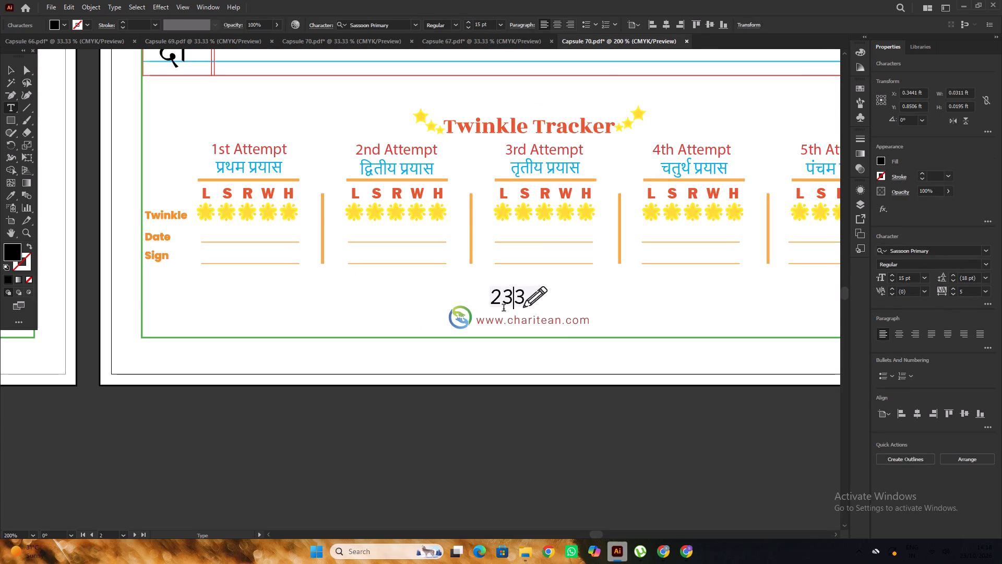
# Change the page number on the अभ्यास का समय page to 234 and leave nothing selected.
pyautogui.keyDown('alt'); pyautogui.scroll(-2, 497, 309); pyautogui.keyUp('alt')
pyautogui.keyDown('alt'); pyautogui.scroll(-3, 362, 298); pyautogui.keyUp('alt')
pyautogui.keyDown('alt'); pyautogui.scroll(3, 567, 297); pyautogui.keyUp('alt')
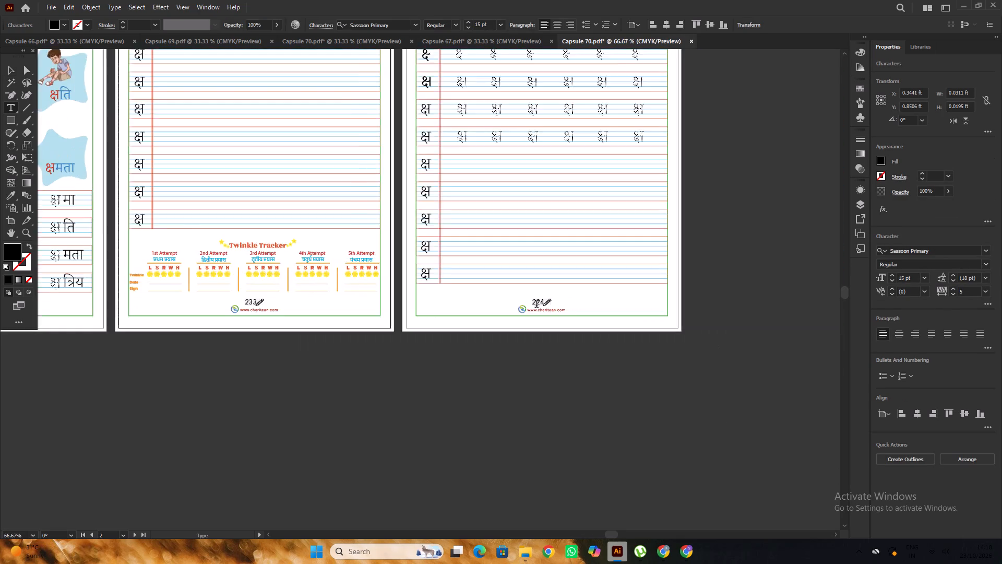
pyautogui.keyDown('alt'); pyautogui.scroll(2, 536, 305); pyautogui.keyUp('alt')
pyautogui.moveTo(555, 303); pyautogui.dragTo(545, 309)
pyautogui.press('3')
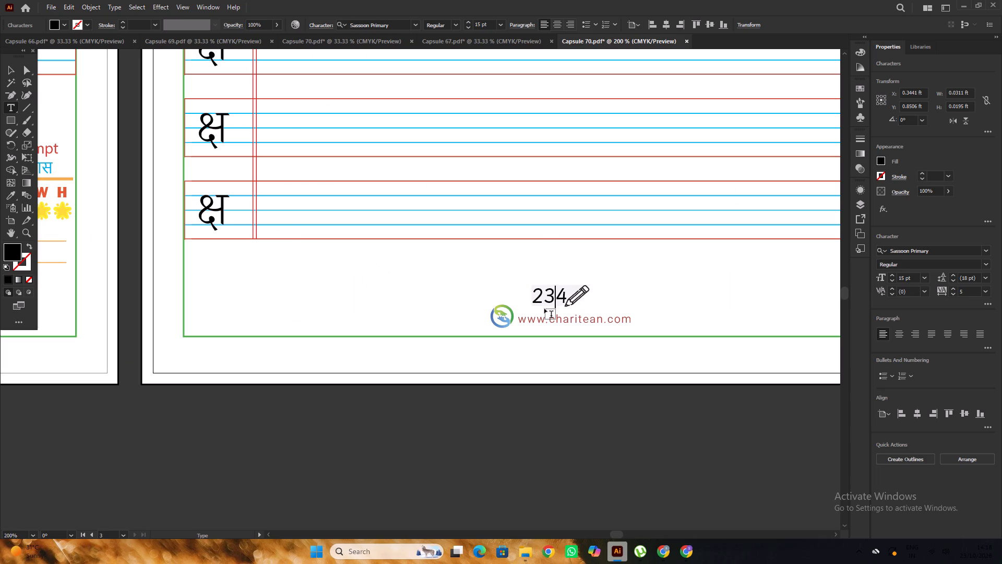
pyautogui.keyDown('alt'); pyautogui.scroll(-5, 544, 309); pyautogui.keyUp('alt')
pyautogui.scroll(6, 544, 309)
pyautogui.keyDown('alt'); pyautogui.scroll(-2, 544, 309); pyautogui.keyUp('alt')
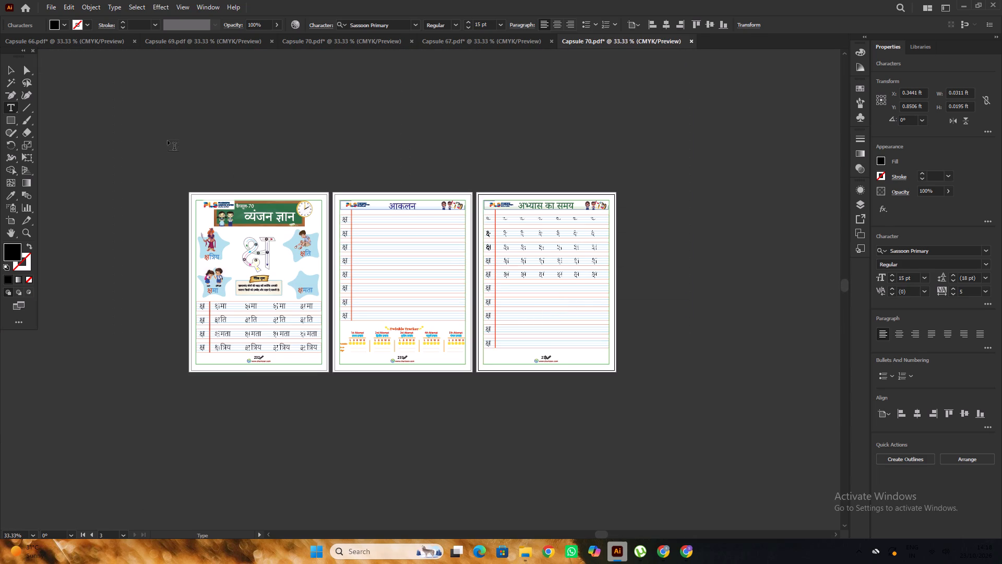
pyautogui.click(8, 68)
pyautogui.click(281, 150)
pyautogui.scroll(-5, 285, 157)
pyautogui.scroll(2, 396, 262)
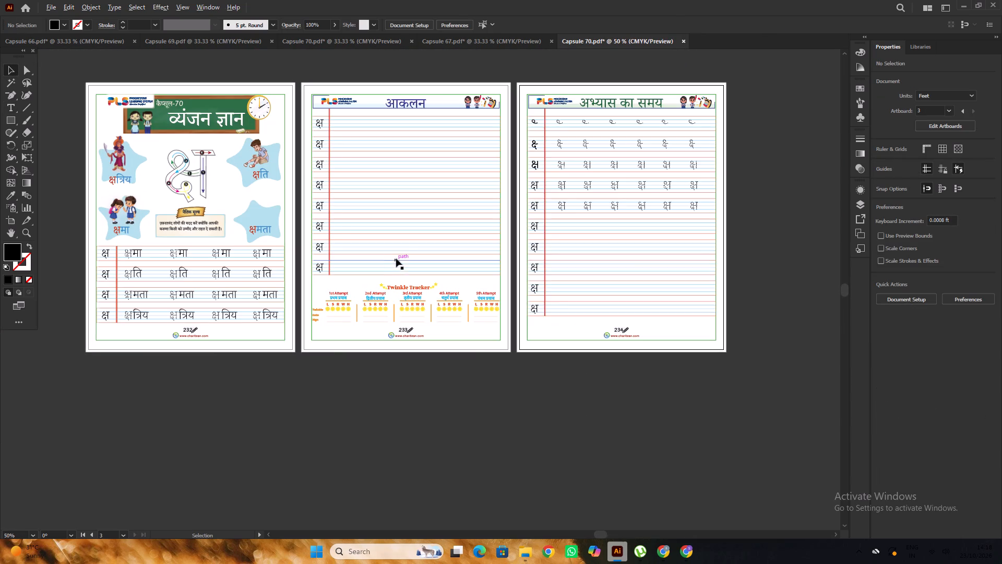
pyautogui.keyDown('alt'); pyautogui.scroll(-1, 399, 255); pyautogui.keyUp('alt')
pyautogui.scroll(3, 401, 255)
pyautogui.click(383, 166)
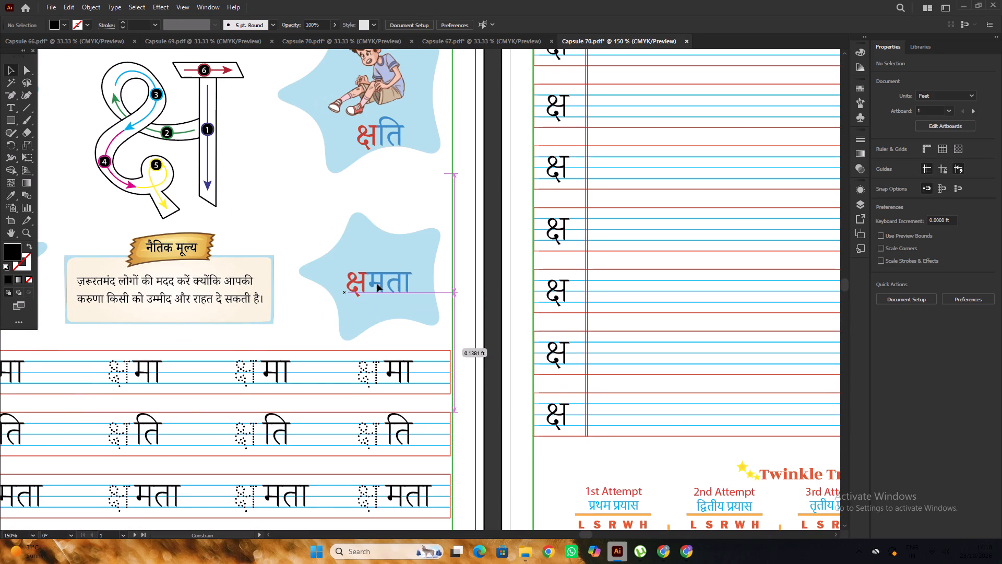
pyautogui.moveTo(377, 284); pyautogui.dragTo(377, 283)
pyautogui.keyDown('alt'); pyautogui.scroll(-4, 401, 289); pyautogui.keyUp('alt')
pyautogui.click(151, 236)
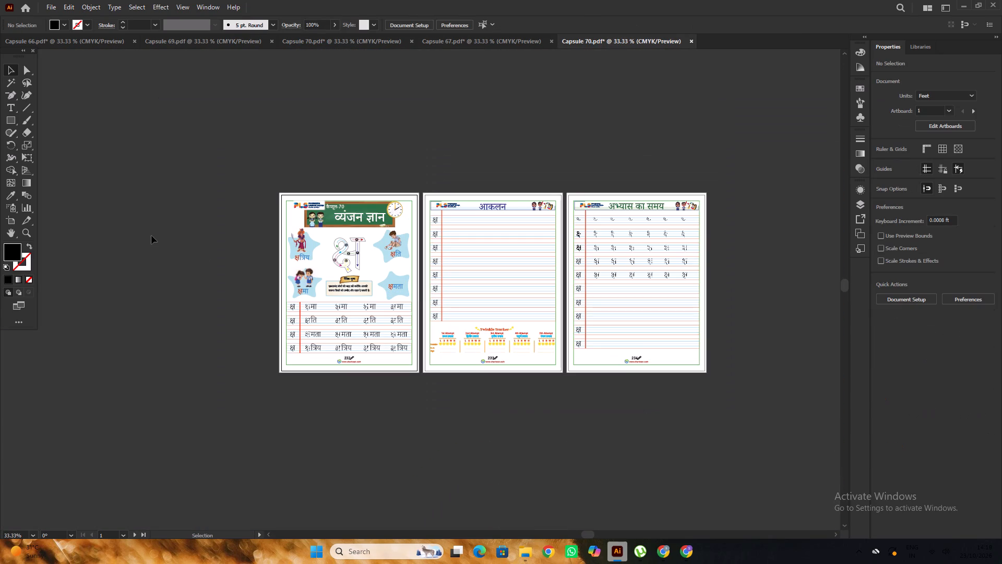
# Save Capsule 70 as an Adobe PDF over the existing file in the Adhar part 2 new folder, with all artboards.
pyautogui.click(47, 6)
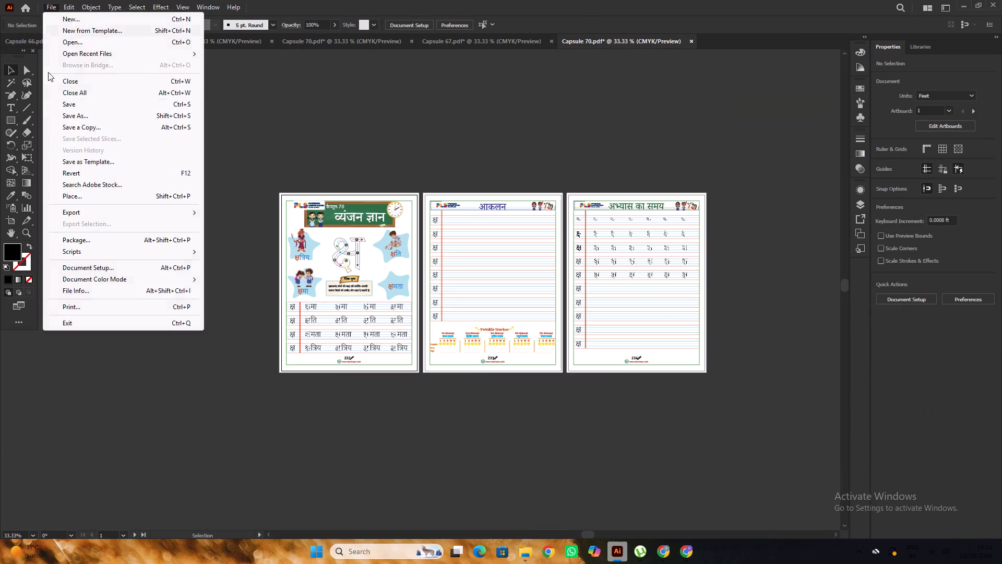
pyautogui.click(69, 120)
pyautogui.scroll(-16, 273, 347)
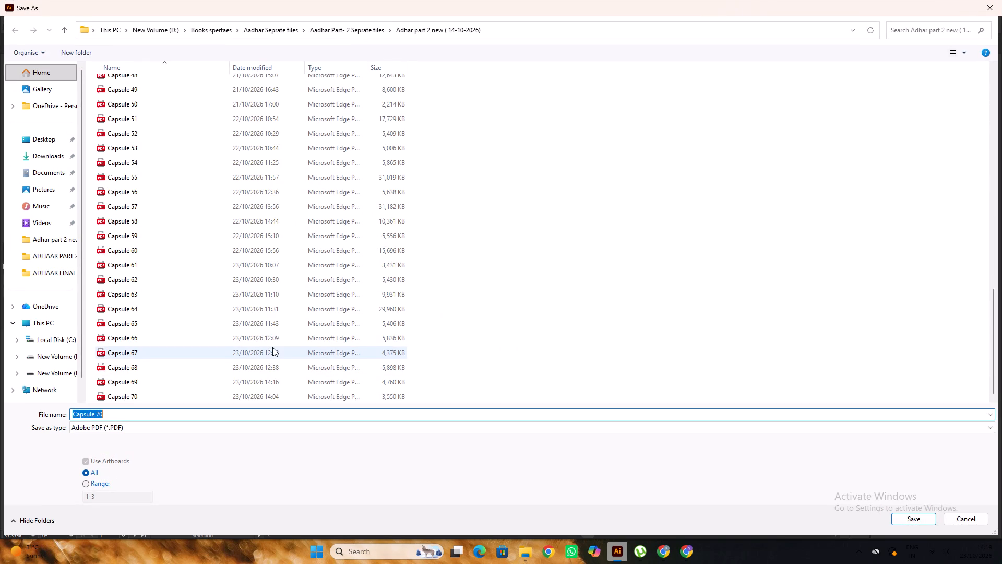
pyautogui.scroll(-10, 272, 347)
pyautogui.click(916, 522)
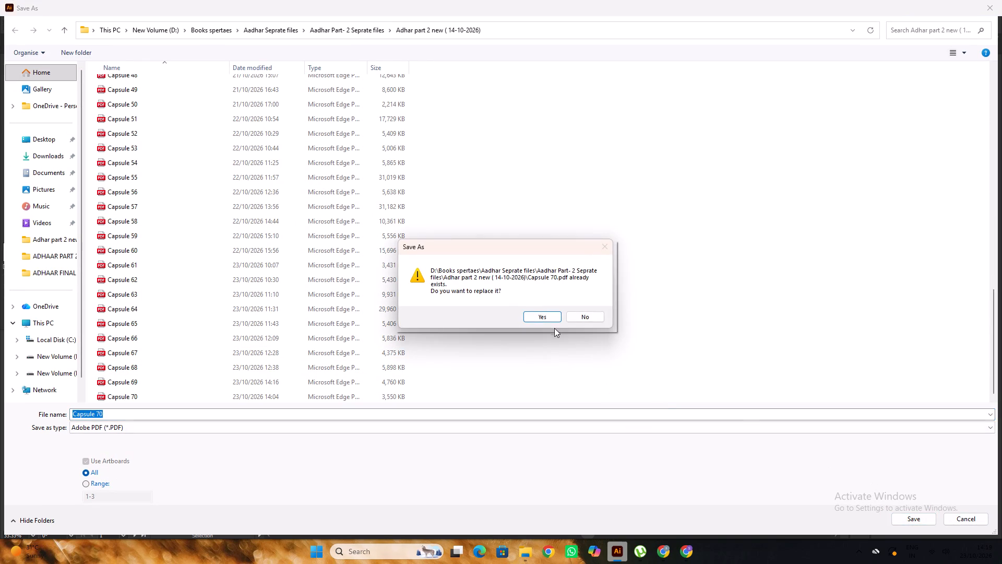
pyautogui.click(545, 316)
pyautogui.click(590, 411)
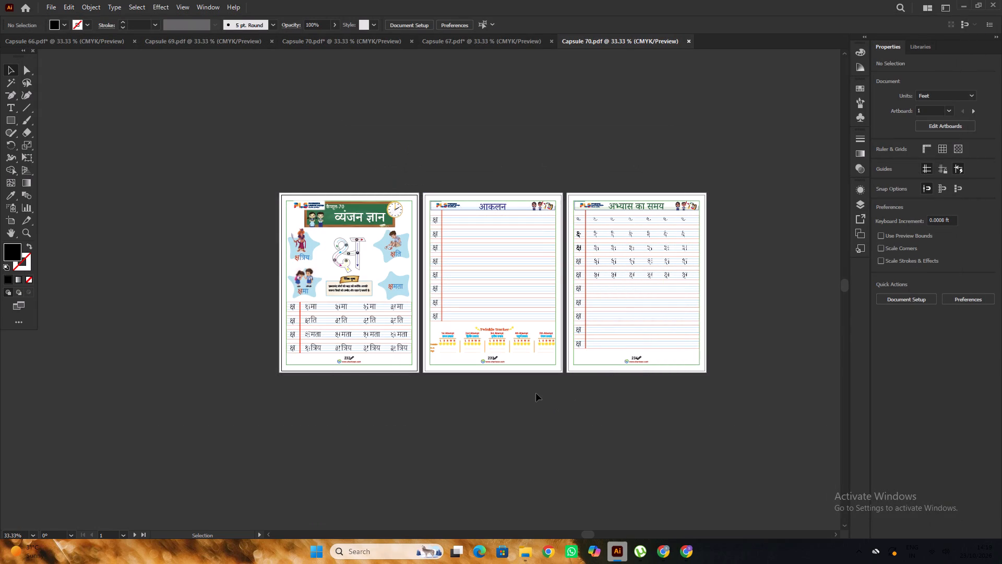
# Close Capsule 67 and the older Capsule 70 document with the आंकलन page, without saving either one's changes.
pyautogui.click(469, 42)
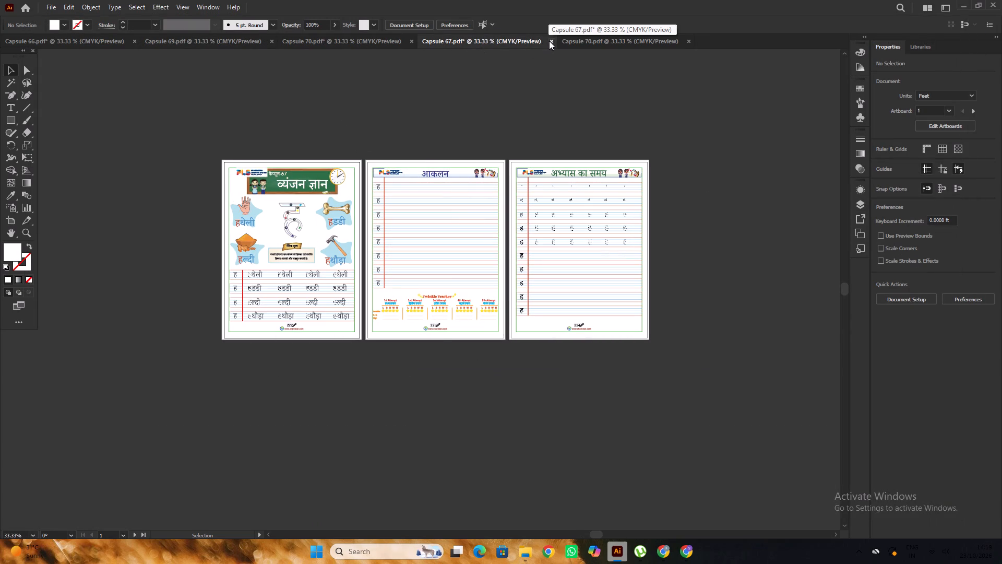
pyautogui.click(551, 41)
pyautogui.click(541, 286)
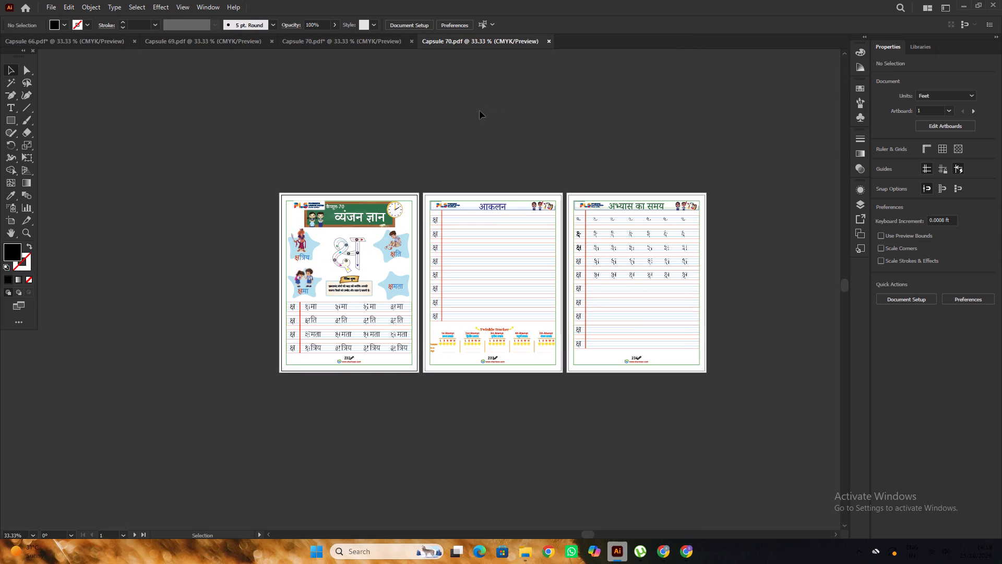
pyautogui.click(362, 39)
pyautogui.scroll(3, 389, 73)
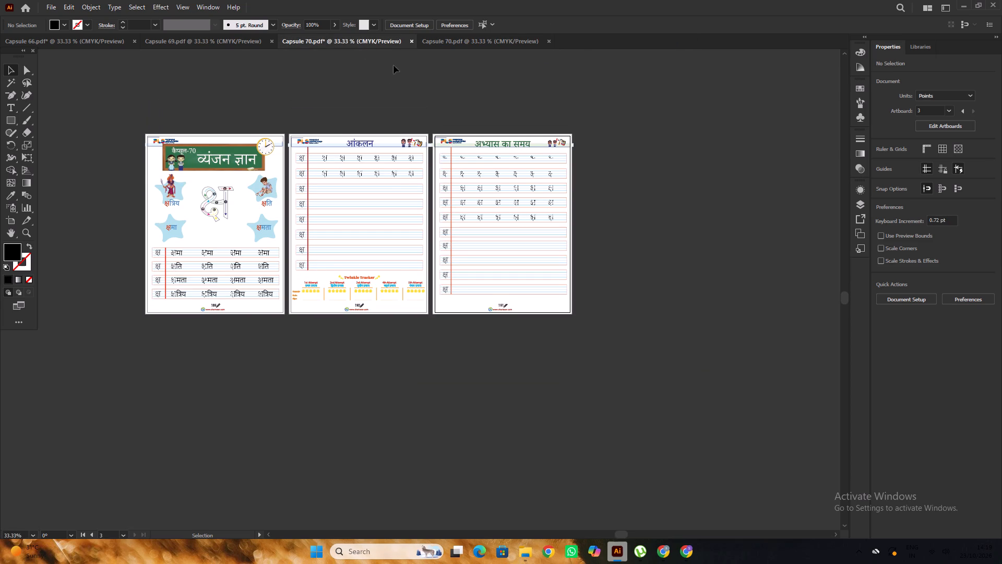
pyautogui.click(412, 42)
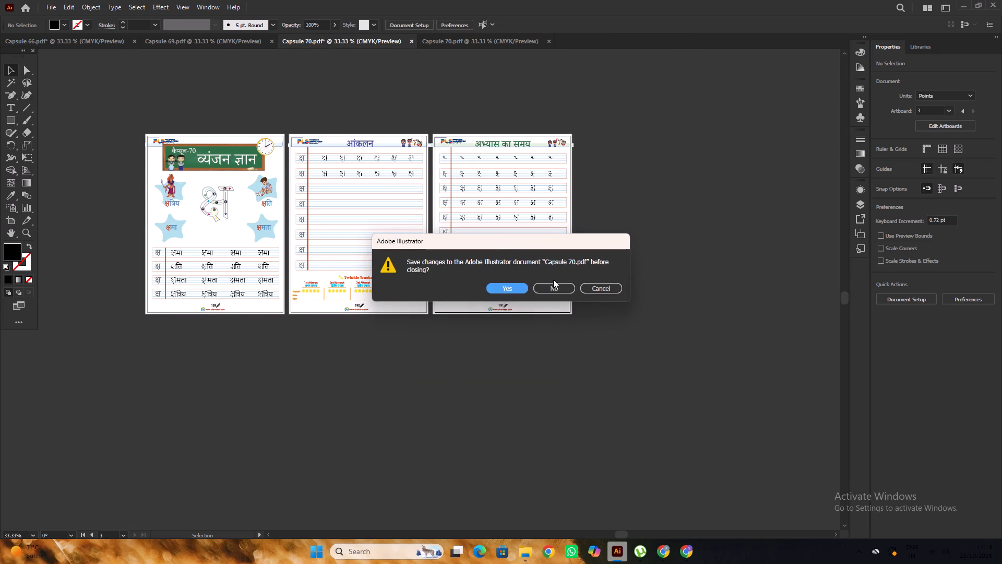
pyautogui.click(559, 284)
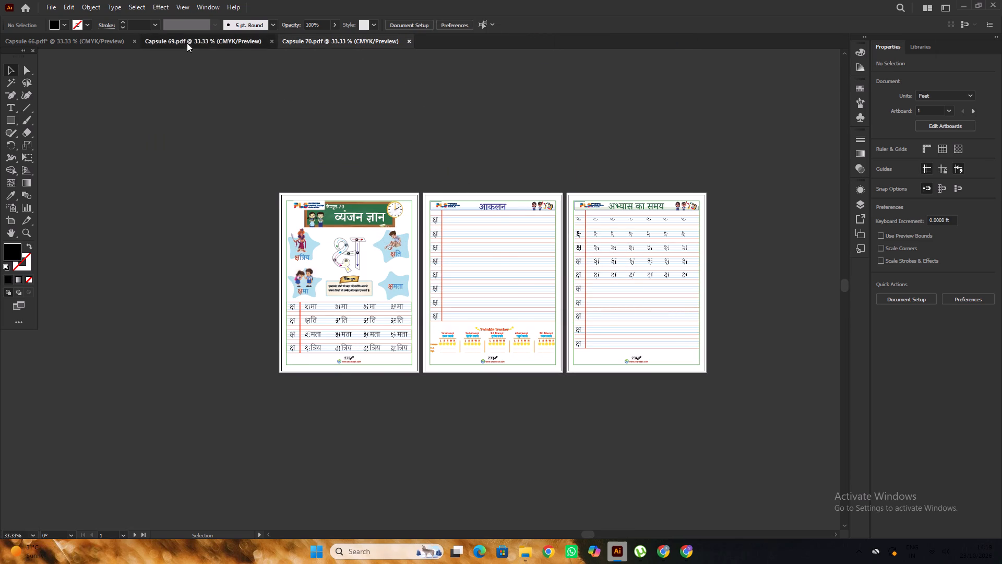
# Recheck the page layouts and footers of the saved Capsule 69 and Capsule 70.
pyautogui.click(187, 43)
pyautogui.scroll(2, 560, 271)
pyautogui.keyDown('alt'); pyautogui.scroll(-1, 556, 256); pyautogui.keyUp('alt')
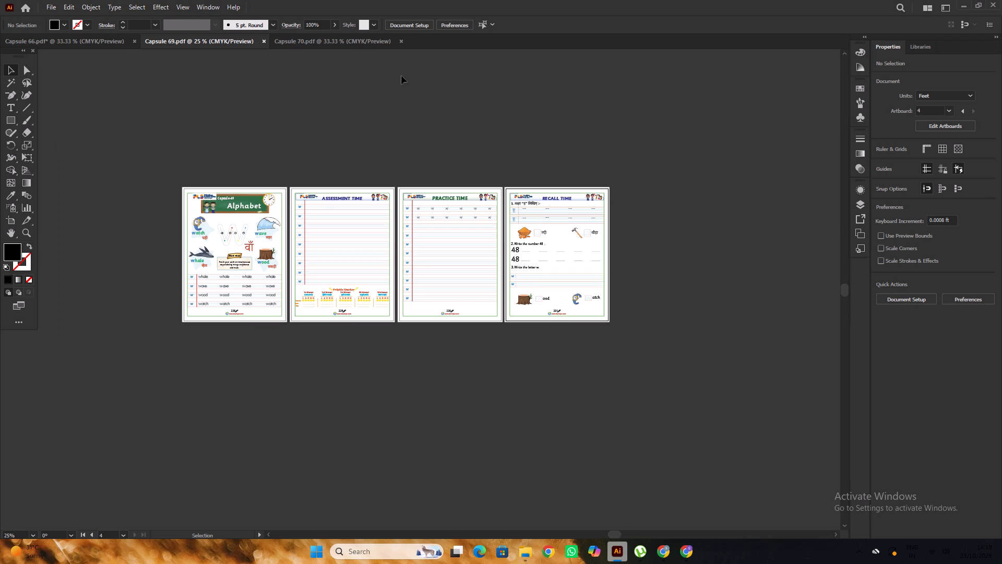
pyautogui.click(362, 41)
pyautogui.keyDown('alt'); pyautogui.scroll(1, 481, 277); pyautogui.keyUp('alt')
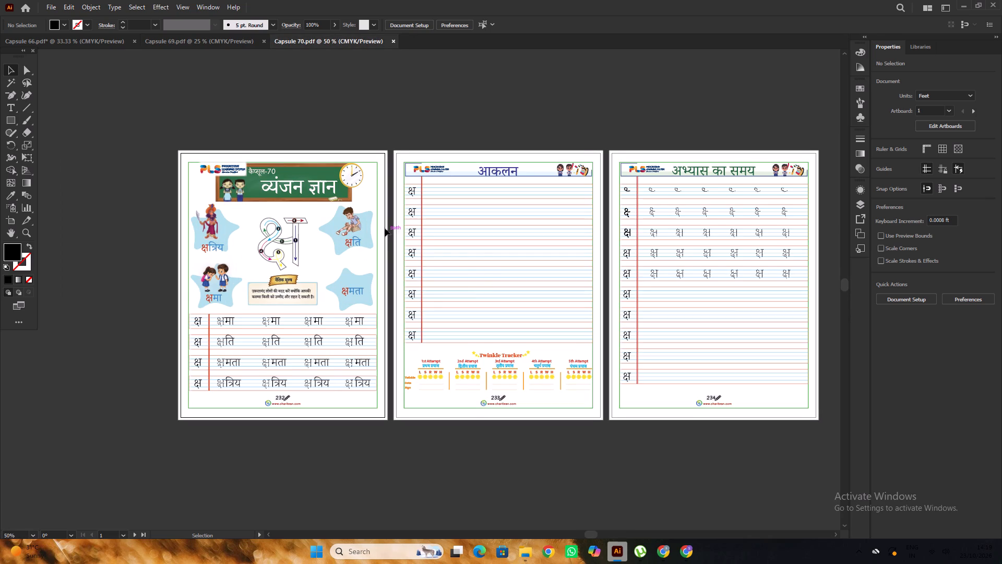
pyautogui.scroll(-3, 383, 227)
pyautogui.press('space')
pyautogui.moveTo(586, 387); pyautogui.dragTo(550, 388)
pyautogui.click(550, 387)
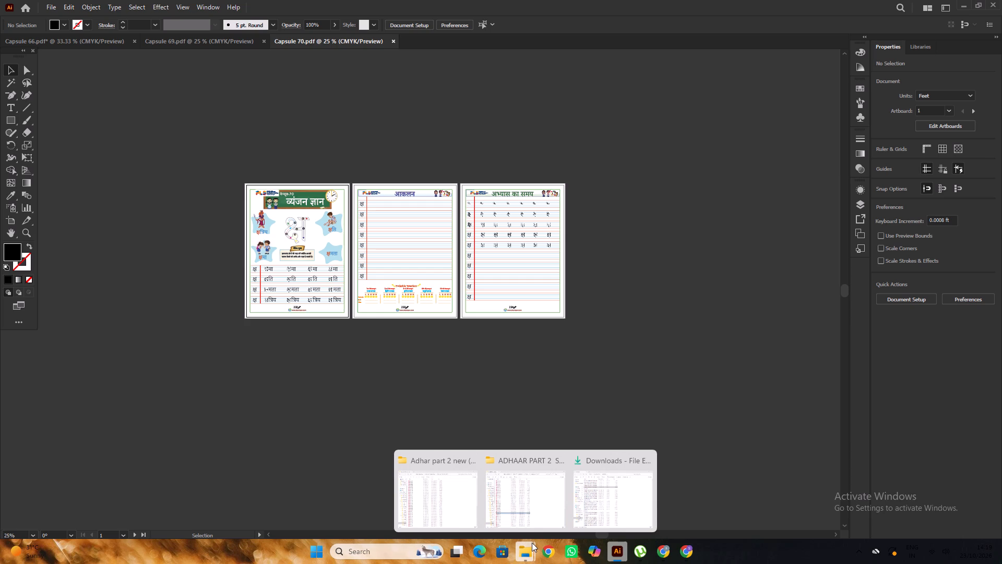
# Open Capsule 71 from the ADHAAR PART 2 SPIRAL folder in Illustrator.
pyautogui.click(529, 507)
pyautogui.click(303, 403)
pyautogui.rightClick(302, 403)
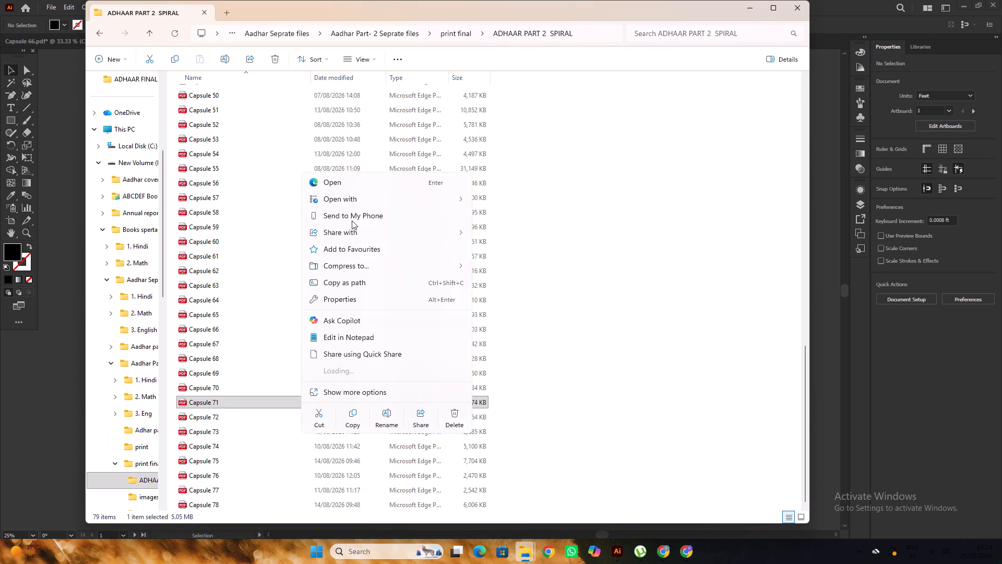
pyautogui.click(506, 204)
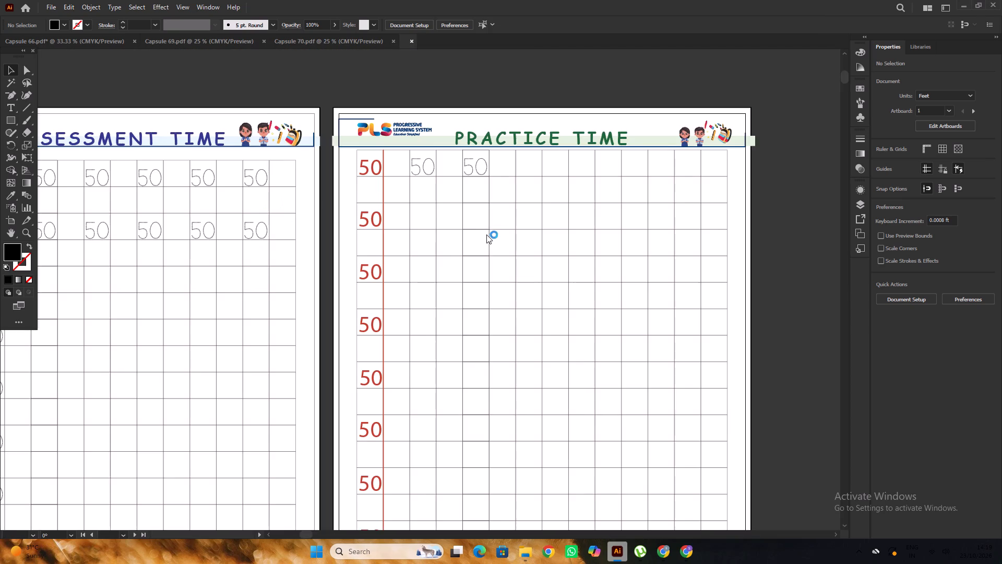
# Examine the three pages of Capsule 71, including the number 50 grids and page footers.
pyautogui.scroll(-8, 485, 235)
pyautogui.press('space')
pyautogui.press('space')
pyautogui.press('space')
pyautogui.press('space')
pyautogui.press('space')
pyautogui.press('space')
pyautogui.press('space')
pyautogui.press('space')
pyautogui.press('space')
pyautogui.press('space')
pyautogui.press('space')
pyautogui.press('space')
pyautogui.press('space')
pyautogui.press('space')
pyautogui.press('space')
pyautogui.press('space')
pyautogui.press('space')
pyautogui.press('space')
pyautogui.press('space')
pyautogui.moveTo(326, 251); pyautogui.dragTo(448, 254)
pyautogui.keyDown('alt'); pyautogui.scroll(-2, 462, 258); pyautogui.keyUp('alt')
pyautogui.scroll(3, 462, 255)
pyautogui.click(359, 137)
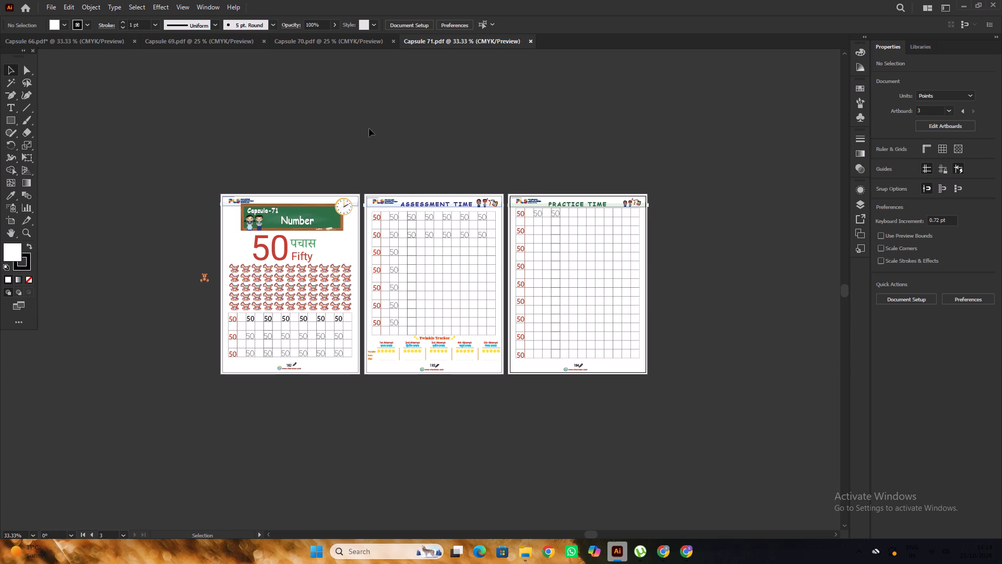
# Compare the page layouts of the open Capsule 66, 69 and 70 documents with Capsule 71.
pyautogui.click(112, 43)
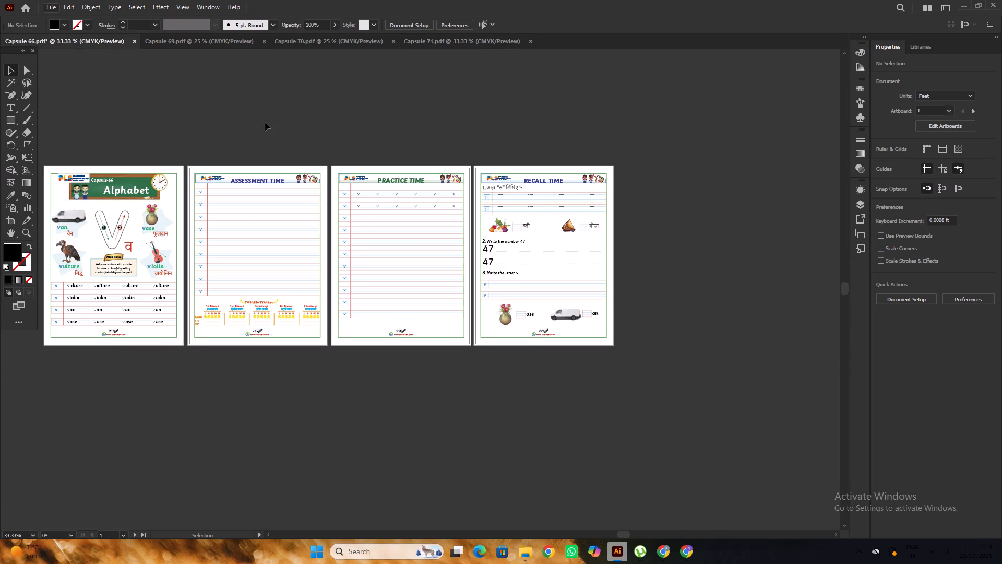
pyautogui.press('space')
pyautogui.moveTo(265, 122); pyautogui.dragTo(341, 154)
pyautogui.click(177, 49)
pyautogui.click(195, 39)
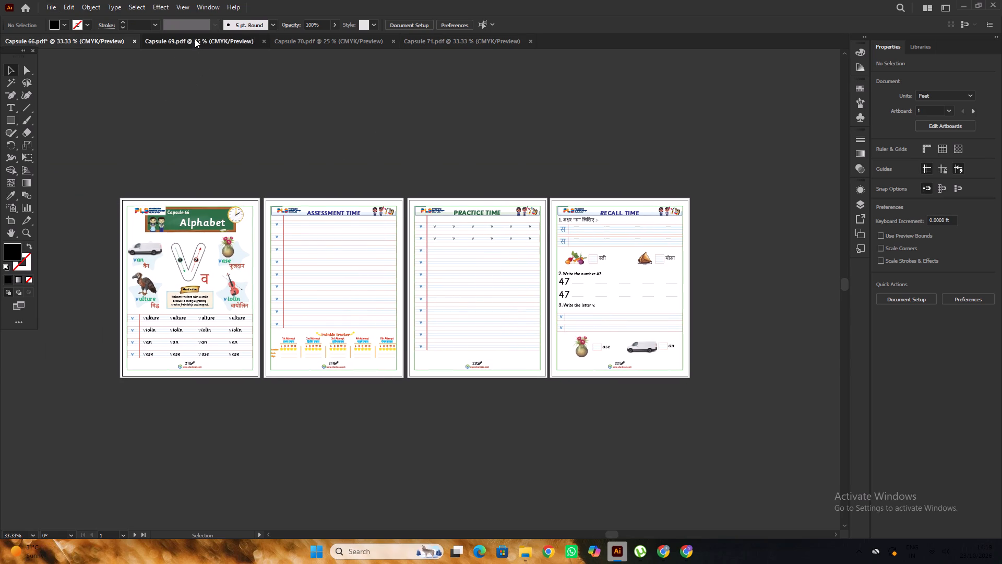
pyautogui.click(323, 44)
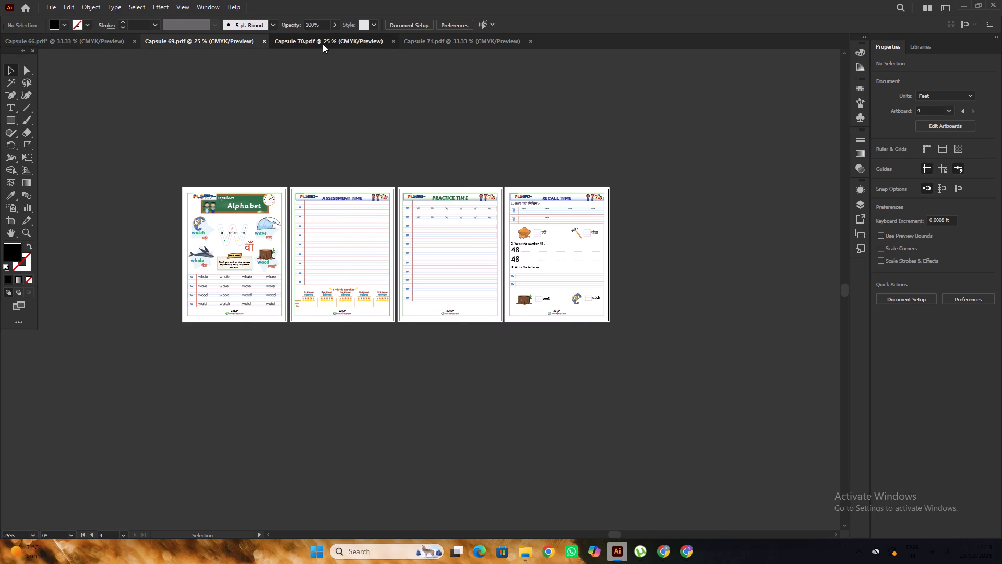
pyautogui.scroll(1, 301, 88)
pyautogui.click(308, 108)
pyautogui.click(437, 43)
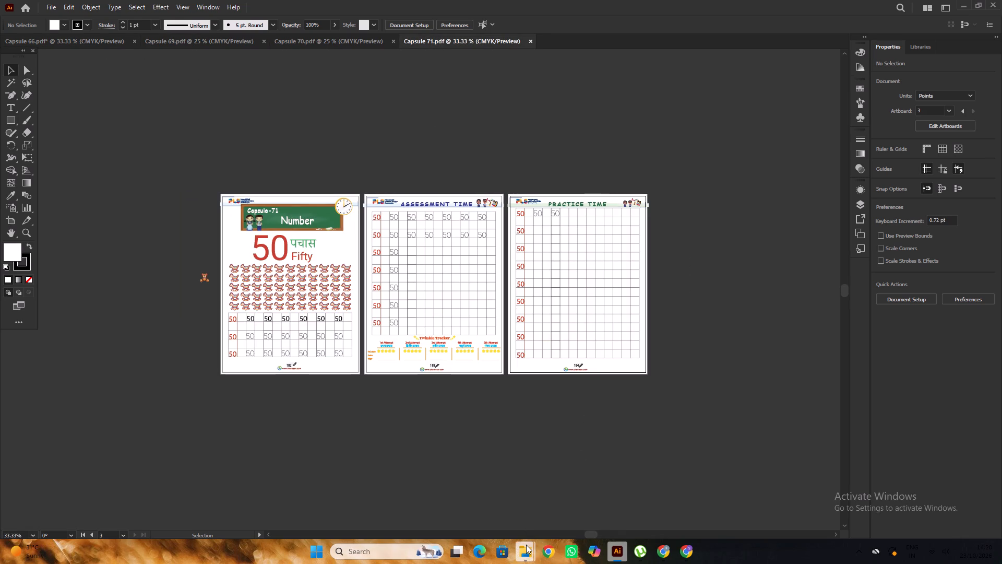
# Preview Capsules 67, 66 and 65 from the Adhar part 2 new folder to find a number-page layout to reuse.
pyautogui.click(448, 497)
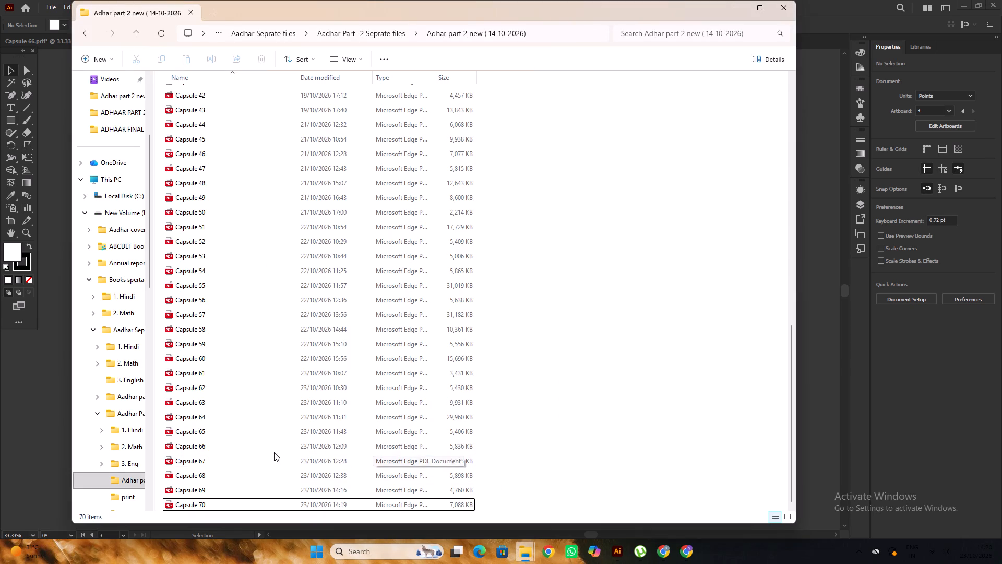
pyautogui.doubleClick(271, 459)
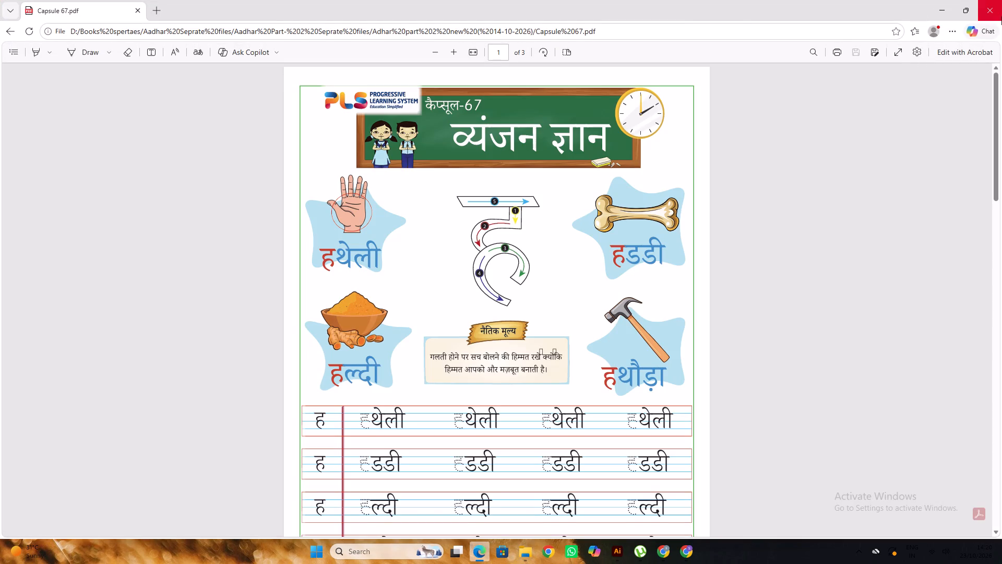
pyautogui.click(1000, 14)
pyautogui.doubleClick(255, 445)
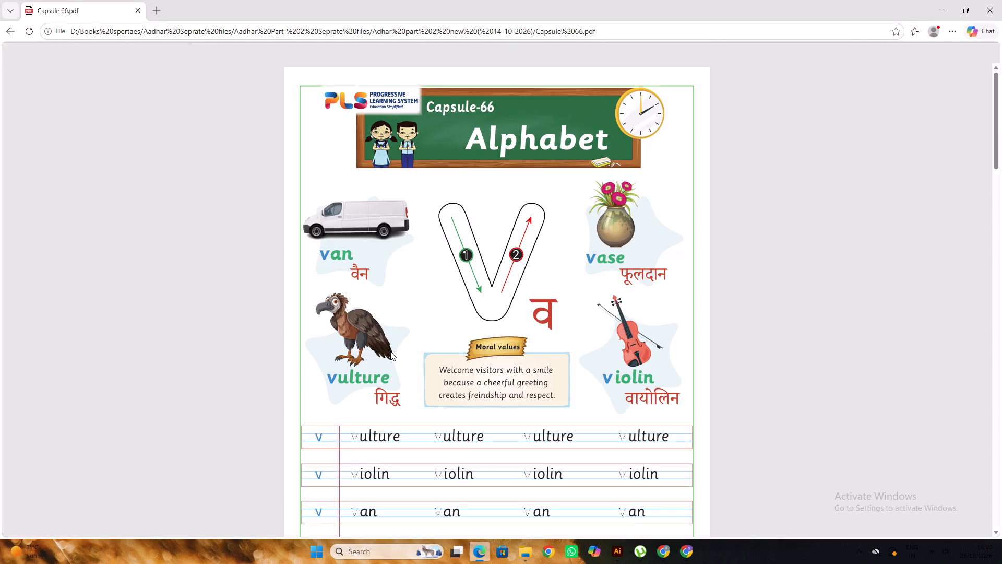
pyautogui.scroll(-6, 391, 340)
pyautogui.click(1001, 0)
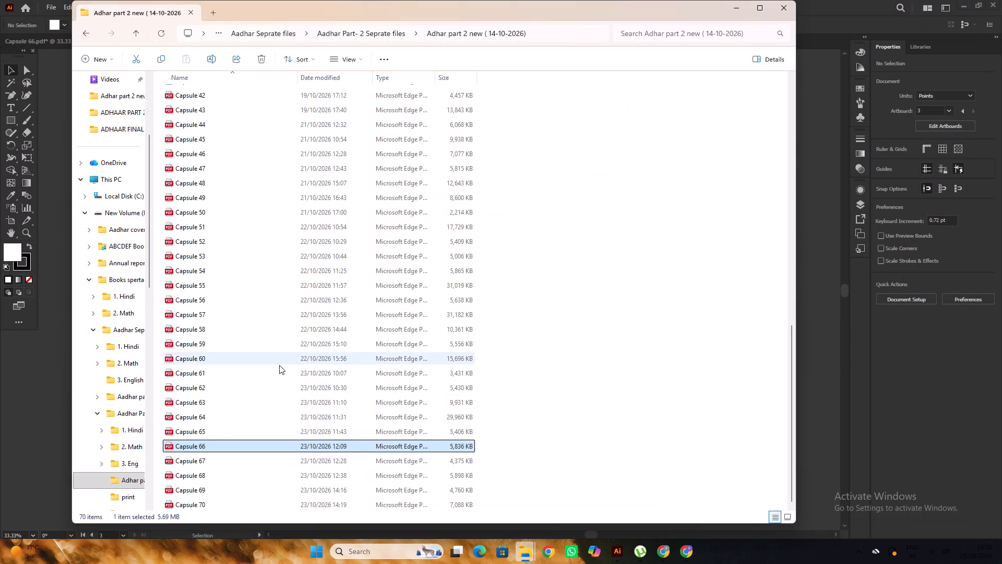
pyautogui.doubleClick(211, 425)
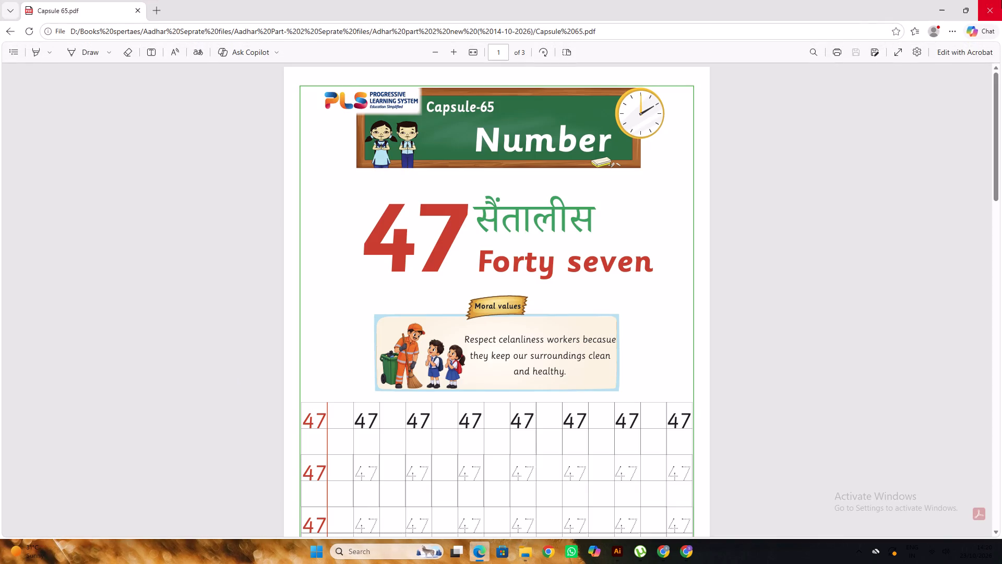
pyautogui.click(1001, 0)
# Open Capsule 65 from the Adhar part 2 new folder in Illustrator and unlock all its artwork.
pyautogui.rightClick(254, 428)
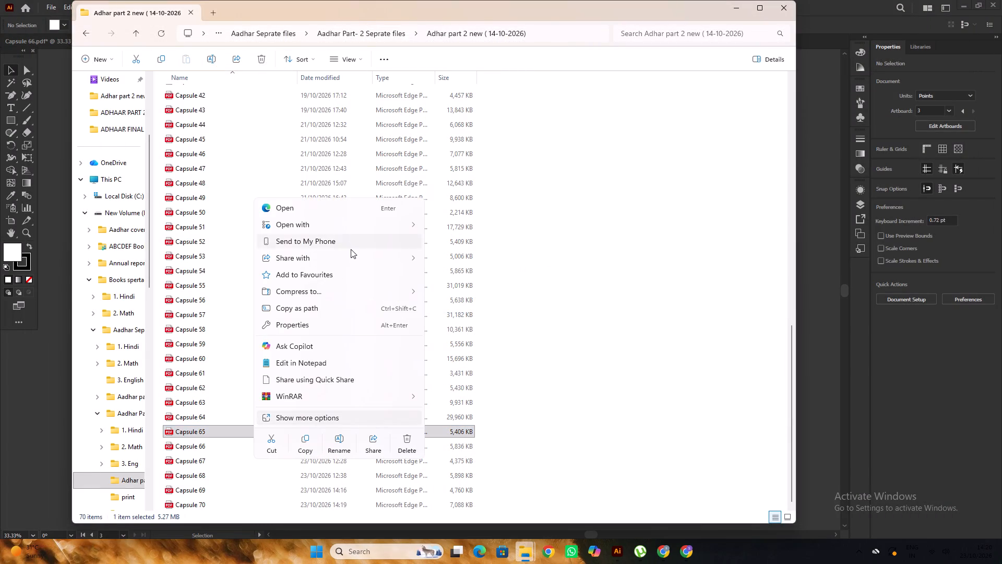
pyautogui.click(457, 229)
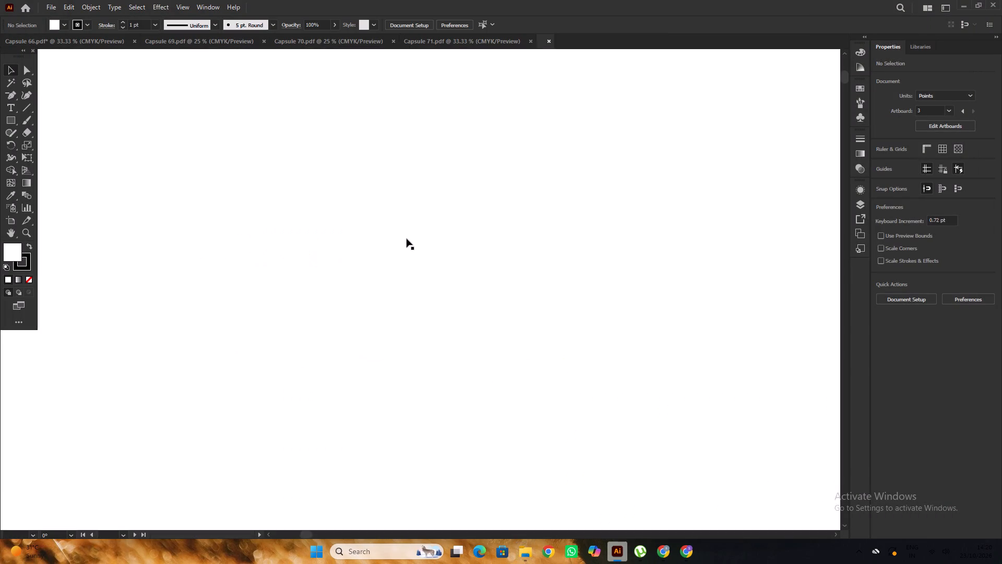
pyautogui.scroll(-3, 407, 238)
pyautogui.keyDown('alt'); pyautogui.scroll(1, 373, 244); pyautogui.keyUp('alt')
pyautogui.hotkey('ctrl', 'alt', '2')
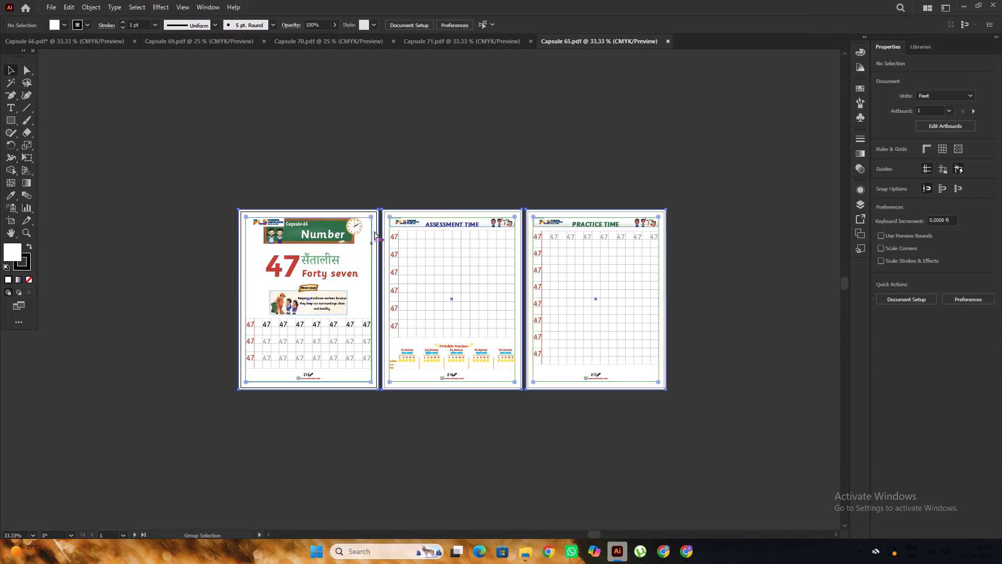
pyautogui.click(403, 181)
pyautogui.scroll(-1, 403, 177)
pyautogui.keyDown('alt'); pyautogui.scroll(1, 415, 158); pyautogui.keyUp('alt')
pyautogui.scroll(-3, 415, 158)
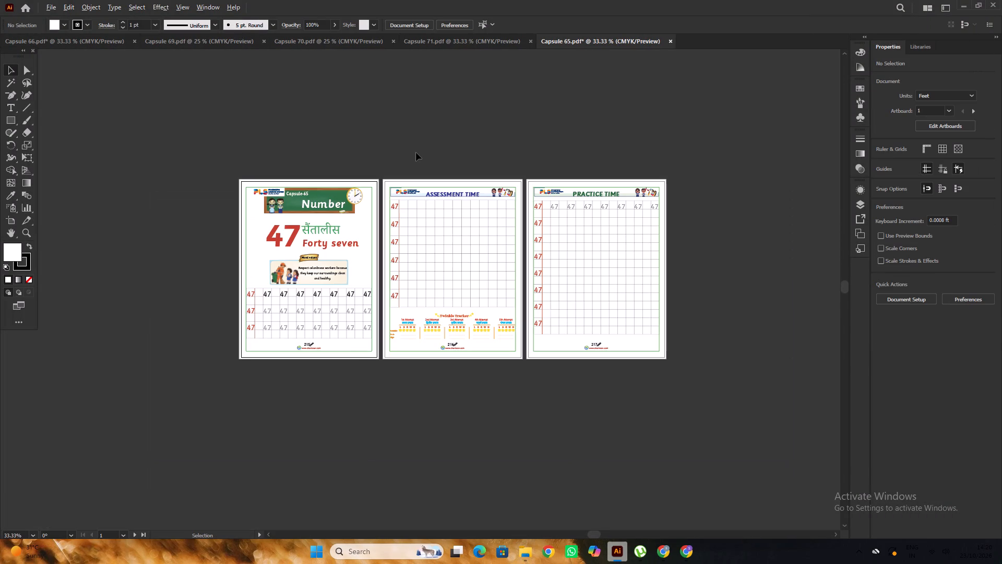
# Select all three artboards of Capsule 65 and copy them.
pyautogui.click(7, 218)
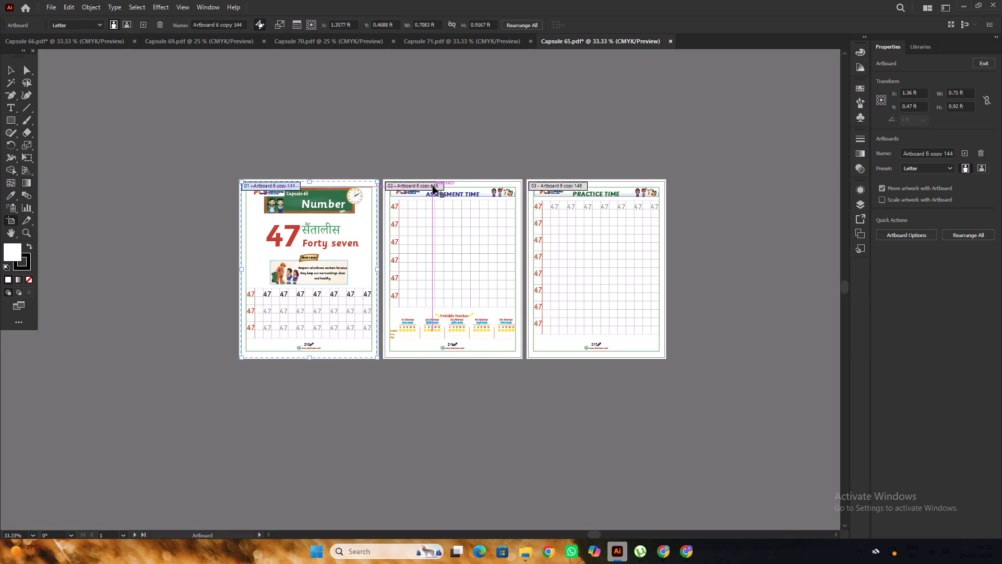
pyautogui.keyDown('shift'); pyautogui.click(432, 185); pyautogui.keyUp('shift')
pyautogui.keyDown('shift'); pyautogui.click(538, 185); pyautogui.keyUp('shift')
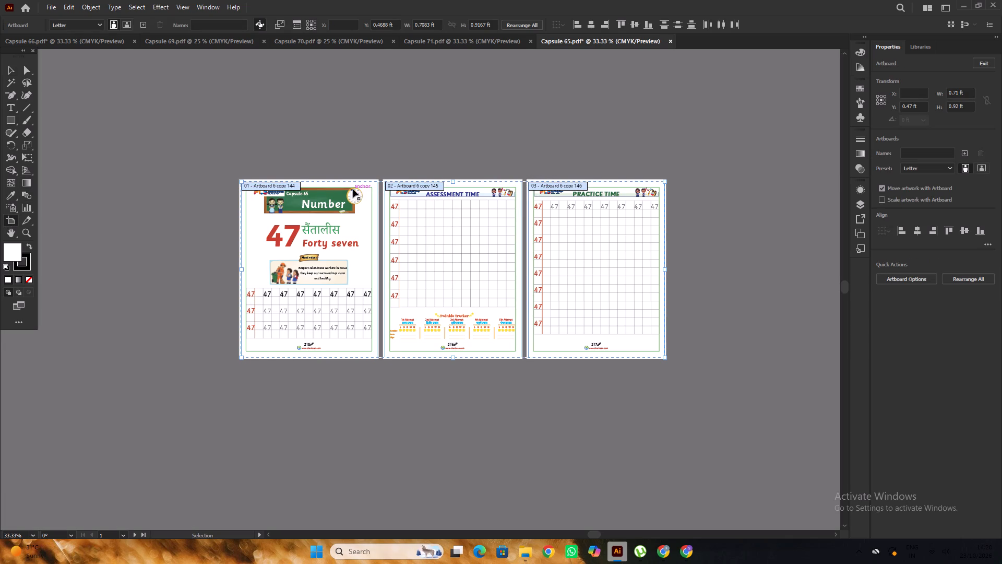
pyautogui.hotkey('ctrl', 'c')
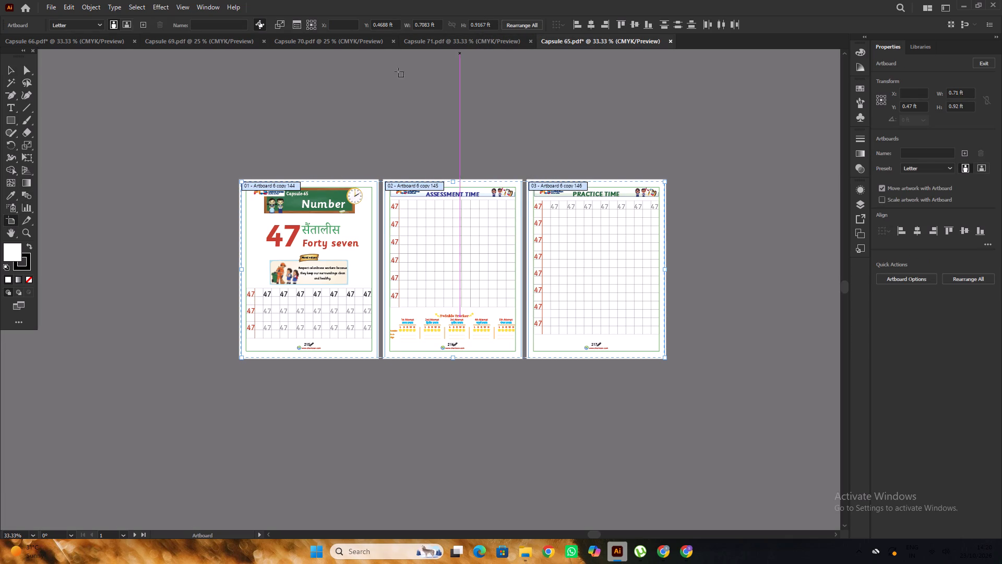
pyautogui.click(7, 67)
pyautogui.click(204, 96)
# Create a new blank document to hold the copied number-page layout.
pyautogui.click(51, 2)
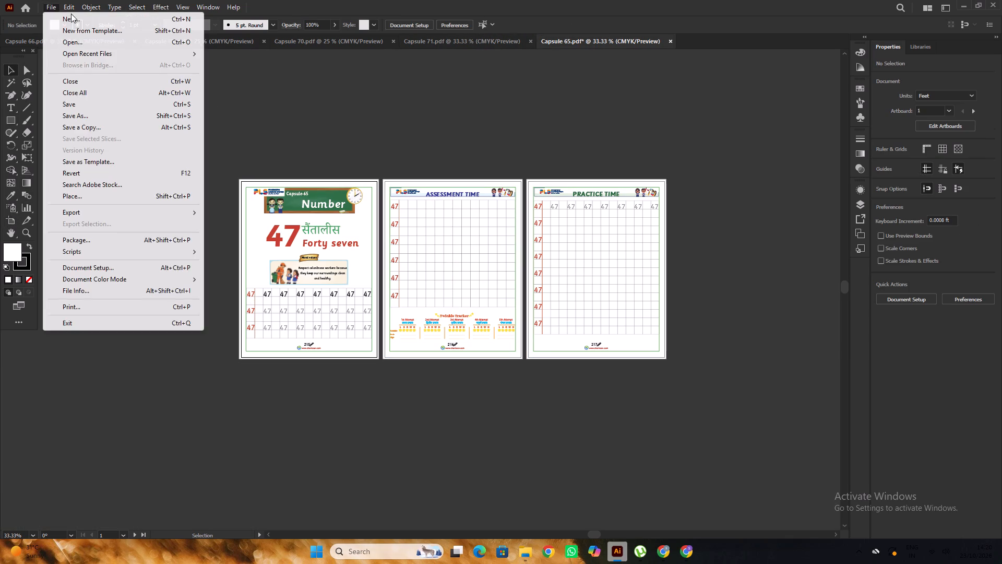
pyautogui.click(71, 14)
pyautogui.click(705, 434)
pyautogui.scroll(-3, 407, 234)
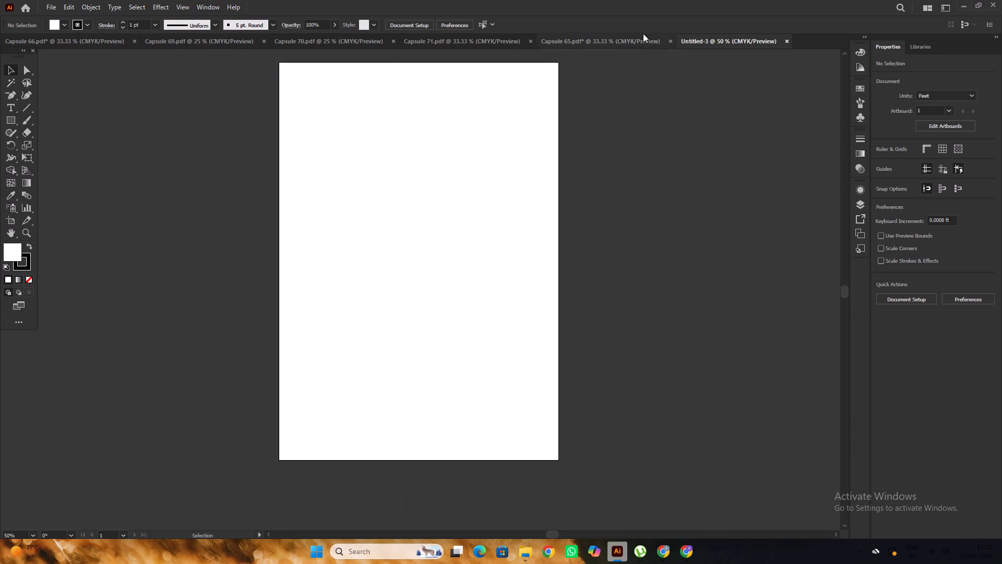
# Unlock everything in Capsule 65, copy its three artboards again and paste them into the new blank document.
pyautogui.click(636, 40)
pyautogui.hotkey('ctrl', 'alt', '2')
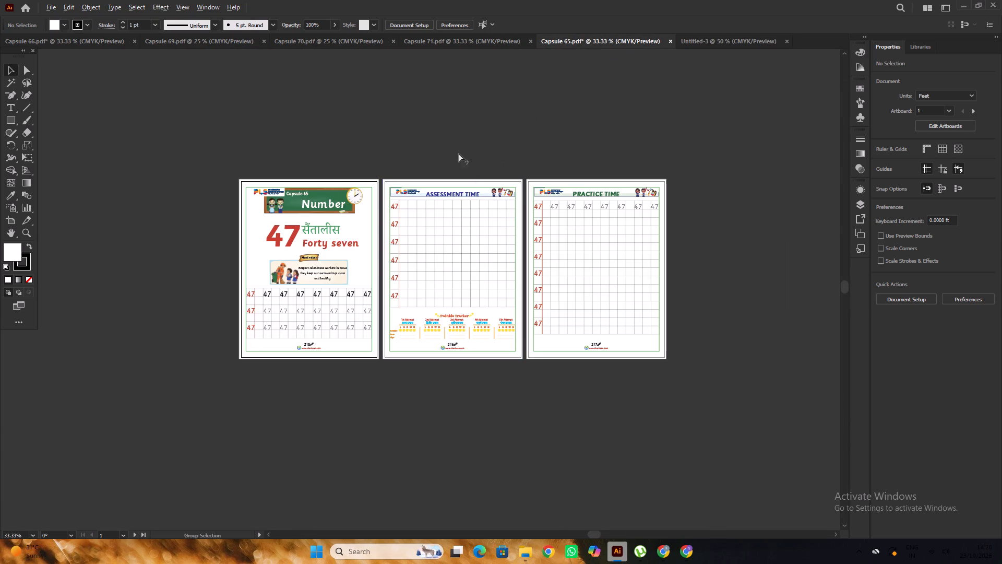
pyautogui.click(444, 124)
pyautogui.click(15, 223)
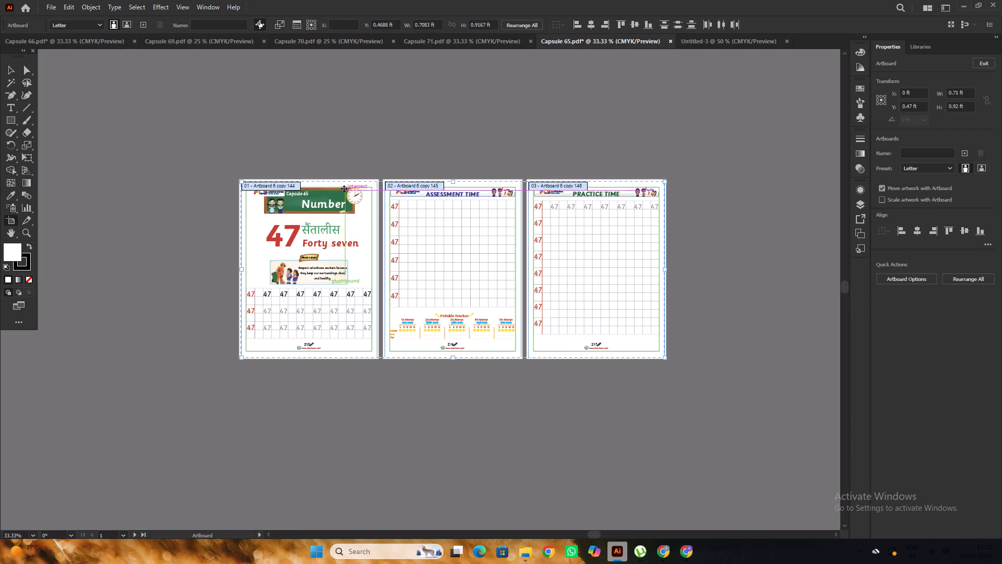
pyautogui.hotkey('ctrl', 'c')
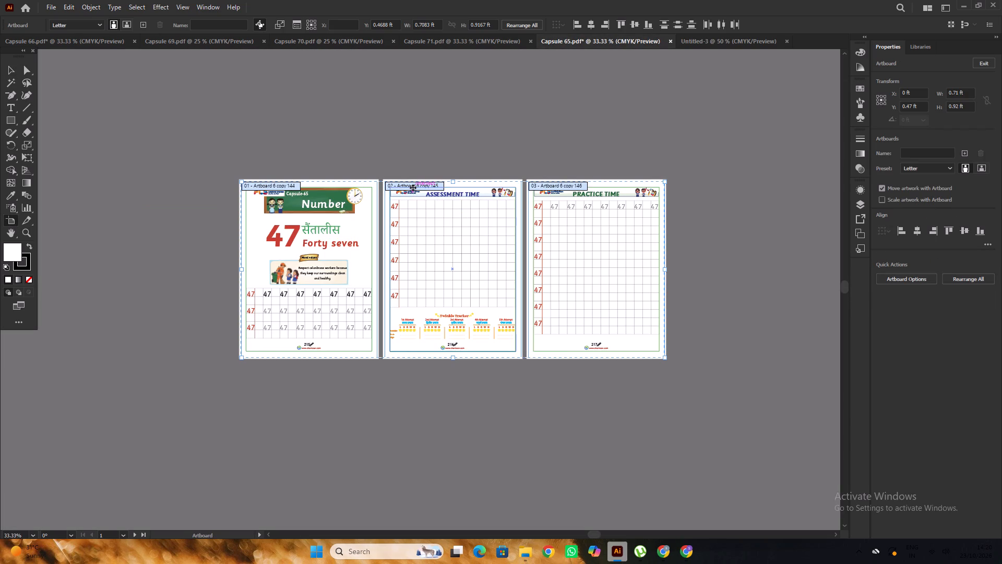
pyautogui.click(699, 46)
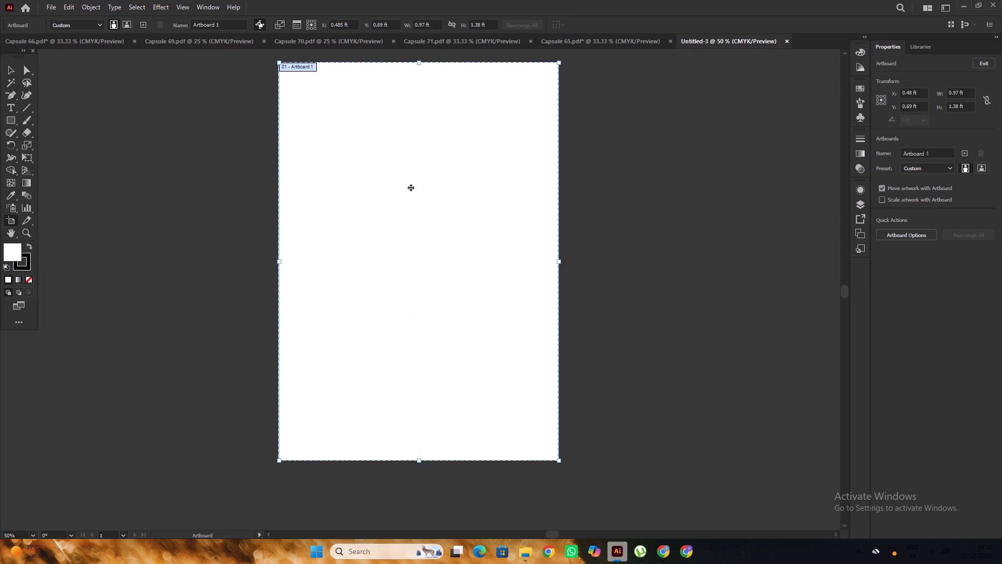
pyautogui.hotkey('ctrl', 'v')
pyautogui.scroll(2, 414, 178)
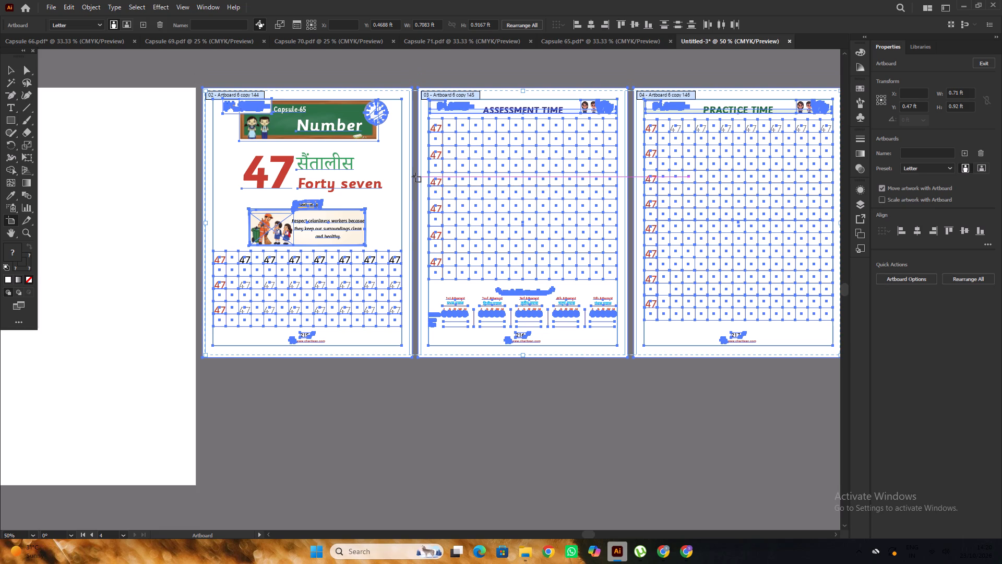
pyautogui.keyDown('alt'); pyautogui.scroll(-2, 424, 182); pyautogui.keyUp('alt')
pyautogui.scroll(1, 483, 167)
pyautogui.keyDown('alt'); pyautogui.scroll(1, 231, 154); pyautogui.keyUp('alt')
# Delete the empty Artboard 1 from the new document, keeping the three pasted artboards, and leave artboard editing.
pyautogui.click(170, 152)
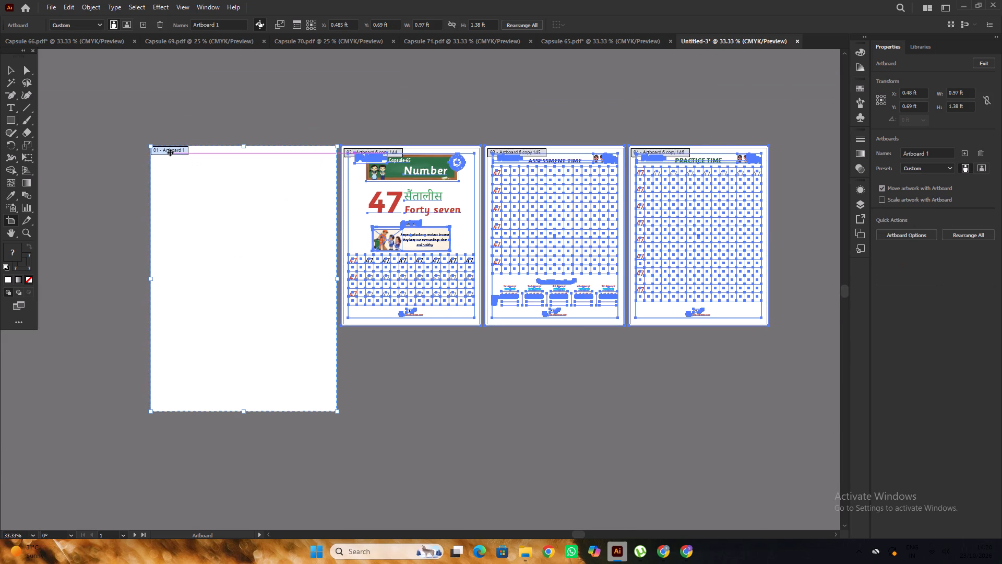
pyautogui.press('Delete')
pyautogui.keyDown('alt'); pyautogui.scroll(-1, 171, 152); pyautogui.keyUp('alt')
pyautogui.scroll(4, 202, 156)
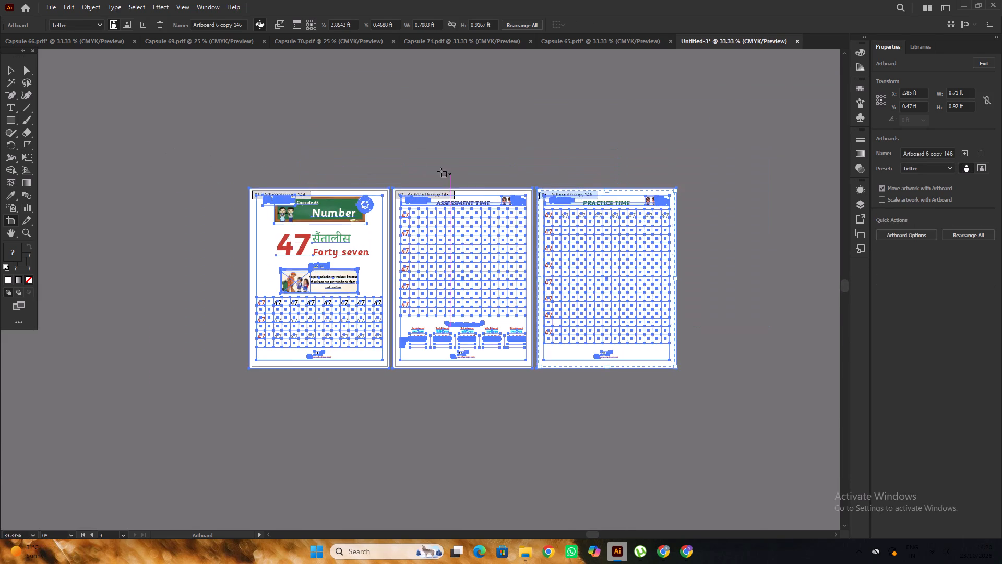
pyautogui.keyDown('alt'); pyautogui.scroll(-1, 396, 162); pyautogui.keyUp('alt')
pyautogui.click(11, 73)
pyautogui.click(326, 140)
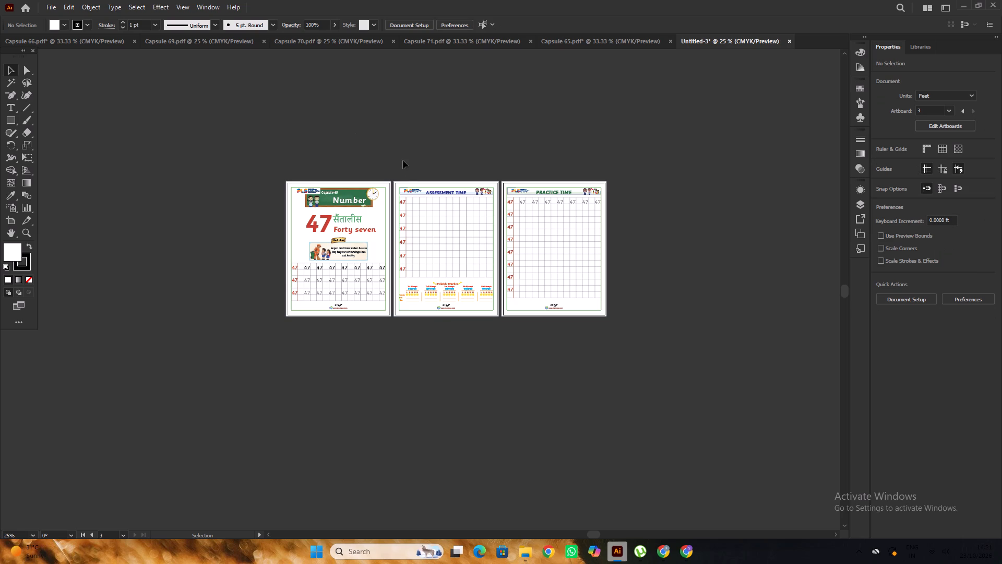
# Lock the white background rectangles of all three pages in the new document.
pyautogui.keyDown('alt'); pyautogui.scroll(2, 406, 170); pyautogui.keyUp('alt')
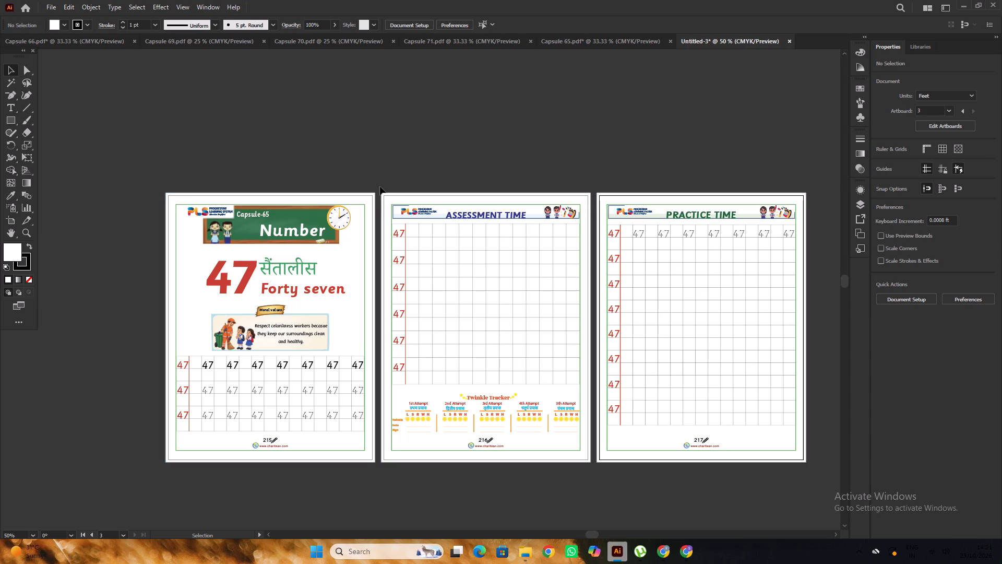
pyautogui.keyDown('alt'); pyautogui.scroll(-2, 360, 152); pyautogui.keyUp('alt')
pyautogui.click(404, 112)
pyautogui.keyDown('alt'); pyautogui.scroll(2, 397, 144); pyautogui.keyUp('alt')
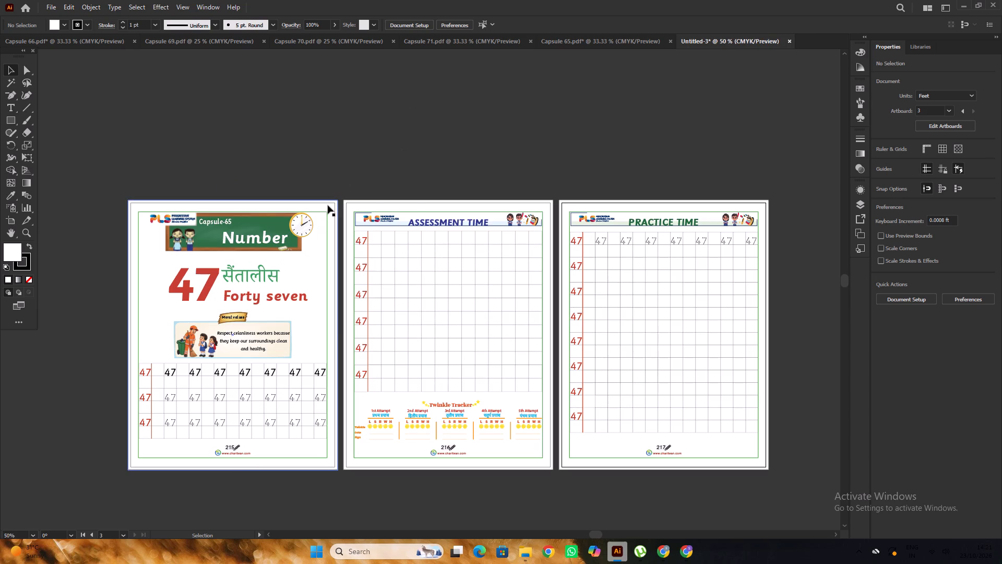
pyautogui.click(328, 205)
pyautogui.keyDown('shift'); pyautogui.click(410, 201); pyautogui.keyUp('shift')
pyautogui.keyDown('shift'); pyautogui.click(607, 202); pyautogui.keyUp('shift')
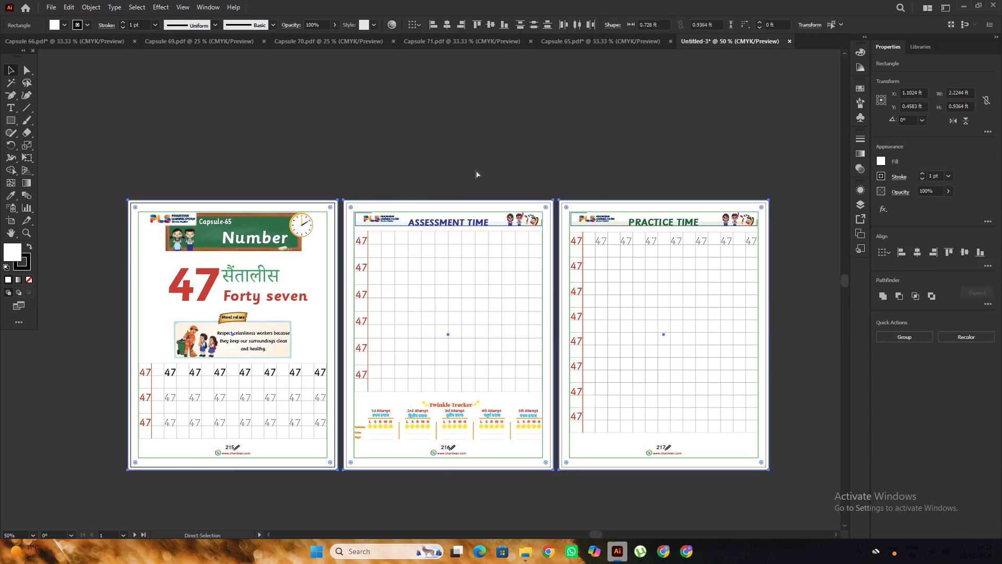
pyautogui.hotkey('ctrl', '2')
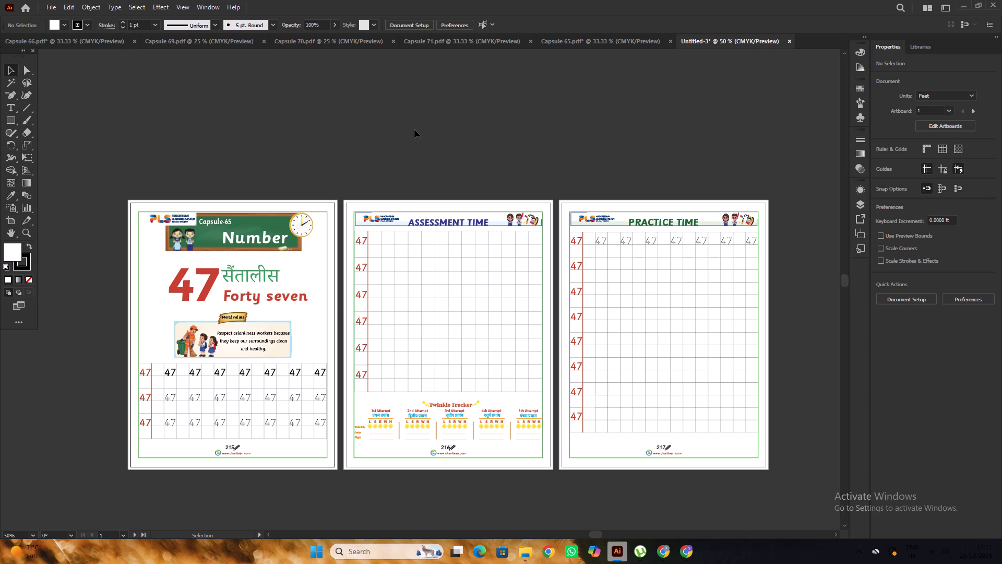
# Compare the copied layout in the new document with the Capsule 71 and Capsule 65 pages.
pyautogui.keyDown('alt'); pyautogui.scroll(-1, 411, 133); pyautogui.keyUp('alt')
pyautogui.keyDown('alt'); pyautogui.scroll(1, 314, 185); pyautogui.keyUp('alt')
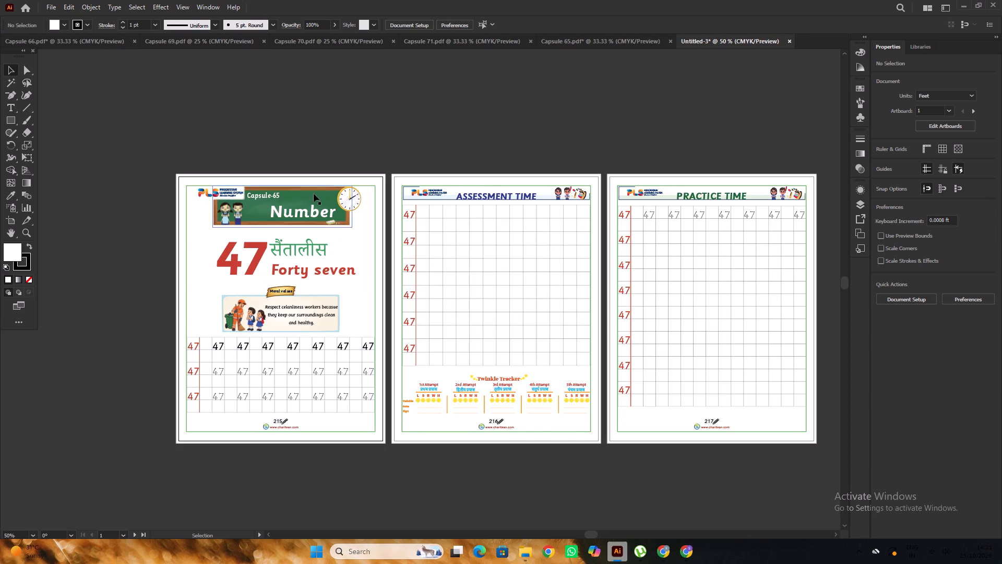
pyautogui.keyDown('alt'); pyautogui.scroll(1, 314, 194); pyautogui.keyUp('alt')
pyautogui.keyDown('alt'); pyautogui.scroll(-2, 392, 169); pyautogui.keyUp('alt')
pyautogui.click(461, 38)
pyautogui.click(565, 39)
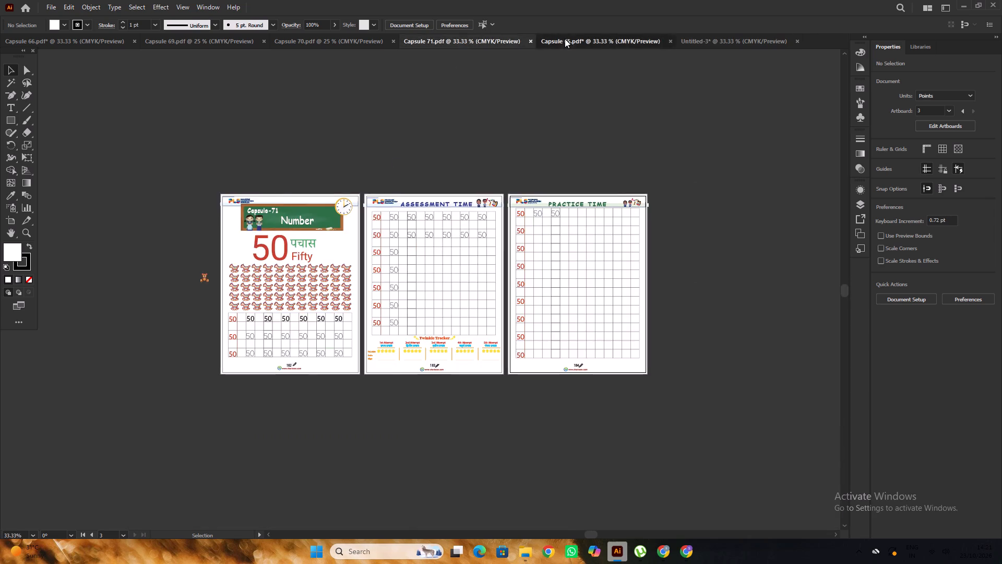
pyautogui.click(709, 34)
pyautogui.click(629, 39)
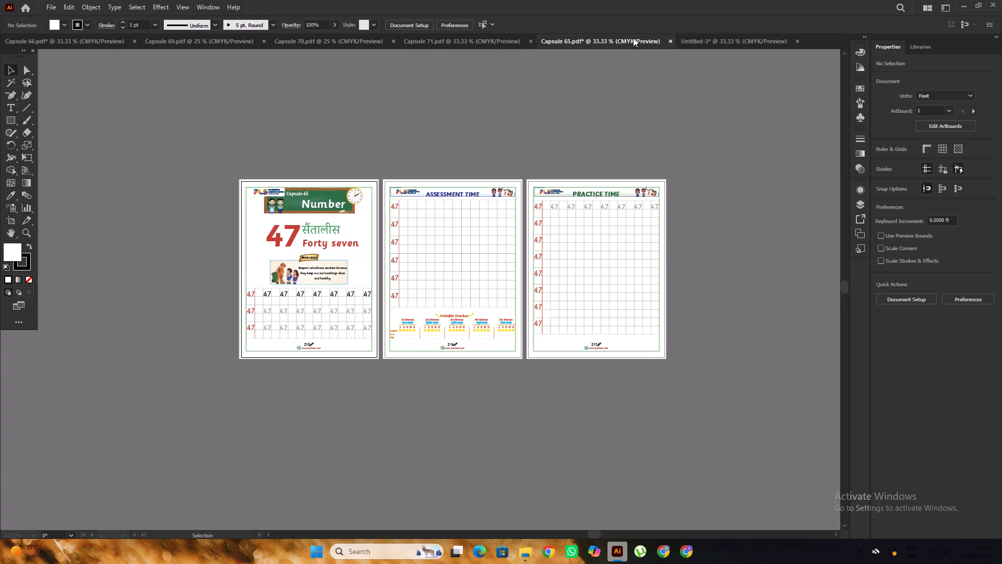
# Close the Capsule 65 document without saving its changes.
pyautogui.click(671, 42)
pyautogui.click(543, 285)
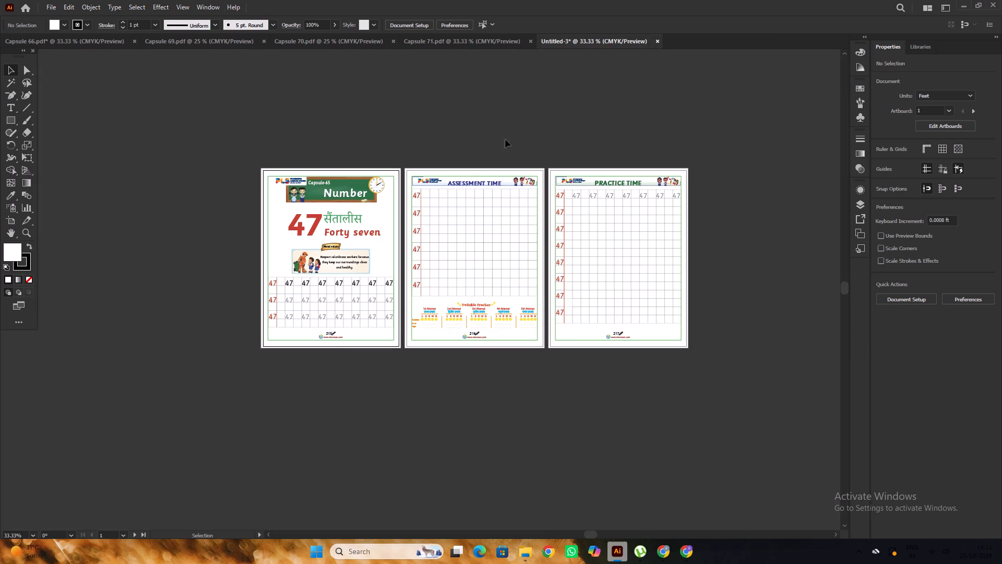
# Lock the green border rectangle on the first page of the new document.
pyautogui.keyDown('alt'); pyautogui.scroll(2, 341, 186); pyautogui.keyUp('alt')
pyautogui.keyDown('alt'); pyautogui.scroll(-3, 531, 112); pyautogui.keyUp('alt')
pyautogui.click(483, 41)
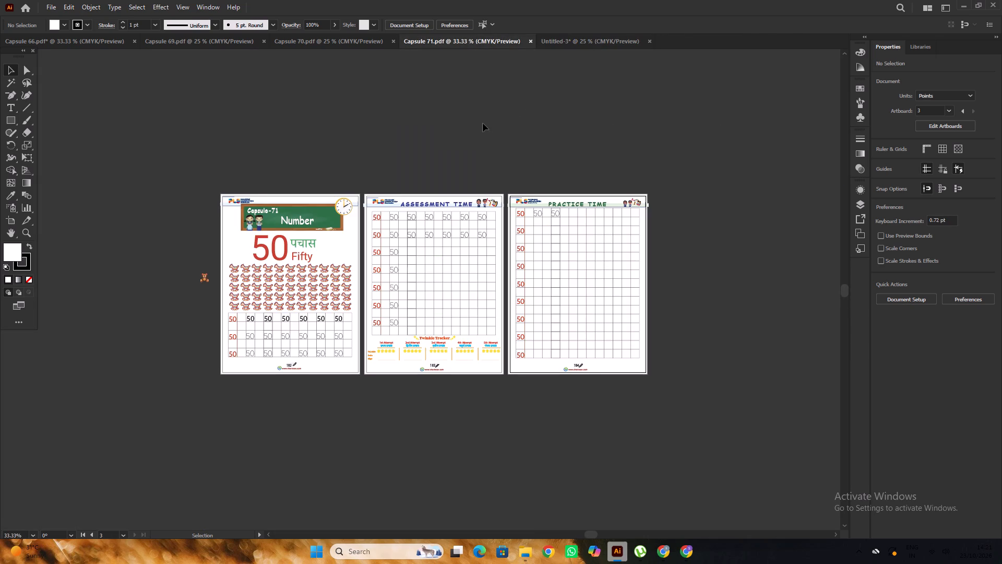
pyautogui.keyDown('alt'); pyautogui.scroll(3, 203, 192); pyautogui.keyUp('alt')
pyautogui.keyDown('alt'); pyautogui.scroll(-1, 338, 171); pyautogui.keyUp('alt')
pyautogui.click(581, 41)
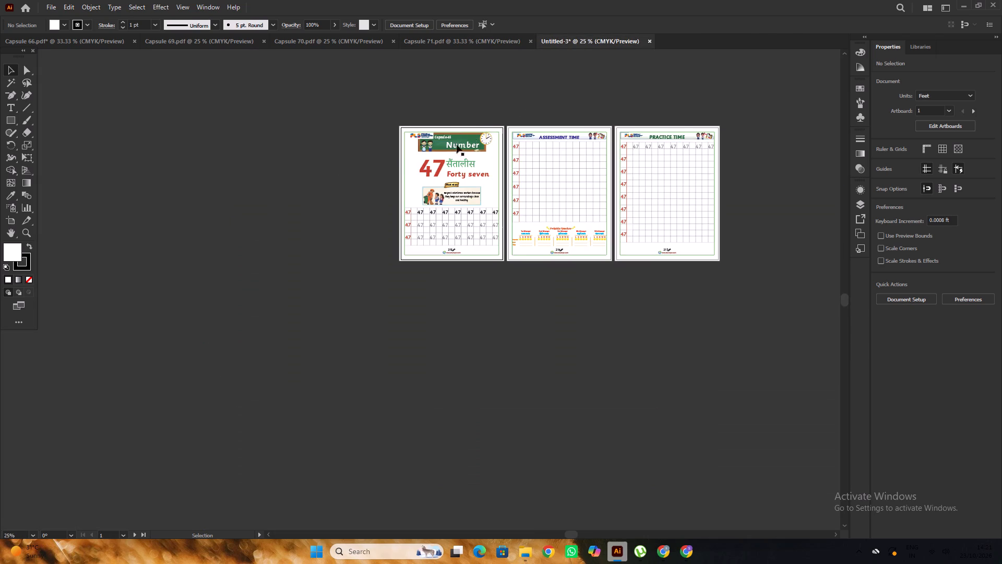
pyautogui.keyDown('alt'); pyautogui.scroll(4, 473, 132); pyautogui.keyUp('alt')
pyautogui.scroll(1, 421, 161)
pyautogui.keyDown('alt'); pyautogui.scroll(-1, 330, 138); pyautogui.keyUp('alt')
pyautogui.click(451, 135)
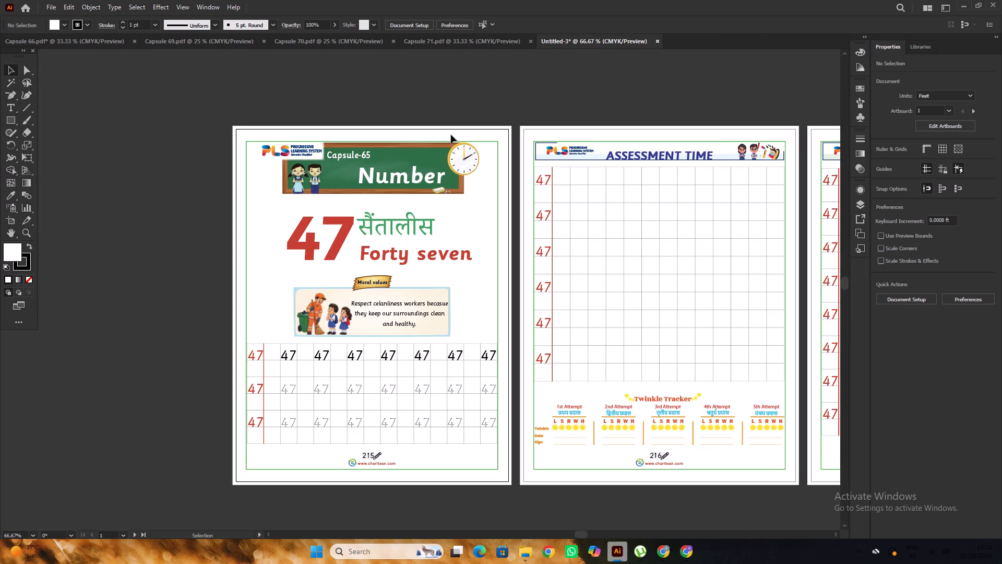
pyautogui.click(498, 157)
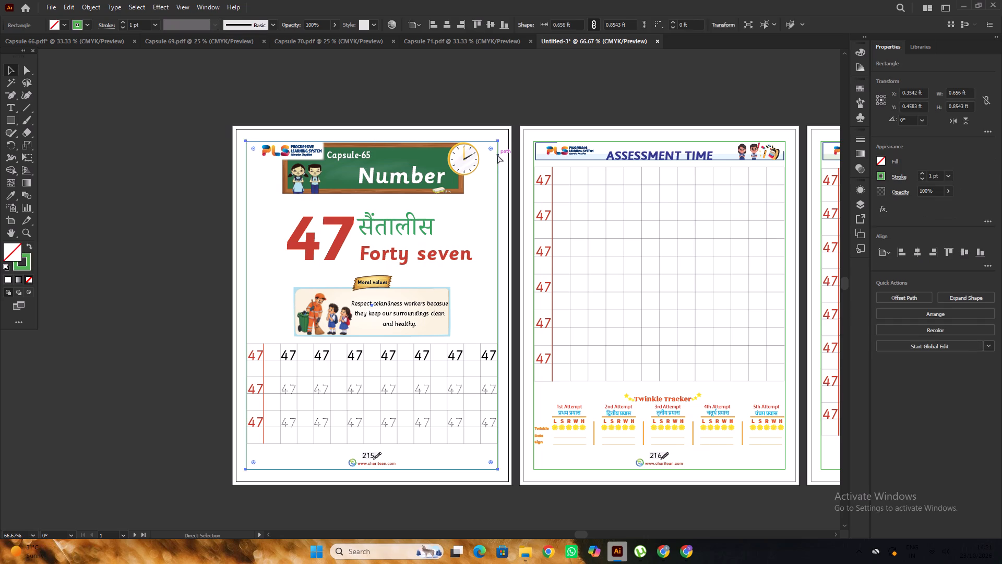
pyautogui.hotkey('ctrl', '2')
# Change the chalkboard label on the first page to read Capsule-71.
pyautogui.keyDown('alt'); pyautogui.scroll(3, 348, 170); pyautogui.keyUp('alt')
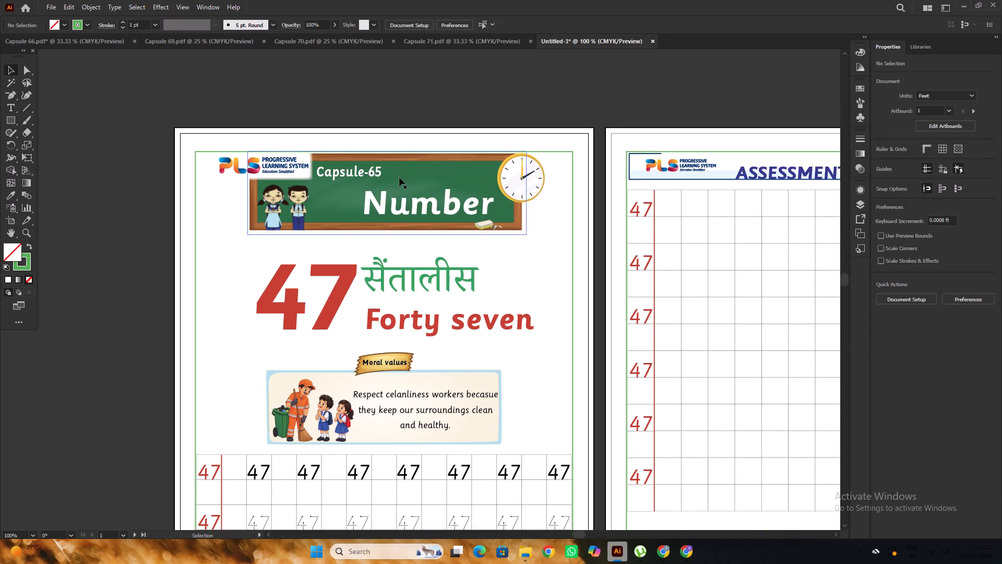
pyautogui.keyDown('alt'); pyautogui.scroll(2, 396, 182); pyautogui.keyUp('alt')
pyautogui.click(365, 167)
pyautogui.keyDown('alt'); pyautogui.scroll(-1, 365, 167); pyautogui.keyUp('alt')
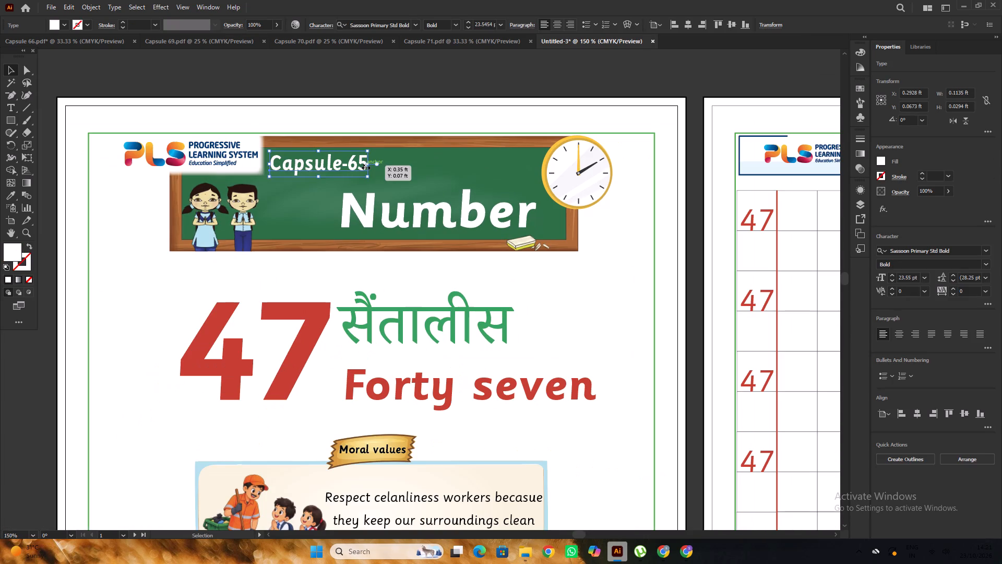
pyautogui.press('t')
pyautogui.moveTo(349, 168); pyautogui.dragTo(386, 168)
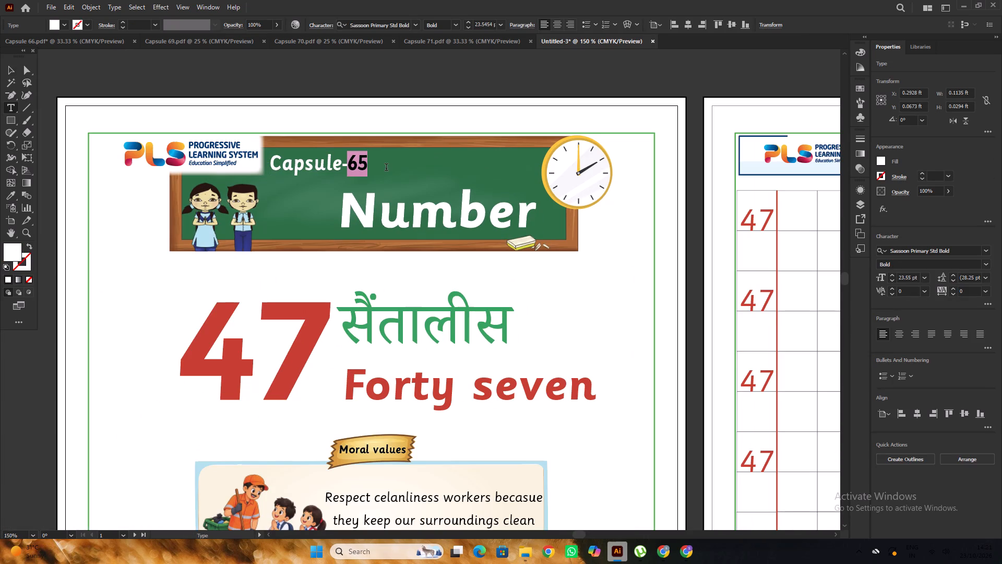
pyautogui.write('71')
pyautogui.scroll(-3, 371, 167)
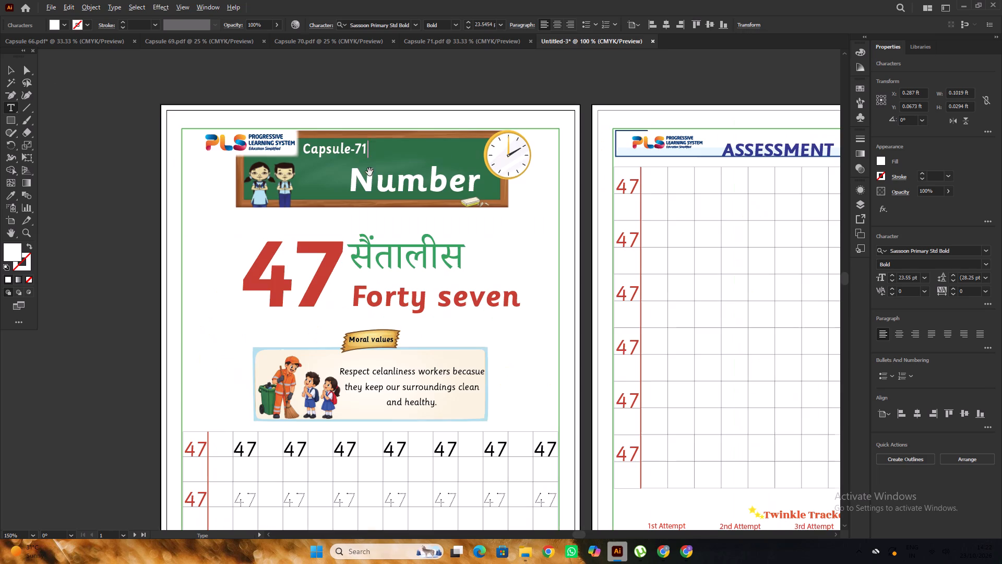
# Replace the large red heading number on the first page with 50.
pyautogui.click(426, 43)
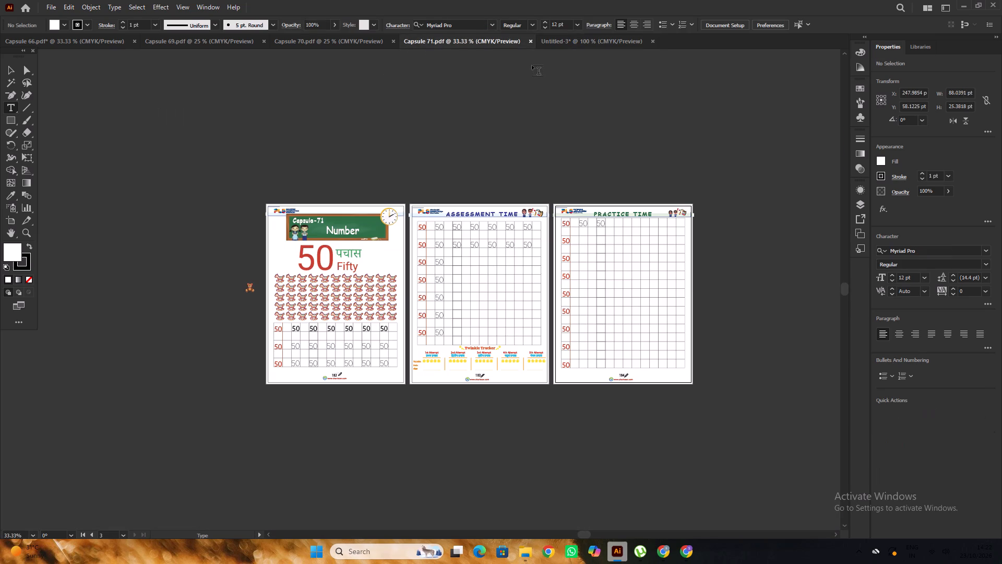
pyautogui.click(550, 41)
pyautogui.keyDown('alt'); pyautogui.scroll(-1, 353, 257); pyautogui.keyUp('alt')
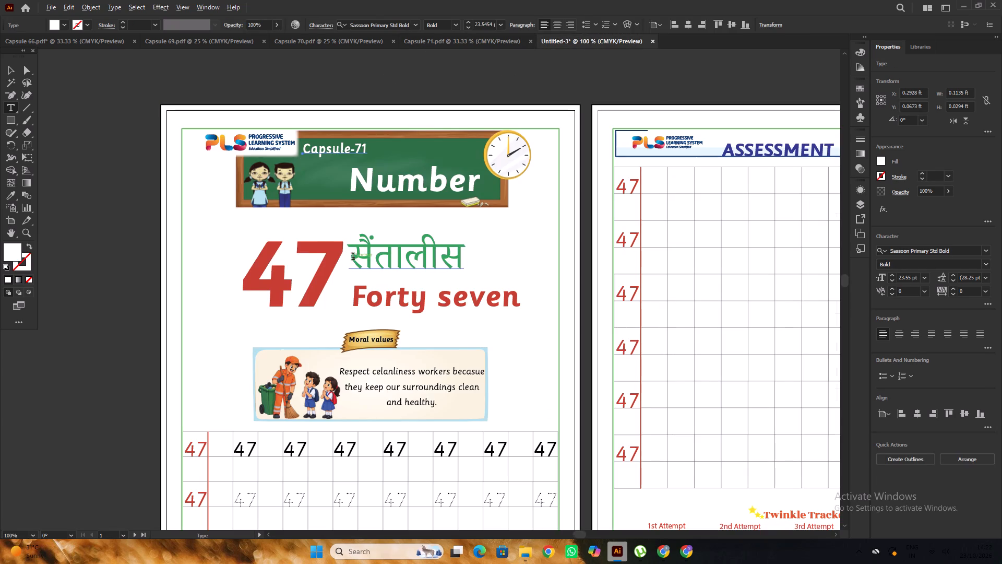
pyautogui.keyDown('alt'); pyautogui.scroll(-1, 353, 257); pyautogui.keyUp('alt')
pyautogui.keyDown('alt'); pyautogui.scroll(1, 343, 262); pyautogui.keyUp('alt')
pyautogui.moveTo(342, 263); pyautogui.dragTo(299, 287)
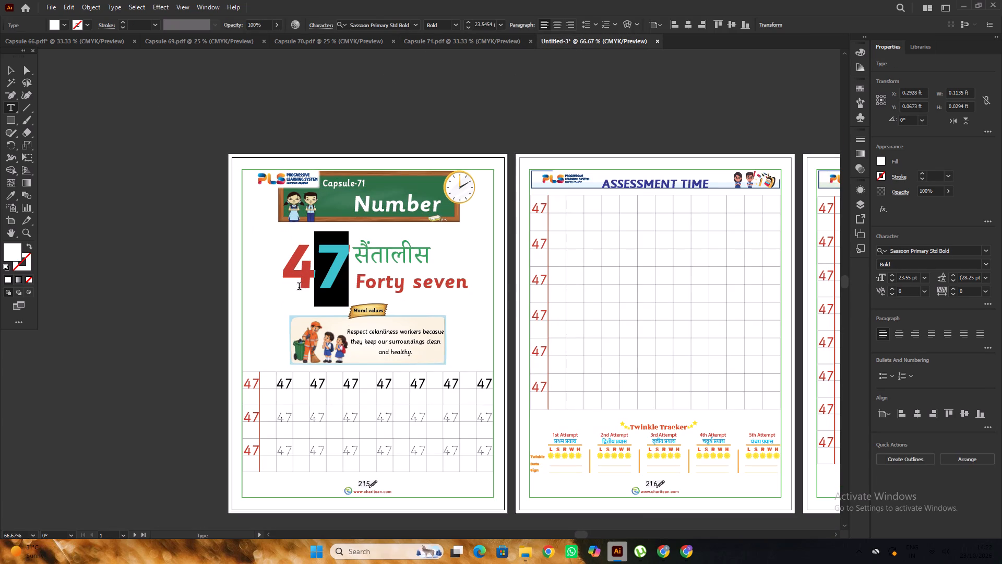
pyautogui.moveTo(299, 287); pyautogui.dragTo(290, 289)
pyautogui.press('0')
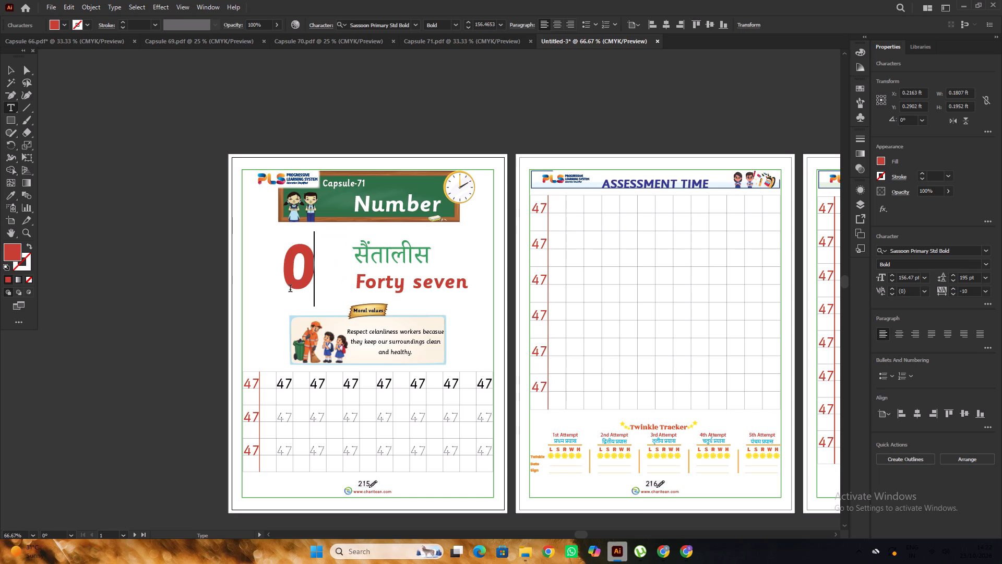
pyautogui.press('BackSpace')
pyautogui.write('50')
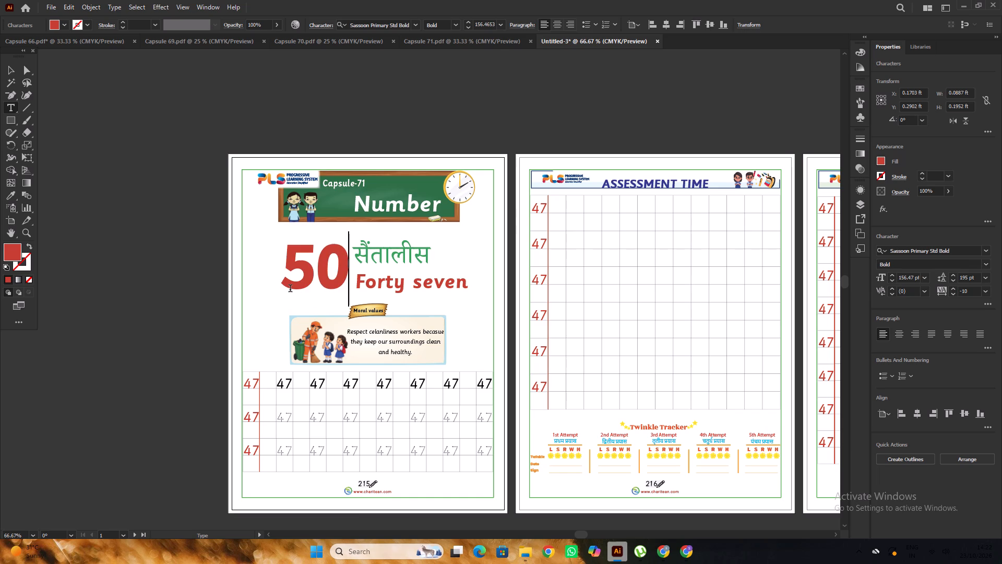
# Open the Capsule 68 PDF from the Adhar part 2 folder, check its practice number and page numbers, and return to Illustrator.
pyautogui.click(963, 9)
pyautogui.scroll(-3, 234, 432)
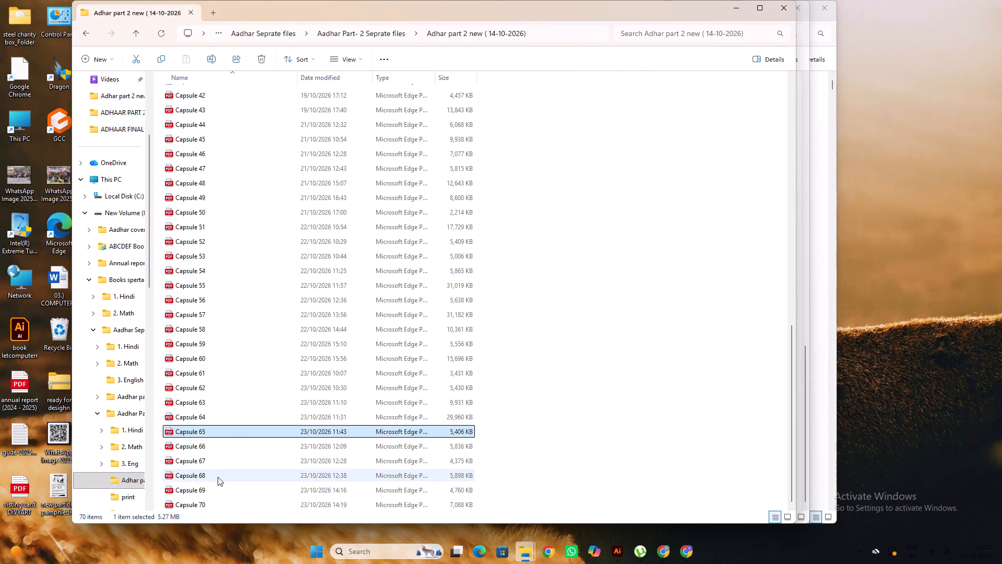
pyautogui.doubleClick(218, 477)
pyautogui.scroll(10, 317, 307)
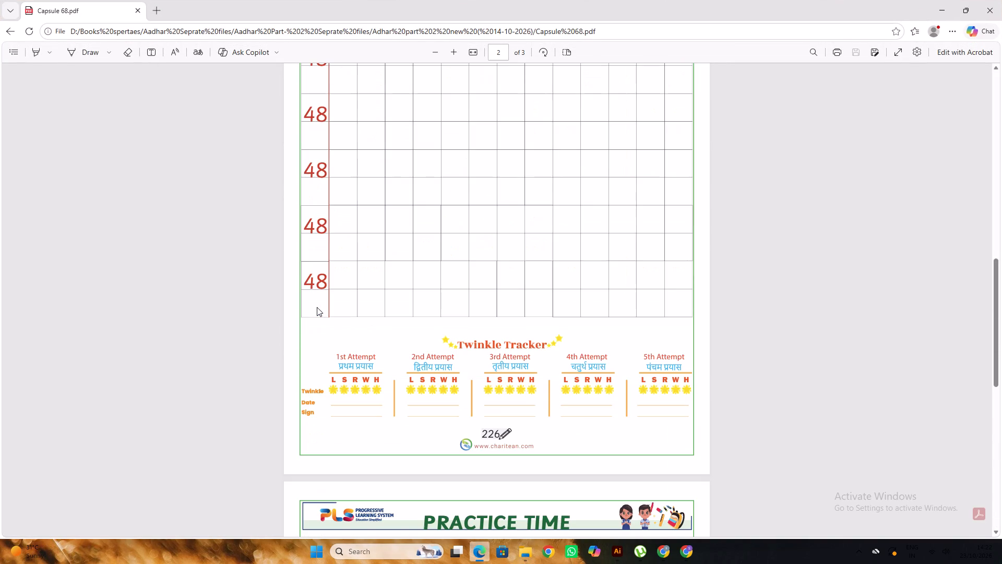
pyautogui.scroll(-20, 317, 307)
pyautogui.scroll(-8, 317, 307)
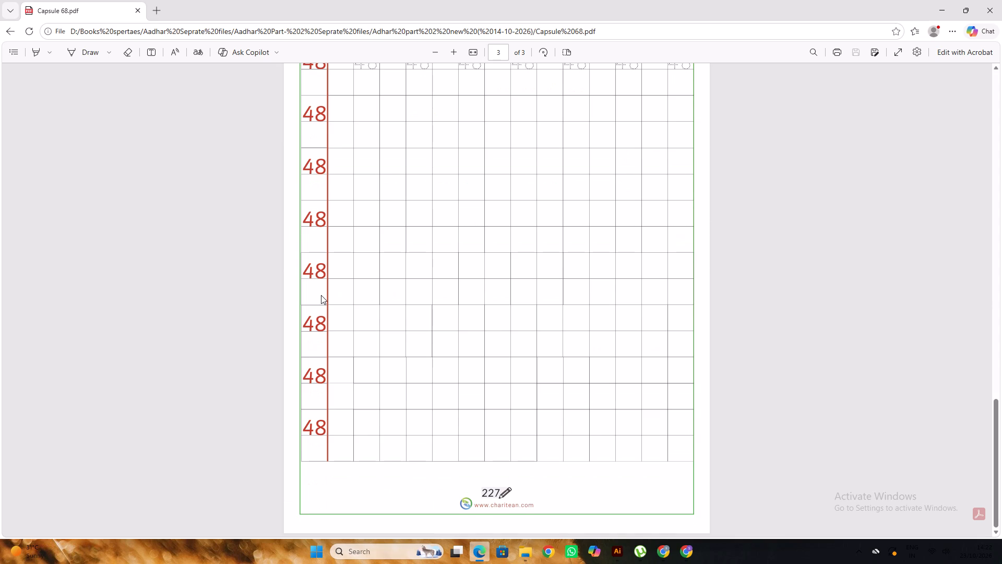
pyautogui.click(944, 11)
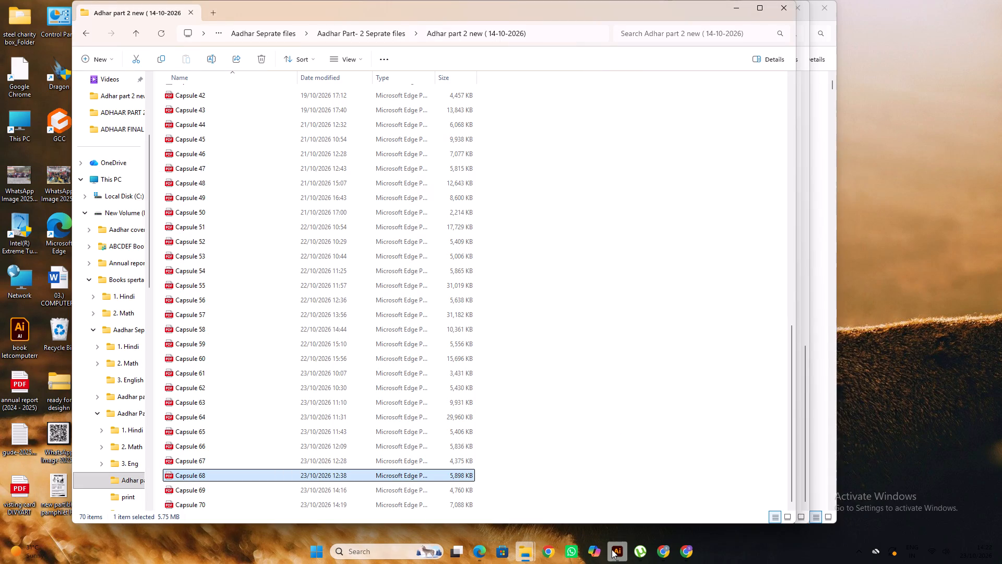
pyautogui.click(612, 549)
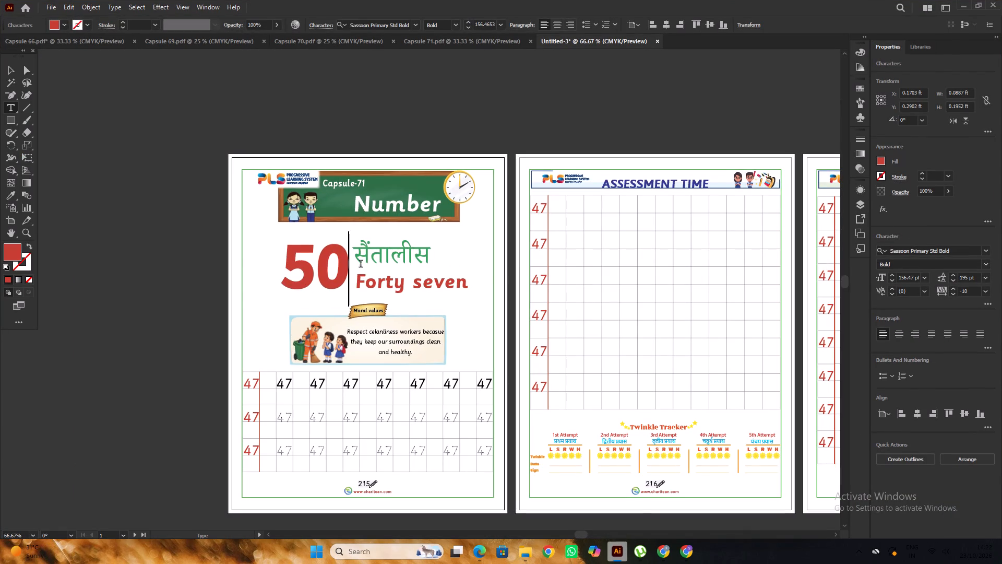
# Replace the large red heading number on the first page with 49.
pyautogui.moveTo(338, 277); pyautogui.dragTo(292, 290)
pyautogui.write('48')
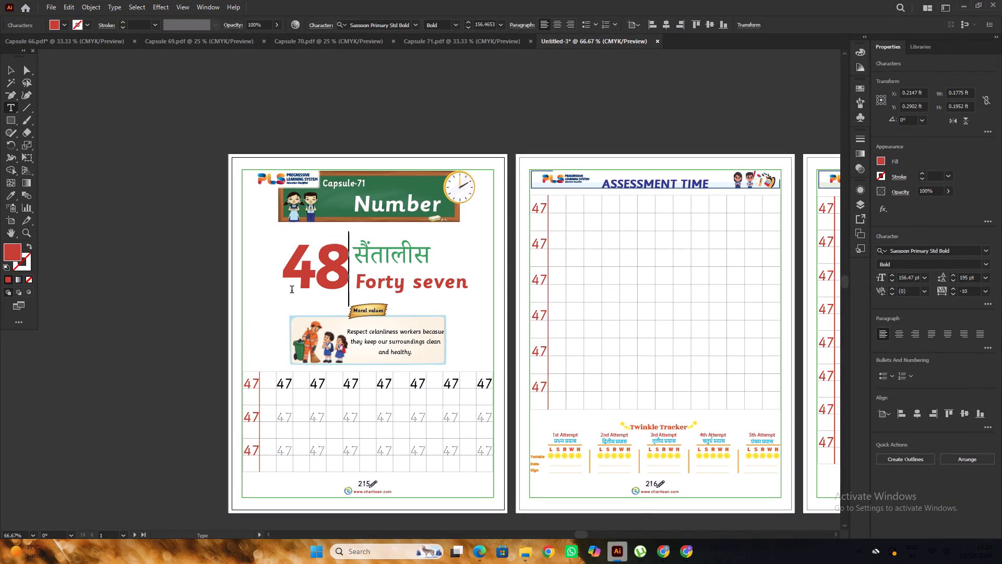
pyautogui.press('BackSpace')
pyautogui.press('9')
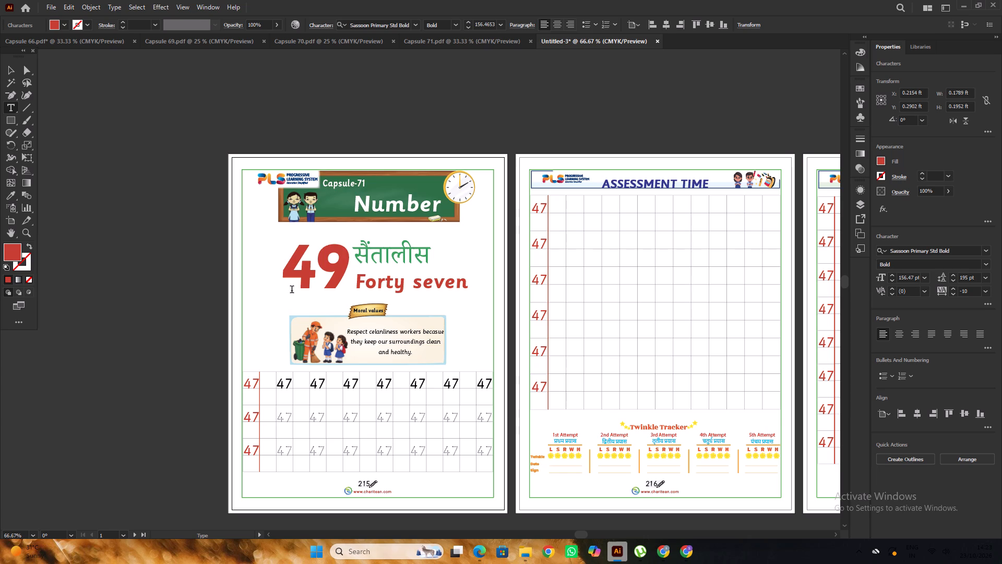
pyautogui.keyDown('alt'); pyautogui.scroll(-2, 347, 231); pyautogui.keyUp('alt')
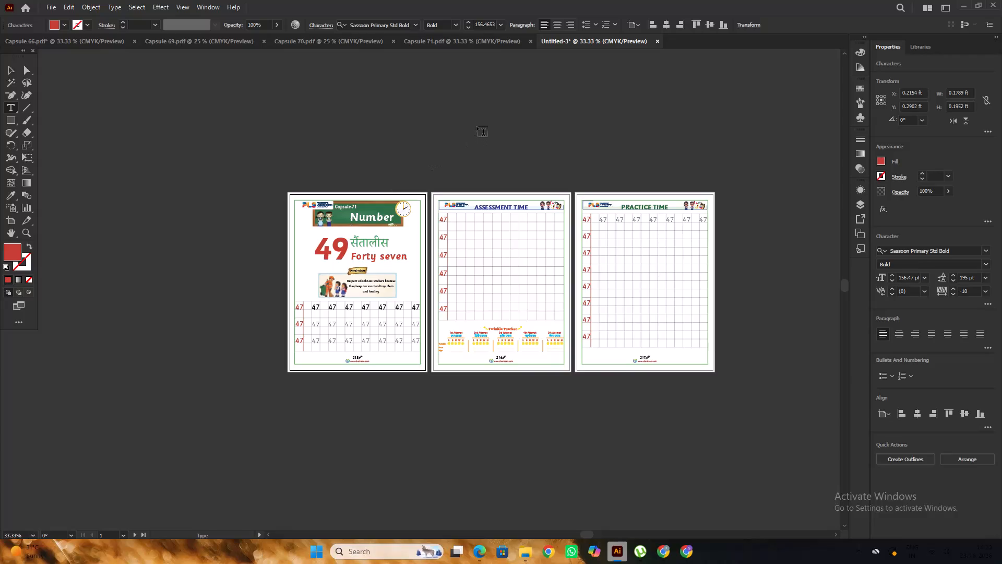
pyautogui.click(469, 40)
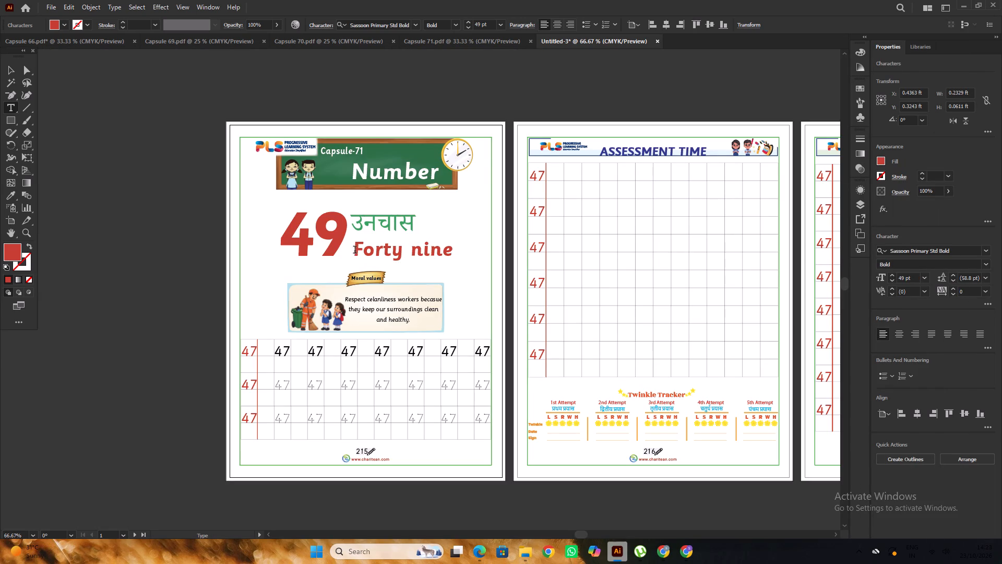
# Replace the red English number name below the Hindi word with the copied Forty-nine.
pyautogui.moveTo(355, 251); pyautogui.dragTo(461, 253)
pyautogui.hotkey('ctrl', 'v')
pyautogui.keyDown('alt'); pyautogui.scroll(-2, 420, 238); pyautogui.keyUp('alt')
pyautogui.click(9, 71)
pyautogui.moveTo(175, 121); pyautogui.dragTo(186, 122)
# Delete the cleanliness worker and children illustration from the Moral values box on the first page.
pyautogui.scroll(-3, 295, 213)
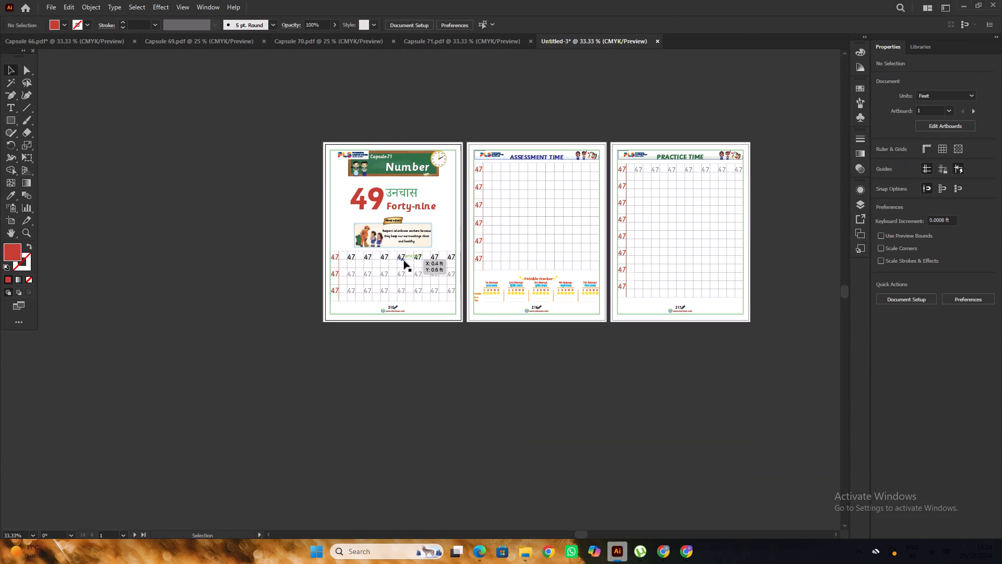
pyautogui.keyDown('alt'); pyautogui.scroll(2, 440, 256); pyautogui.keyUp('alt')
pyautogui.keyDown('alt'); pyautogui.scroll(1, 395, 241); pyautogui.keyUp('alt')
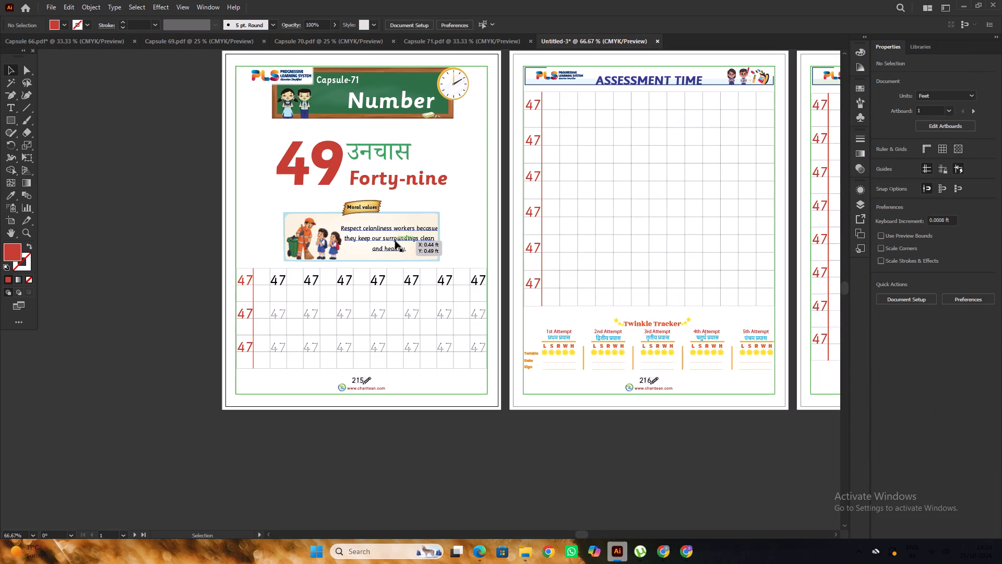
pyautogui.click(395, 241)
pyautogui.keyDown('shift'); pyautogui.click(312, 246); pyautogui.keyUp('shift')
pyautogui.keyDown('alt'); pyautogui.scroll(-1, 424, 246); pyautogui.keyUp('alt')
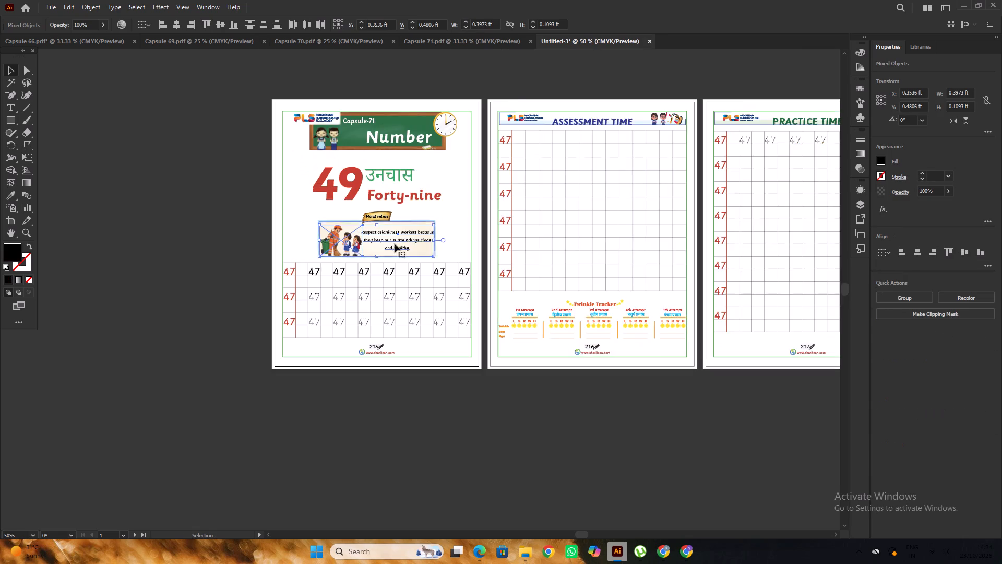
pyautogui.keyDown('alt'); pyautogui.scroll(2, 393, 243); pyautogui.keyUp('alt')
pyautogui.keyDown('alt'); pyautogui.scroll(-1, 416, 242); pyautogui.keyUp('alt')
pyautogui.click(165, 206)
pyautogui.click(323, 245)
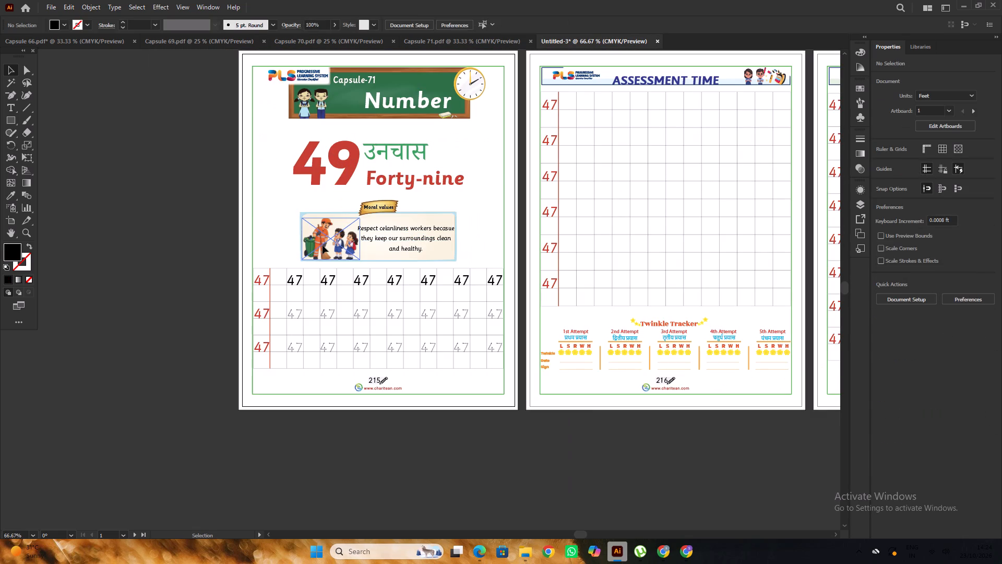
pyautogui.press('Delete')
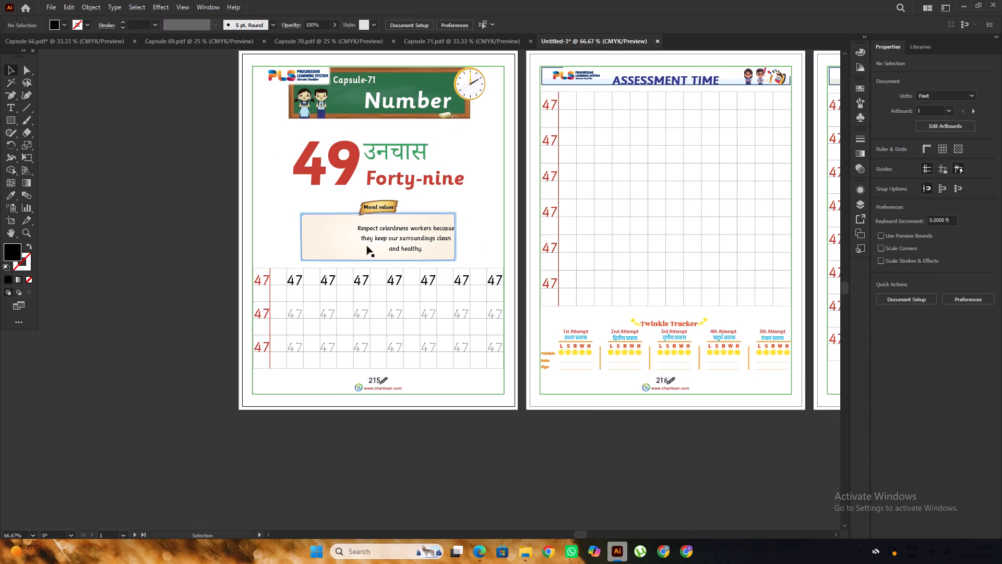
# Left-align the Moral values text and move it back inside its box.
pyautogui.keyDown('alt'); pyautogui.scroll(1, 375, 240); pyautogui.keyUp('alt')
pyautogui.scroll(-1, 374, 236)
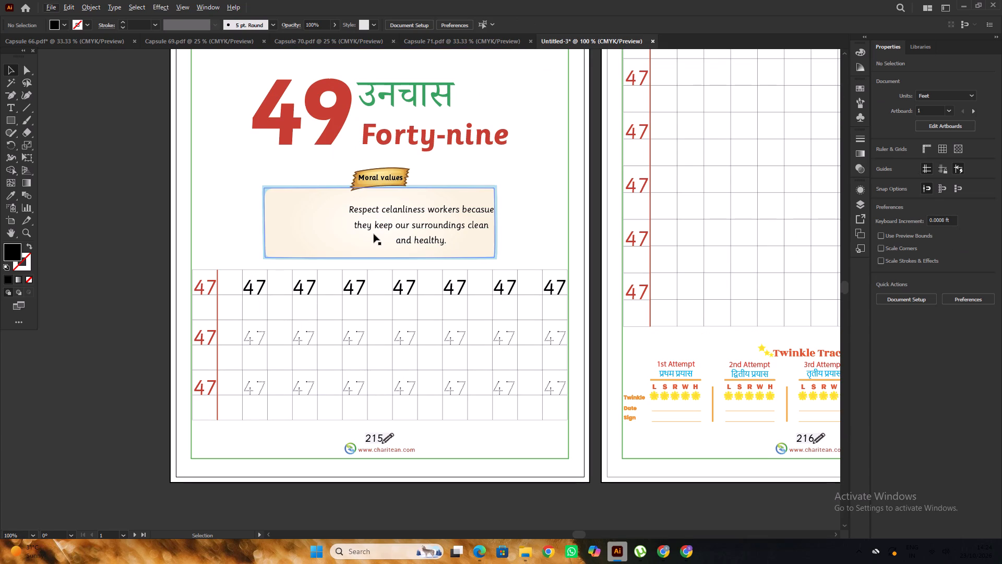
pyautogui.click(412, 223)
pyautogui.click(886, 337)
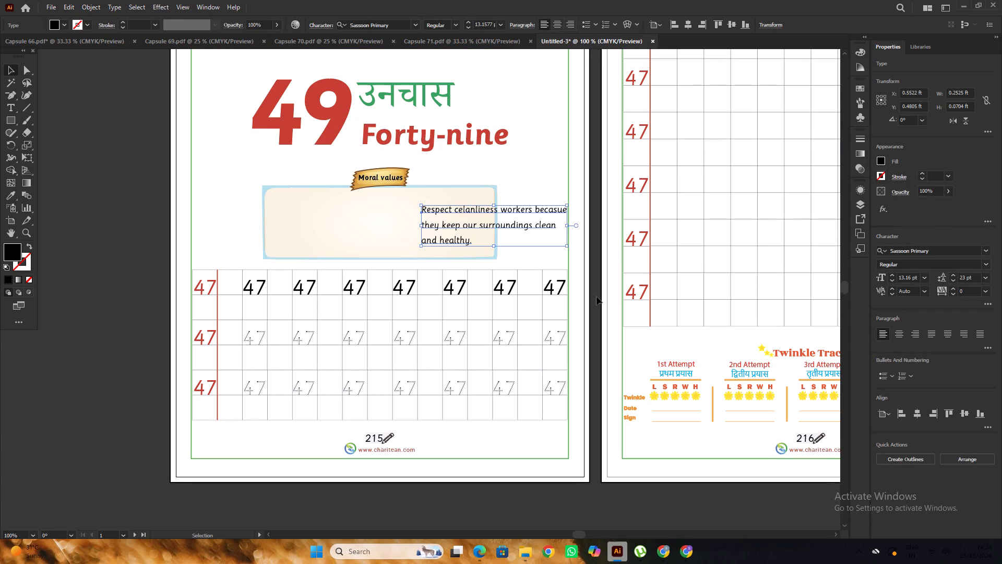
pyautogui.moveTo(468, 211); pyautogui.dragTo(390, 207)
# Replace the Moral values text after "Respect" so the first line reads "Respect drivers because they help", and start a second line.
pyautogui.doubleClick(395, 209)
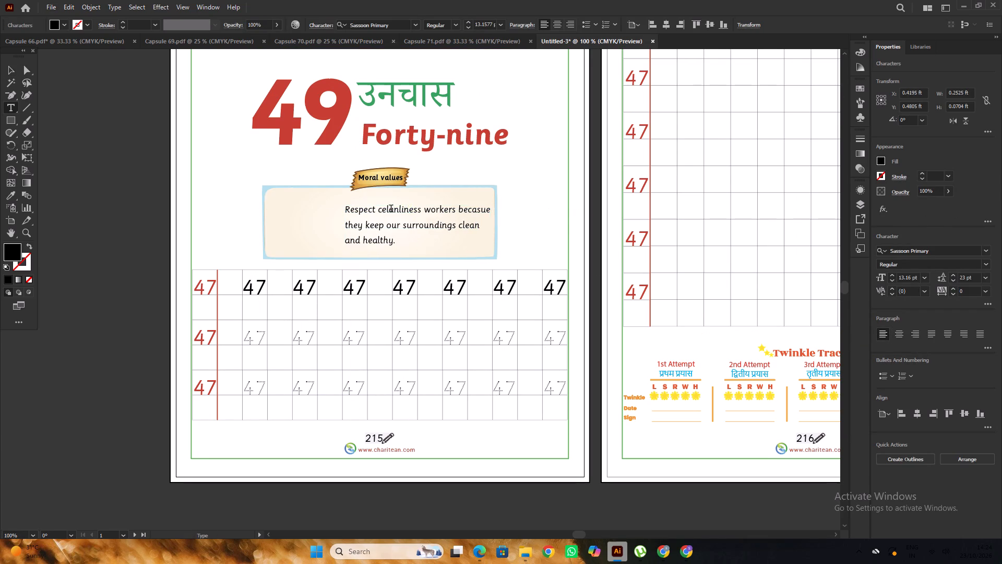
pyautogui.moveTo(379, 213); pyautogui.dragTo(494, 250)
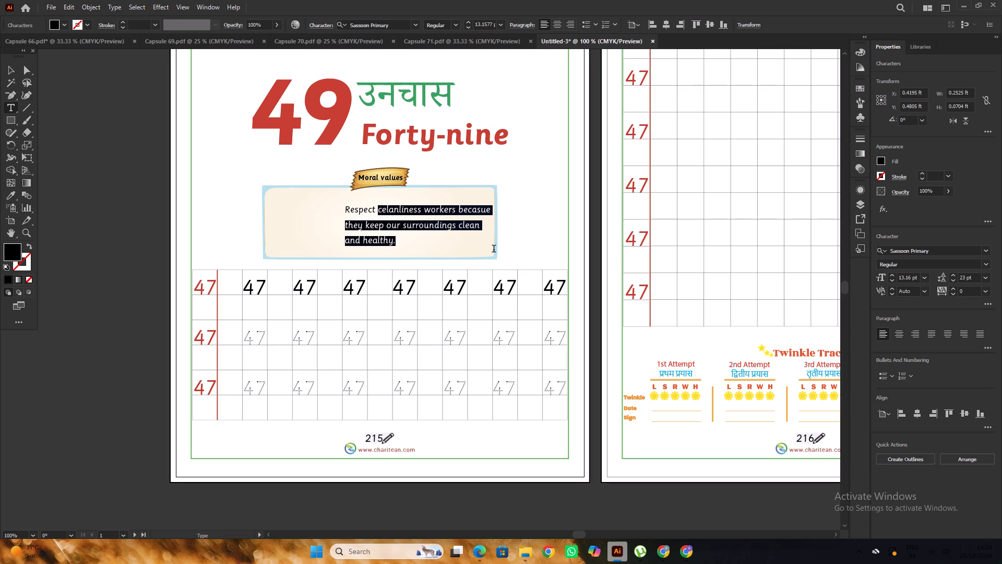
pyautogui.press('BackSpace')
pyautogui.write('drivers')
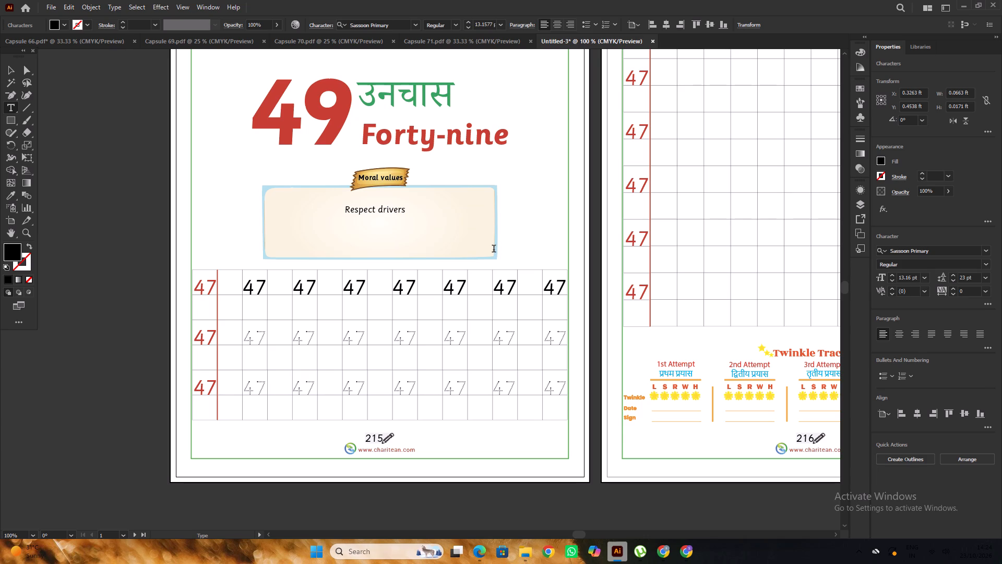
pyautogui.press('space')
pyautogui.write('beca')
pyautogui.write('use')
pyautogui.press('space')
pyautogui.write('they help')
pyautogui.press('space')
pyautogui.press('BackSpace')
pyautogui.press('Return')
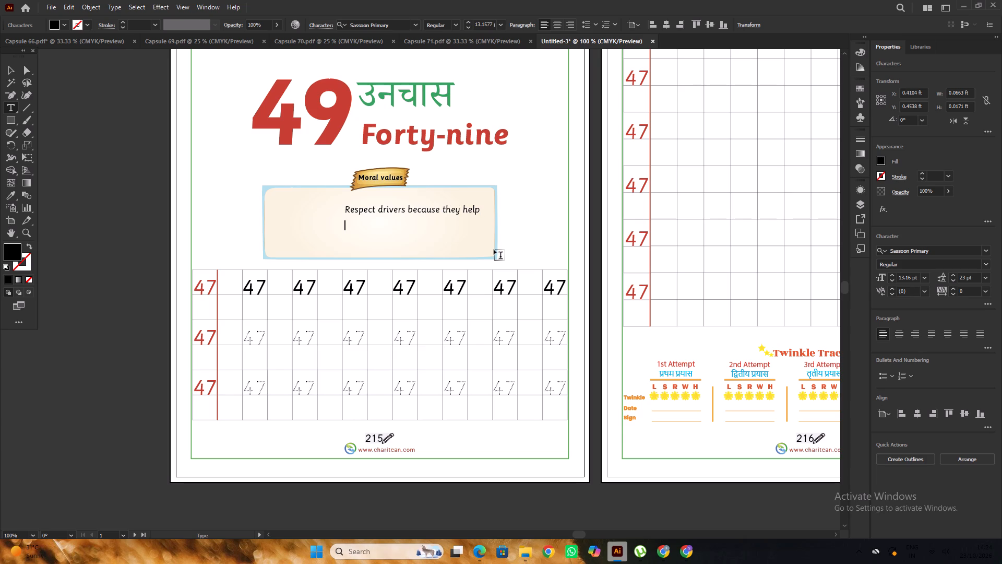
# Complete the second line of the Moral values text with "people travel safely everyday.".
pyautogui.write('people')
pyautogui.press('space')
pyautogui.write('travel')
pyautogui.press('space')
pyautogui.write('safe')
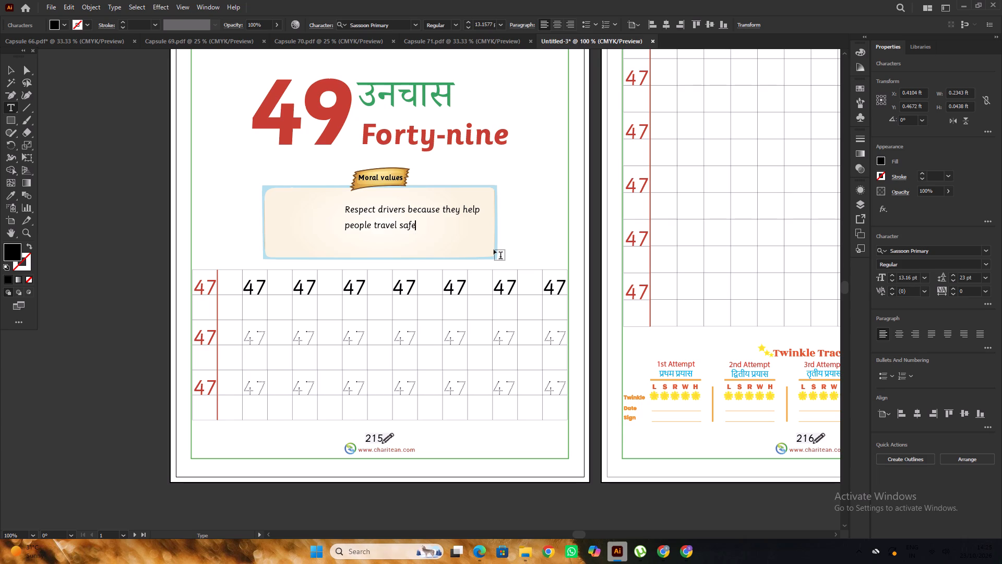
pyautogui.write('ly')
pyautogui.press('space')
pyautogui.press('e')
pyautogui.write('very')
pyautogui.write('day')
pyautogui.press('.')
# Centre-align the two-line drivers text and position it in the right half of the Moral values box.
pyautogui.click(7, 65)
pyautogui.scroll(-2, 487, 203)
pyautogui.keyDown('alt'); pyautogui.scroll(2, 450, 194); pyautogui.keyUp('alt')
pyautogui.moveTo(460, 207); pyautogui.dragTo(472, 219)
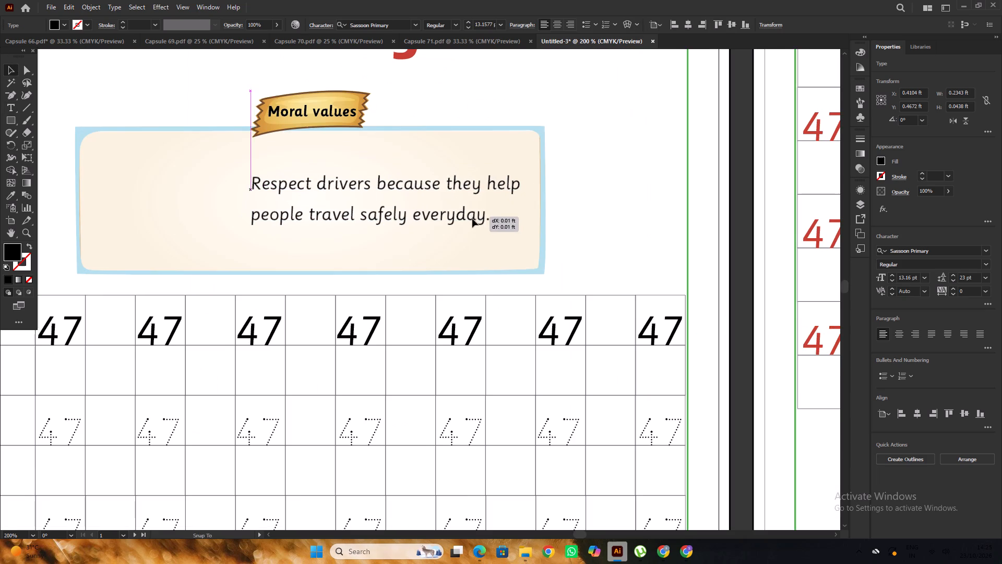
pyautogui.moveTo(472, 219); pyautogui.dragTo(473, 224)
pyautogui.click(898, 331)
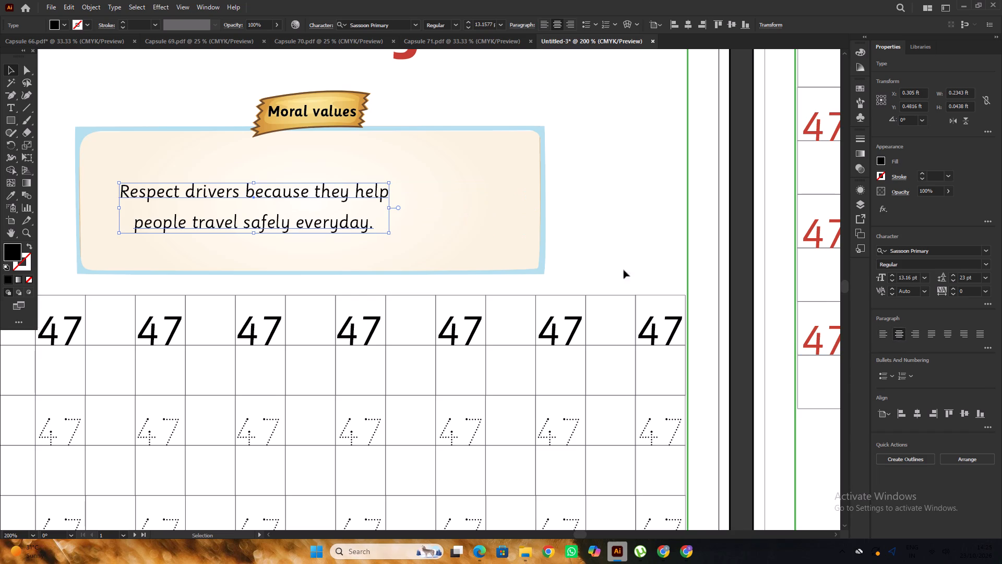
pyautogui.moveTo(309, 224); pyautogui.dragTo(451, 220)
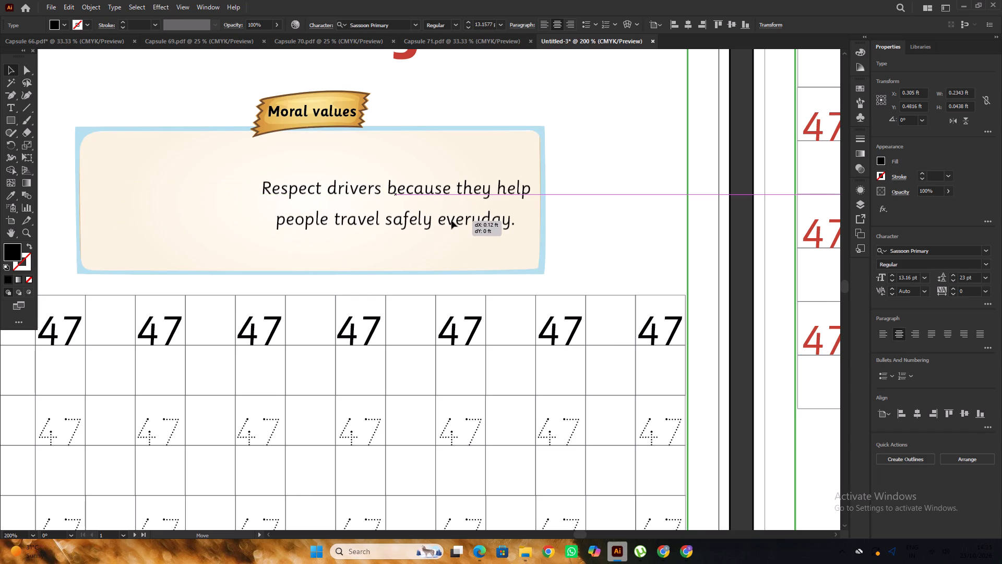
pyautogui.moveTo(451, 220); pyautogui.dragTo(451, 220)
pyautogui.keyDown('alt'); pyautogui.scroll(-3, 444, 209); pyautogui.keyUp('alt')
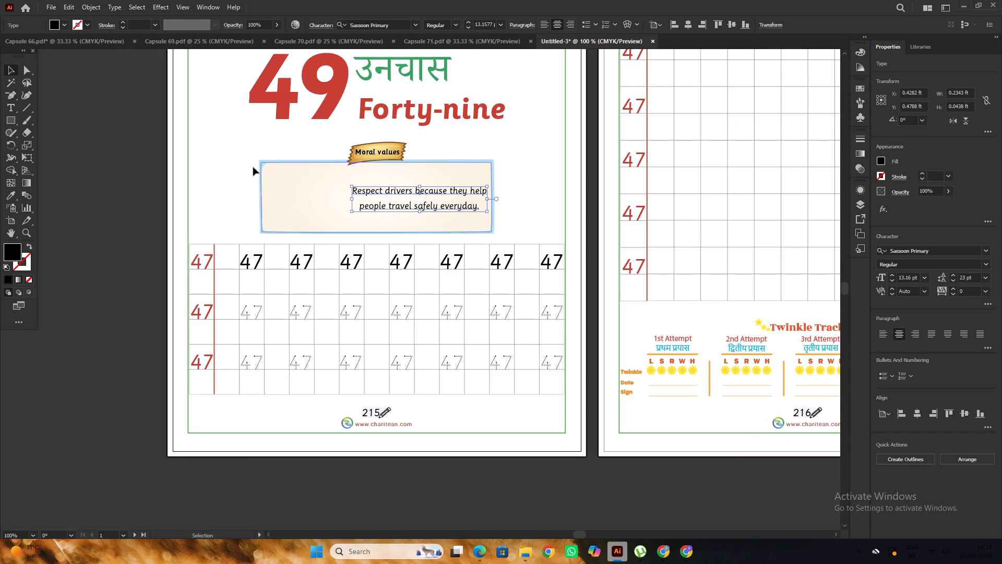
pyautogui.click(79, 180)
# Copy the full two-line drivers text from the Moral values box.
pyautogui.doubleClick(372, 191)
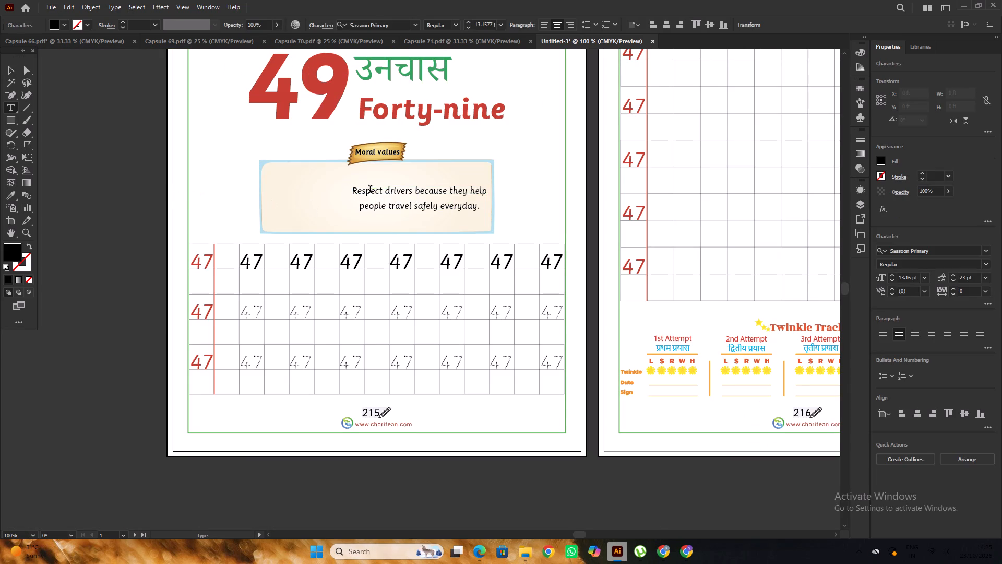
pyautogui.moveTo(353, 194); pyautogui.dragTo(481, 221)
pyautogui.hotkey('ctrl', 'c')
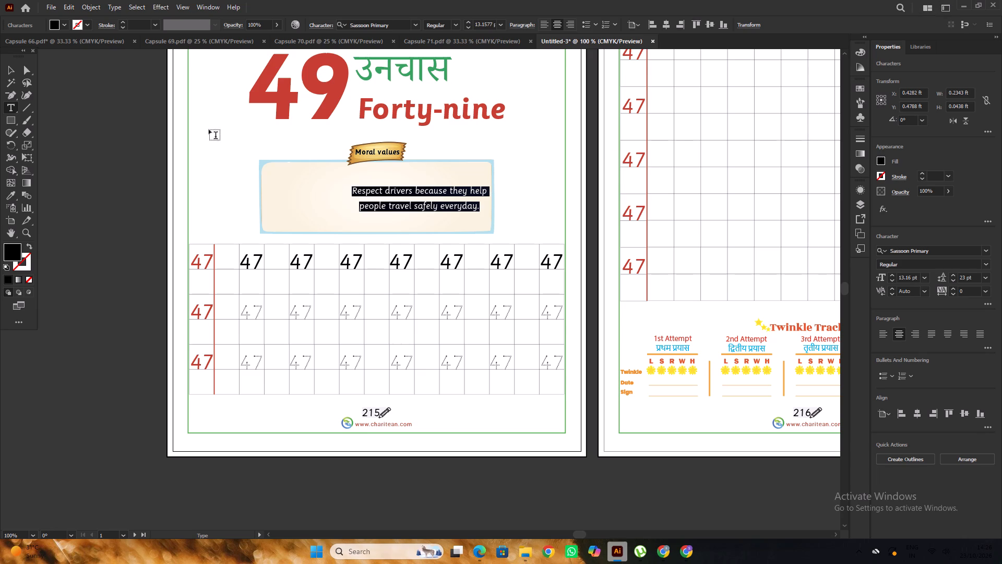
pyautogui.click(12, 69)
pyautogui.click(93, 134)
pyautogui.keyDown('alt'); pyautogui.scroll(-2, 308, 181); pyautogui.keyUp('alt')
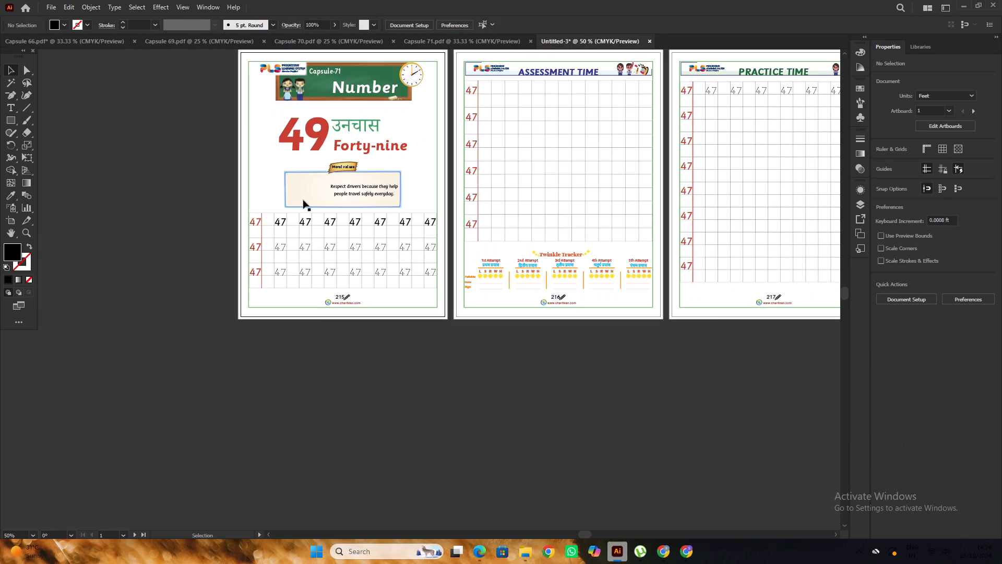
pyautogui.scroll(-1, 288, 217)
pyautogui.keyDown('alt'); pyautogui.scroll(2, 247, 219); pyautogui.keyUp('alt')
pyautogui.press('t')
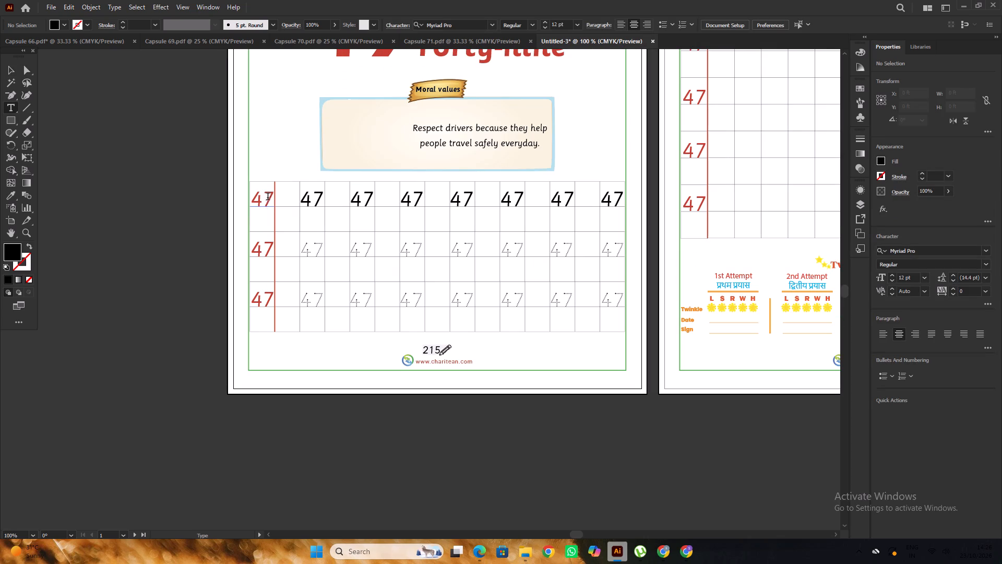
pyautogui.moveTo(269, 196); pyautogui.dragTo(265, 206)
pyautogui.press('9')
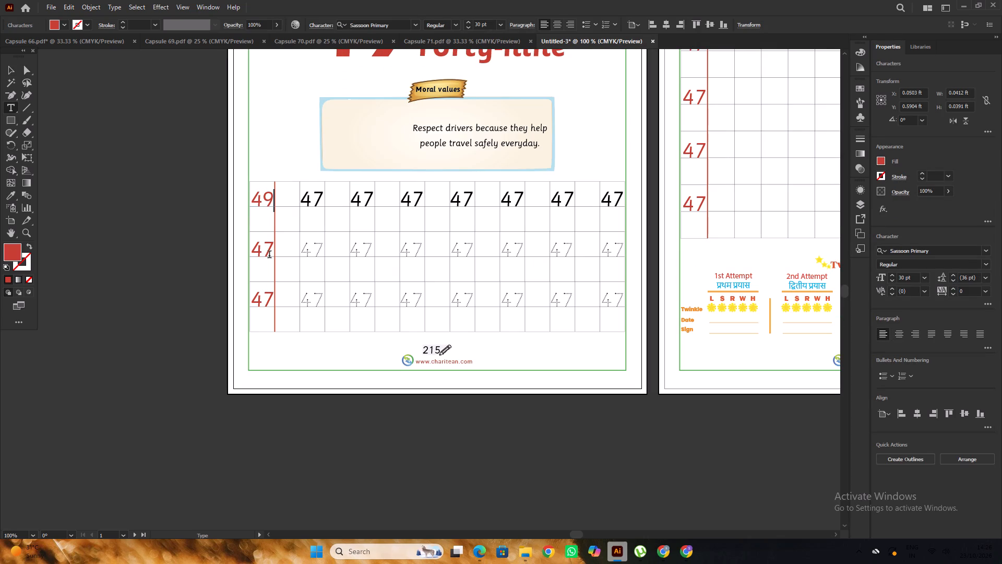
pyautogui.moveTo(269, 251); pyautogui.dragTo(265, 257)
pyautogui.press('9')
pyautogui.moveTo(270, 295); pyautogui.dragTo(258, 305)
pyautogui.press('9')
# Change the solid 47 and both dotted 47s in the first black practice column to 49.
pyautogui.scroll(2, 292, 243)
pyautogui.moveTo(320, 221); pyautogui.dragTo(315, 228)
pyautogui.press('9')
pyautogui.moveTo(321, 273); pyautogui.dragTo(314, 281)
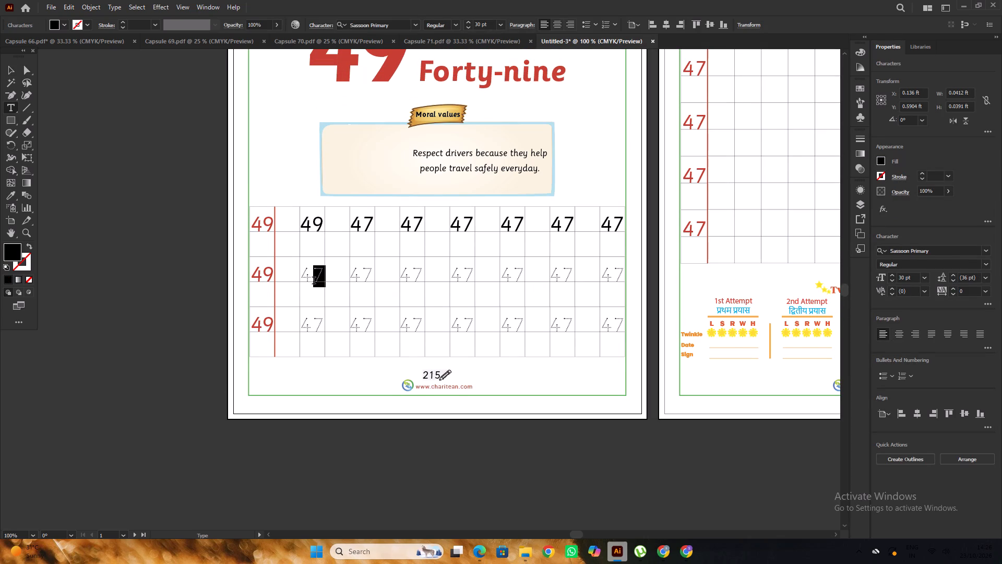
pyautogui.press('9')
pyautogui.moveTo(321, 320); pyautogui.dragTo(308, 331)
pyautogui.press('9')
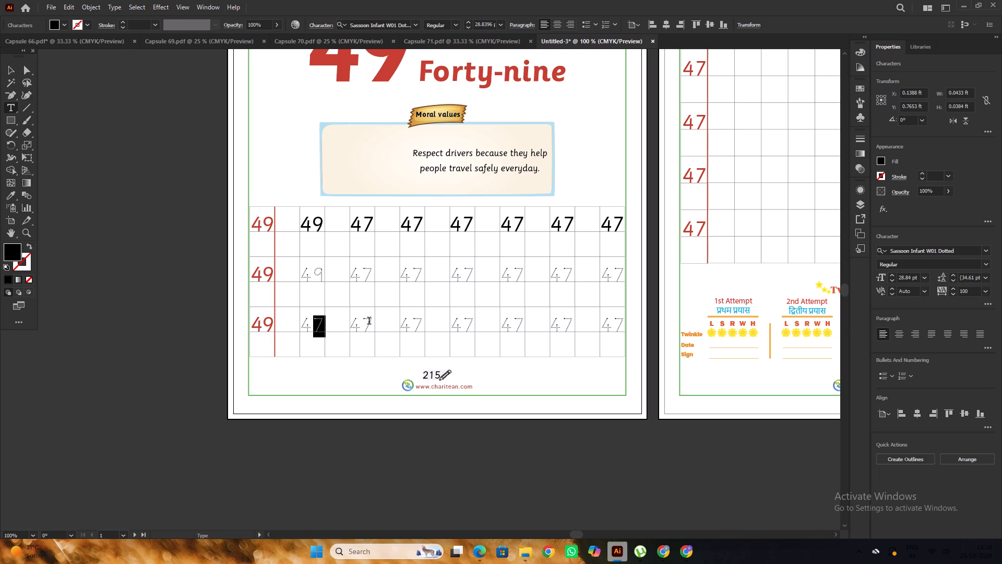
pyautogui.press('9')
# Change both dotted 47s and the solid 47 in the second black practice column to 49.
pyautogui.moveTo(369, 322); pyautogui.dragTo(365, 326)
pyautogui.press('9')
pyautogui.moveTo(368, 270); pyautogui.dragTo(367, 277)
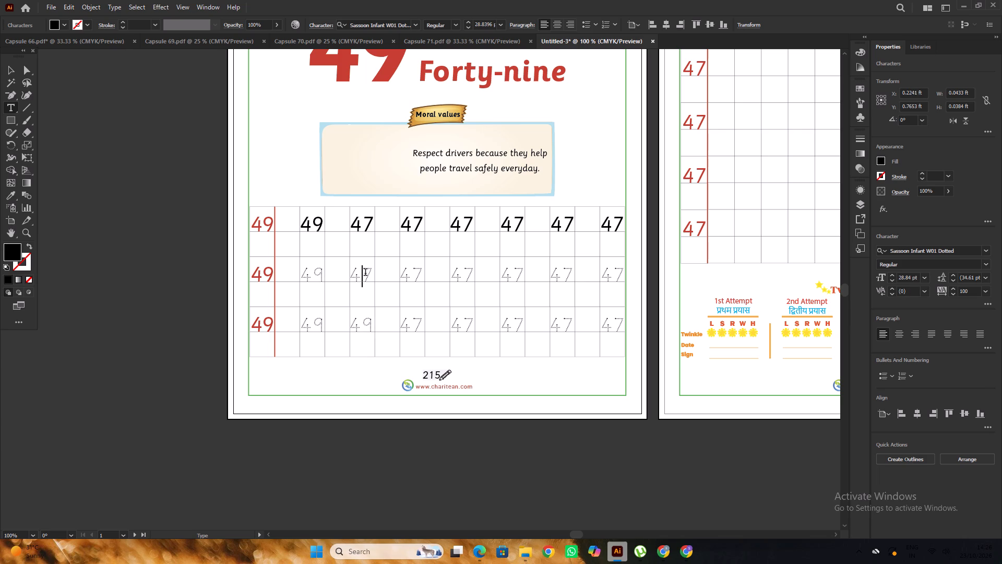
pyautogui.moveTo(372, 272); pyautogui.dragTo(366, 275)
pyautogui.press('9')
pyautogui.click(371, 227)
pyautogui.press('9')
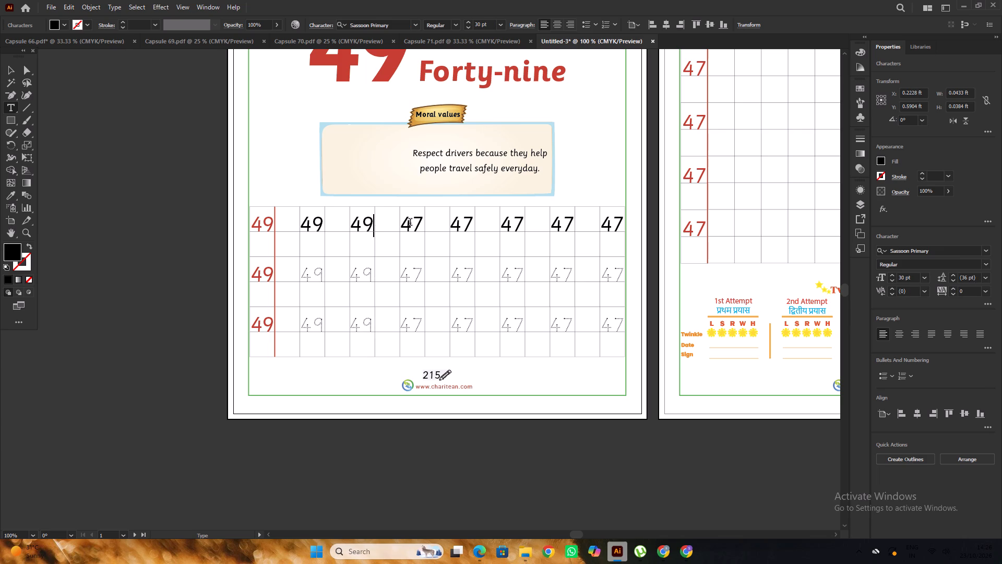
# Change the solid 47 and both dotted 47s in the third black practice column to 49.
pyautogui.moveTo(420, 219); pyautogui.dragTo(416, 228)
pyautogui.press('9')
pyautogui.moveTo(420, 271); pyautogui.dragTo(415, 275)
pyautogui.moveTo(415, 275); pyautogui.dragTo(412, 277)
pyautogui.press('9')
pyautogui.scroll(-2, 412, 263)
pyautogui.moveTo(419, 295); pyautogui.dragTo(411, 301)
pyautogui.press('9')
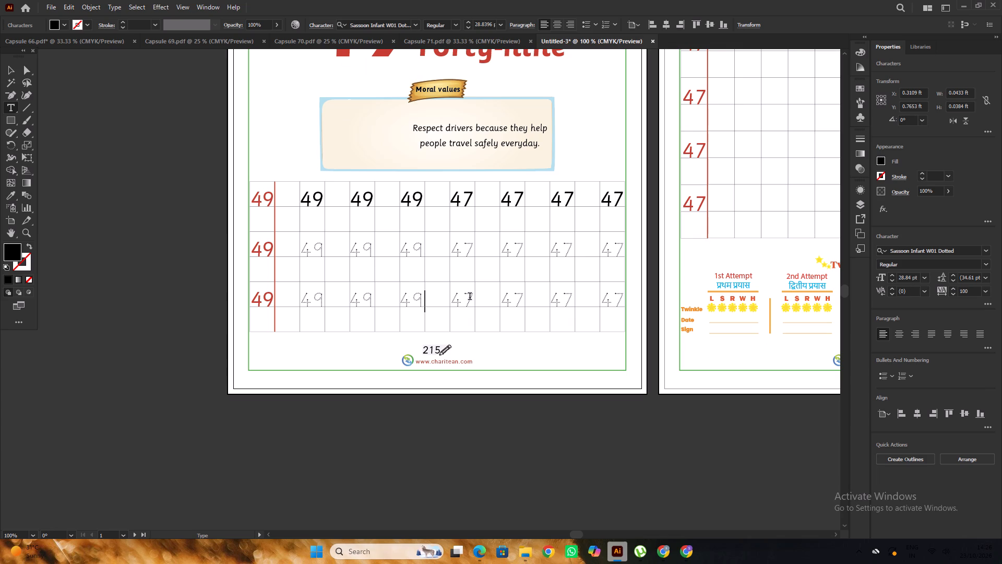
# Change both dotted 47s and the solid 47 in the fourth black practice column to 49.
pyautogui.moveTo(471, 300); pyautogui.dragTo(463, 308)
pyautogui.press('9')
pyautogui.moveTo(471, 252); pyautogui.dragTo(462, 264)
pyautogui.press('9')
pyautogui.moveTo(470, 202); pyautogui.dragTo(466, 207)
pyautogui.press('9')
# Change the solid 47 and both dotted 47s in the fifth black practice column to 49.
pyautogui.moveTo(521, 203); pyautogui.dragTo(513, 211)
pyautogui.press('9')
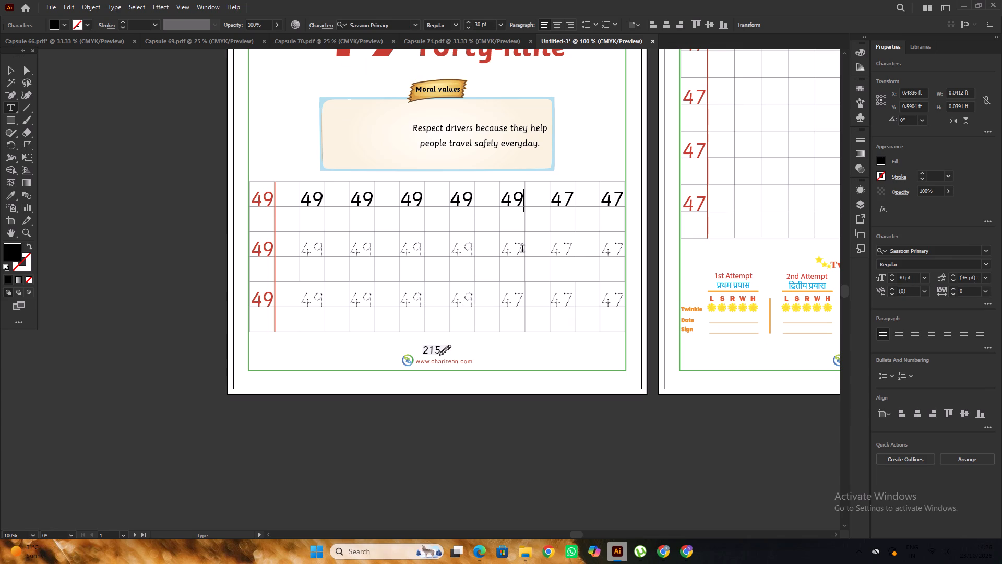
pyautogui.moveTo(522, 249); pyautogui.dragTo(513, 258)
pyautogui.press('9')
pyautogui.moveTo(519, 299); pyautogui.dragTo(514, 306)
pyautogui.press('9')
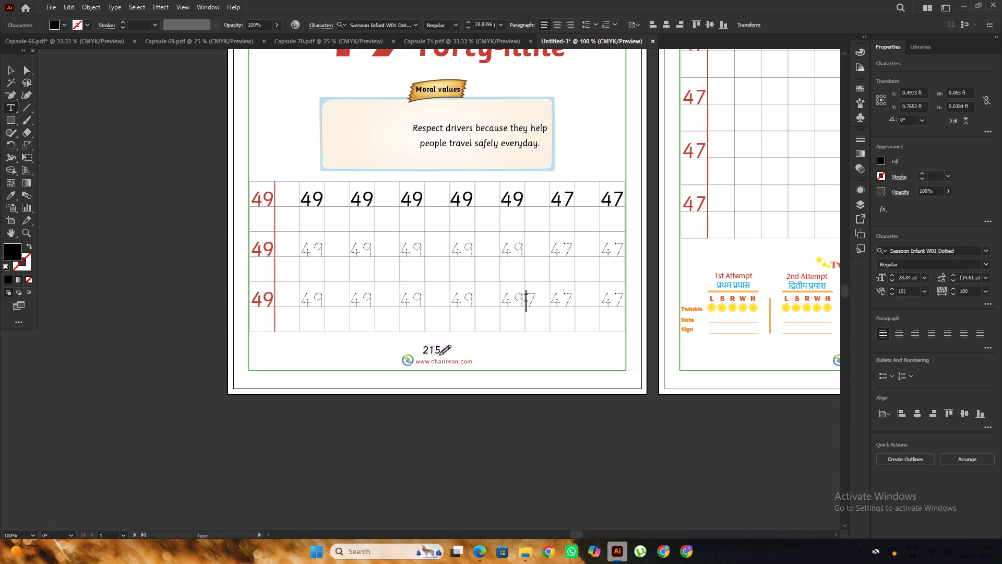
pyautogui.press('BackSpace')
pyautogui.moveTo(523, 300); pyautogui.dragTo(514, 307)
pyautogui.press('9')
# Change the two dotted 47s in the sixth black practice column to 49.
pyautogui.moveTo(571, 303); pyautogui.dragTo(567, 307)
pyautogui.press('9')
pyautogui.moveTo(568, 249); pyautogui.dragTo(565, 255)
pyautogui.moveTo(565, 255); pyautogui.dragTo(564, 258)
pyautogui.press('9')
pyautogui.press('BackSpace')
pyautogui.moveTo(574, 251); pyautogui.dragTo(563, 261)
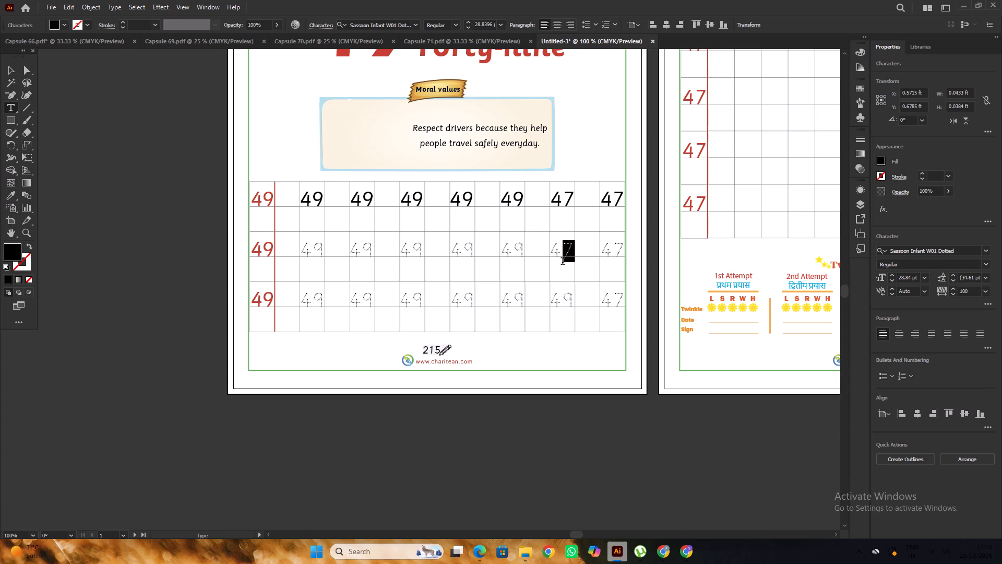
pyautogui.press('9')
pyautogui.keyDown('alt'); pyautogui.scroll(4, 578, 262); pyautogui.keyUp('alt')
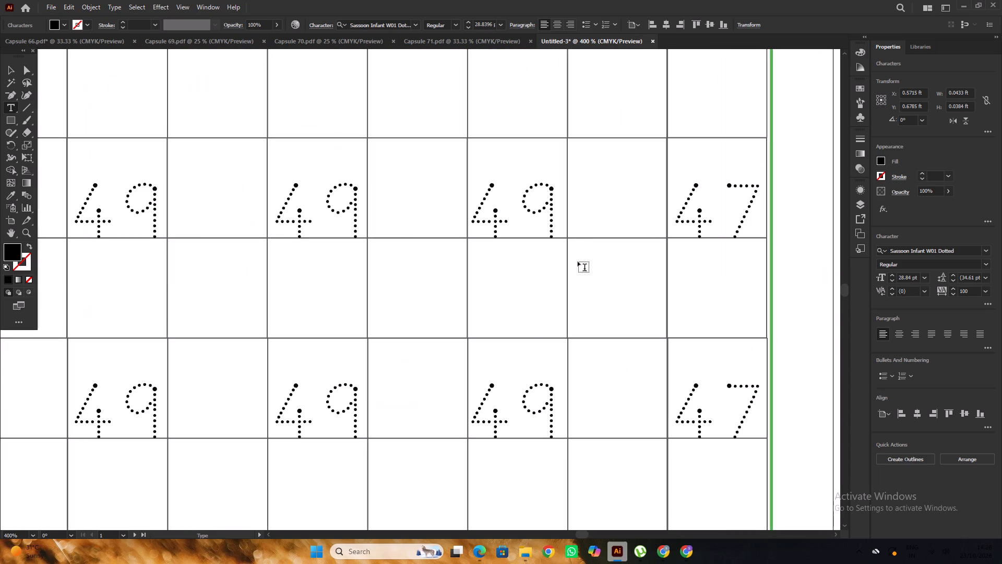
pyautogui.keyDown('alt'); pyautogui.scroll(-4, 397, 234); pyautogui.keyUp('alt')
pyautogui.keyDown('alt'); pyautogui.scroll(1, 488, 228); pyautogui.keyUp('alt')
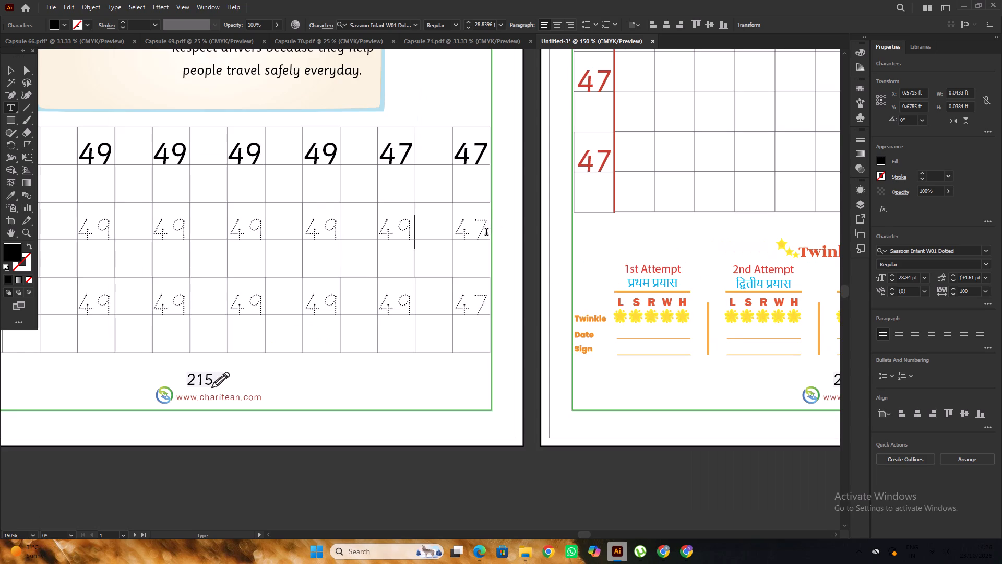
# Change the two dotted 47s in the seventh black practice column to 49.
pyautogui.scroll(2, 485, 234)
pyautogui.moveTo(483, 237); pyautogui.dragTo(473, 249)
pyautogui.keyDown('alt'); pyautogui.scroll(-1, 473, 248); pyautogui.keyUp('alt')
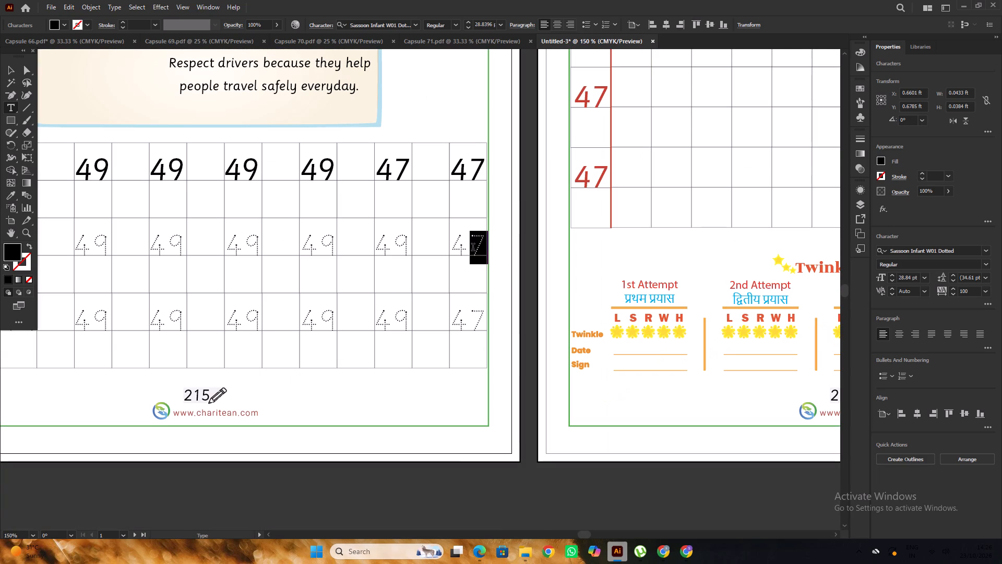
pyautogui.press('9')
pyautogui.moveTo(481, 322); pyautogui.dragTo(471, 326)
pyautogui.press('9')
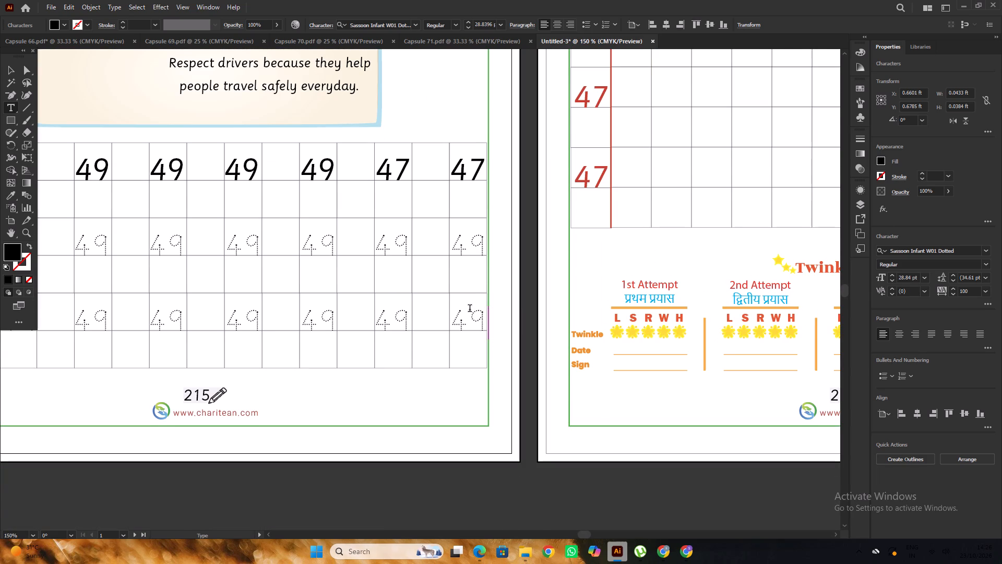
# Change the solid 47s at the top of the sixth and seventh black practice columns to 49.
pyautogui.scroll(3, 470, 305)
pyautogui.keyDown('alt'); pyautogui.scroll(-1, 500, 285); pyautogui.keyUp('alt')
pyautogui.moveTo(437, 230); pyautogui.dragTo(432, 237)
pyautogui.press('9')
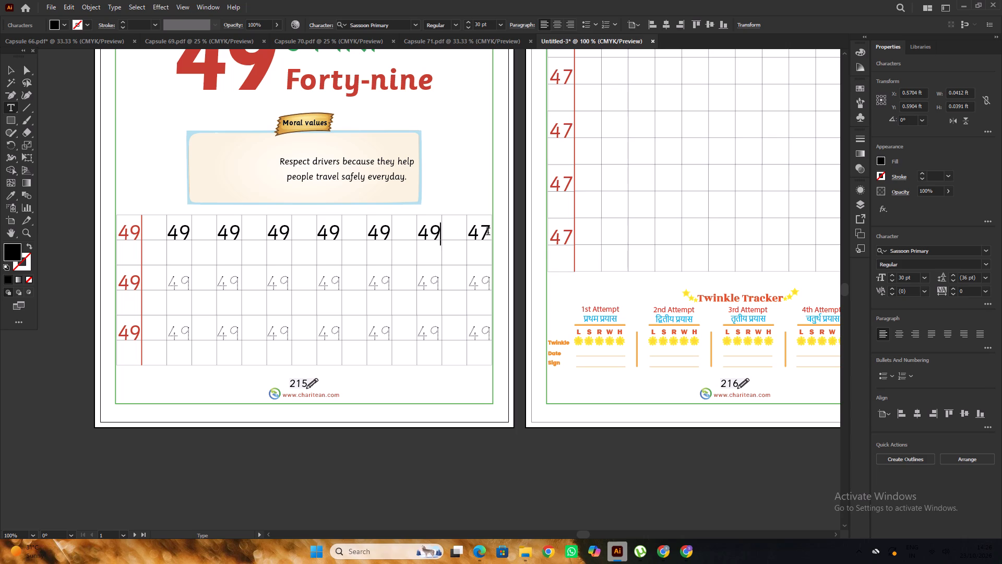
pyautogui.moveTo(488, 232); pyautogui.dragTo(481, 241)
pyautogui.press('9')
# Change the first three red 47s in the Assessment Time page's grid to 49.
pyautogui.keyDown('alt'); pyautogui.scroll(3, 446, 247); pyautogui.keyUp('alt')
pyautogui.keyDown('alt'); pyautogui.scroll(-3, 402, 237); pyautogui.keyUp('alt')
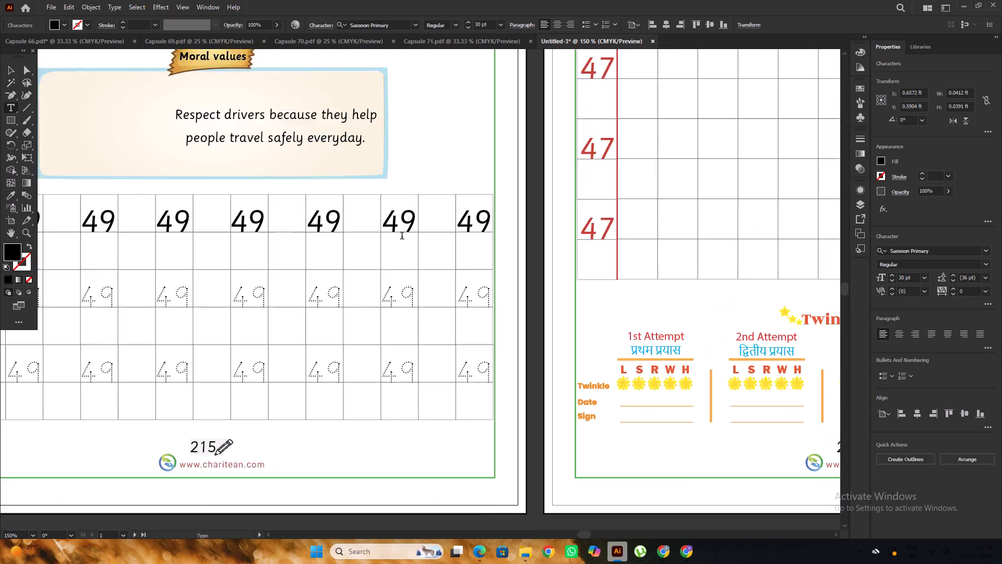
pyautogui.keyDown('alt'); pyautogui.scroll(-2, 402, 237); pyautogui.keyUp('alt')
pyautogui.keyDown('alt'); pyautogui.scroll(5, 402, 237); pyautogui.keyUp('alt')
pyautogui.keyDown('alt'); pyautogui.scroll(-3, 402, 227); pyautogui.keyUp('alt')
pyautogui.scroll(5, 455, 211)
pyautogui.keyDown('alt'); pyautogui.scroll(1, 421, 210); pyautogui.keyUp('alt')
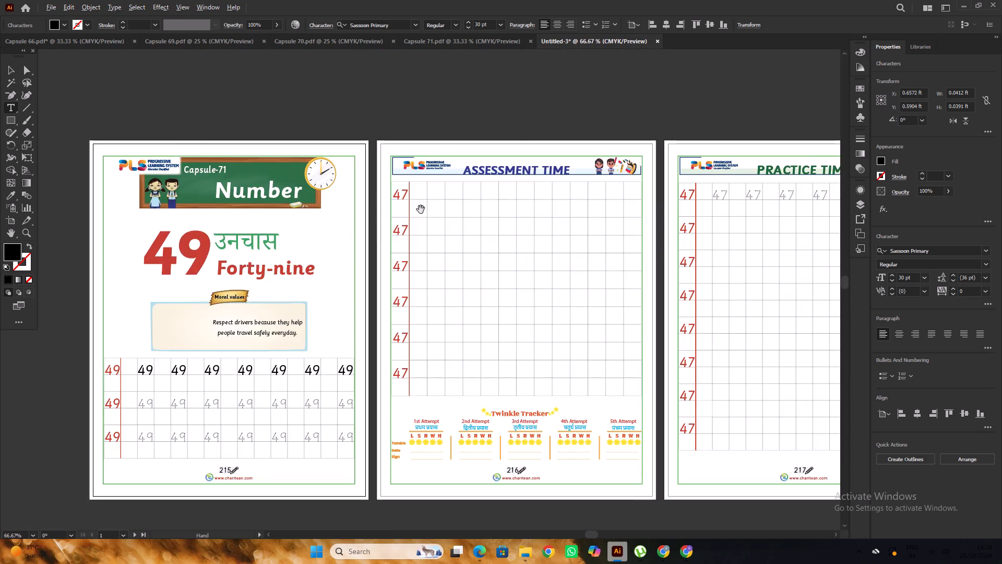
pyautogui.keyDown('alt'); pyautogui.scroll(1, 421, 209); pyautogui.keyUp('alt')
pyautogui.moveTo(387, 174); pyautogui.dragTo(376, 198)
pyautogui.press('9')
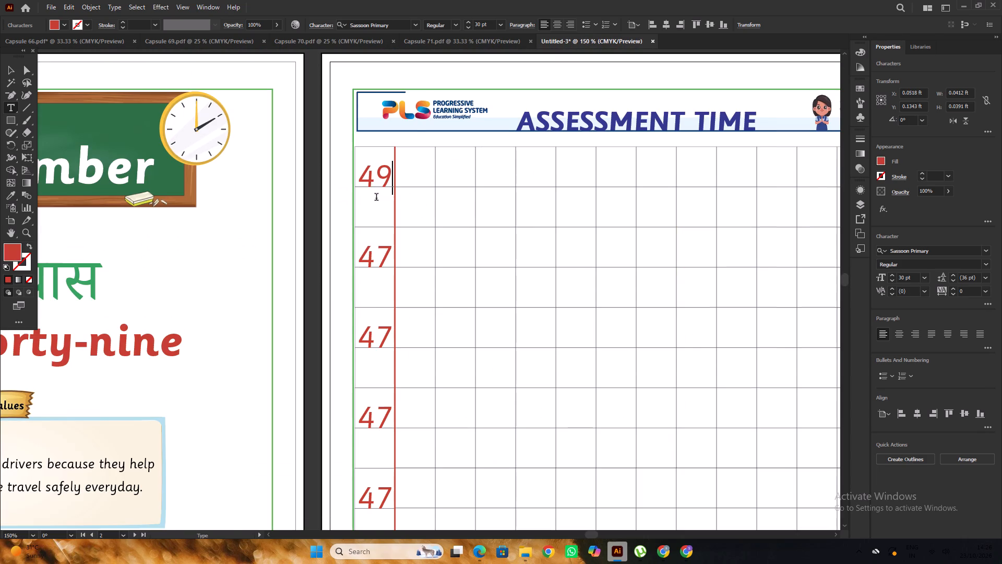
pyautogui.scroll(-3, 376, 198)
pyautogui.moveTo(389, 215); pyautogui.dragTo(380, 229)
pyautogui.press('9')
pyautogui.scroll(-3, 379, 227)
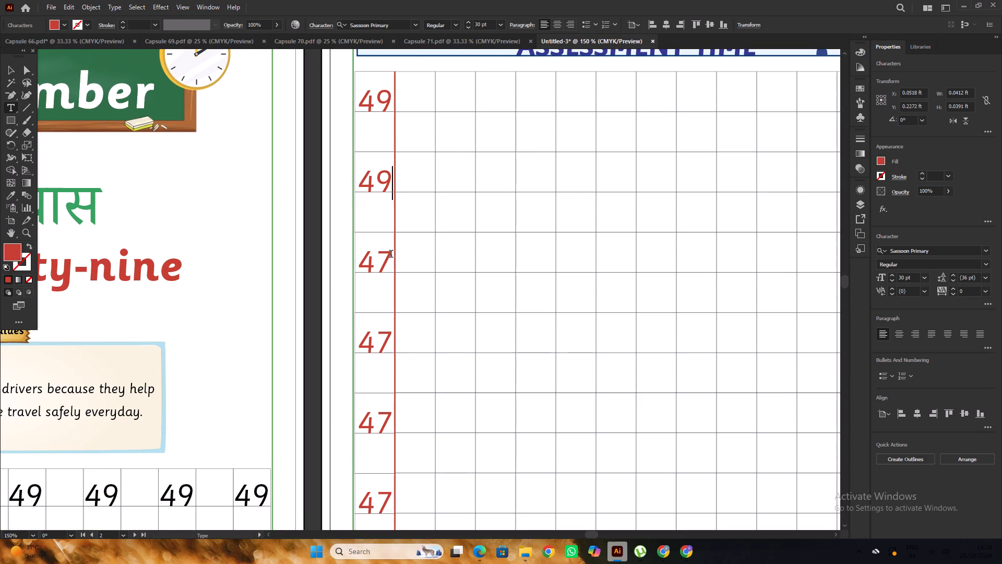
pyautogui.moveTo(390, 254); pyautogui.dragTo(381, 265)
pyautogui.press('9')
# Change the last three red 47s in the Assessment Time page's grid to 49.
pyautogui.scroll(-5, 372, 238)
pyautogui.moveTo(387, 274); pyautogui.dragTo(379, 287)
pyautogui.press('9')
pyautogui.scroll(-6, 380, 247)
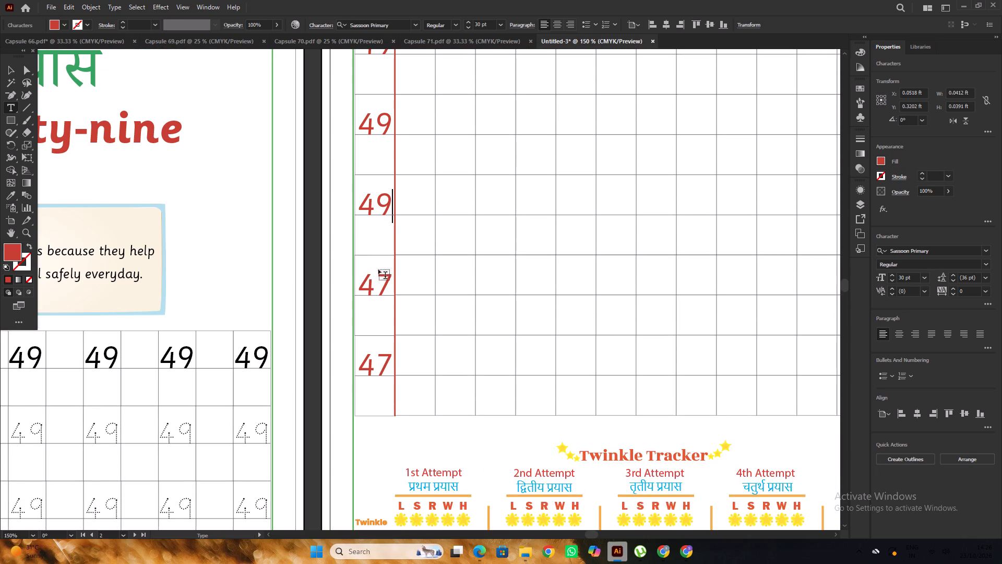
pyautogui.moveTo(388, 279); pyautogui.dragTo(375, 295)
pyautogui.press('9')
pyautogui.scroll(-5, 378, 266)
pyautogui.moveTo(388, 296); pyautogui.dragTo(379, 305)
pyautogui.press('9')
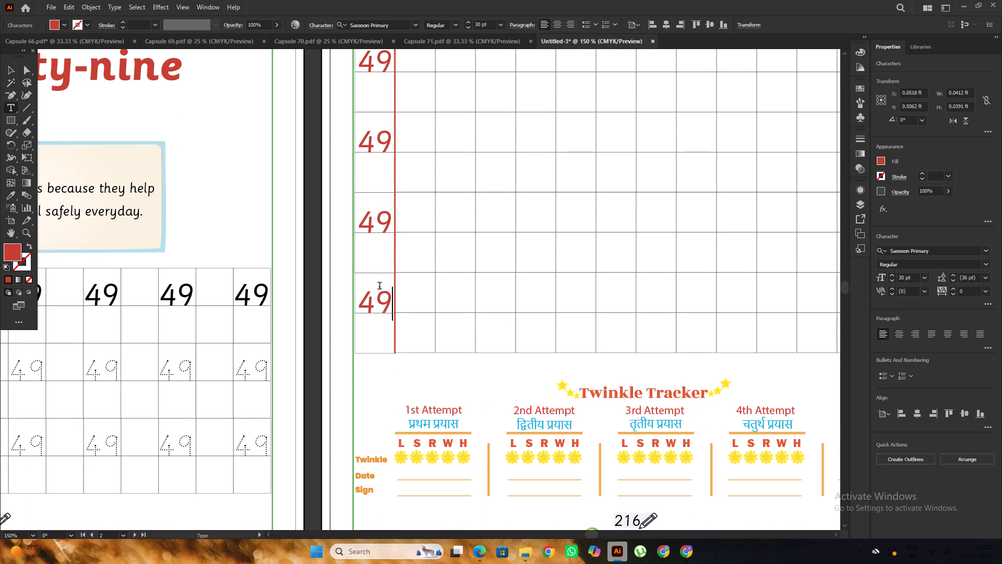
# Change the first four red 47s in the Practice Time page's grid to 49.
pyautogui.scroll(-6, 325, 272)
pyautogui.keyDown('alt'); pyautogui.scroll(2, 514, 204); pyautogui.keyUp('alt')
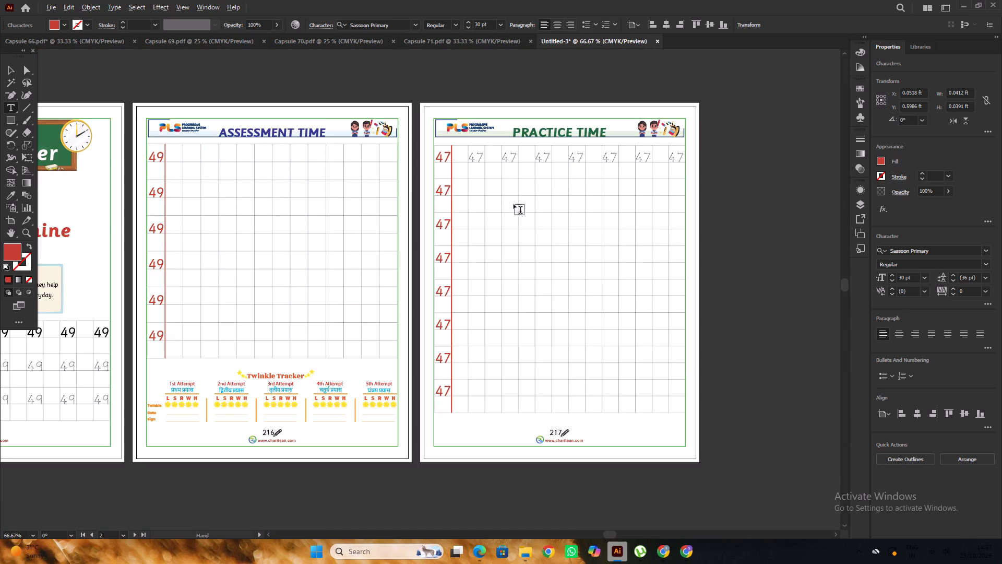
pyautogui.keyDown('alt'); pyautogui.scroll(-2, 439, 194); pyautogui.keyUp('alt')
pyautogui.keyDown('alt'); pyautogui.scroll(3, 467, 191); pyautogui.keyUp('alt')
pyautogui.moveTo(400, 145); pyautogui.dragTo(390, 156)
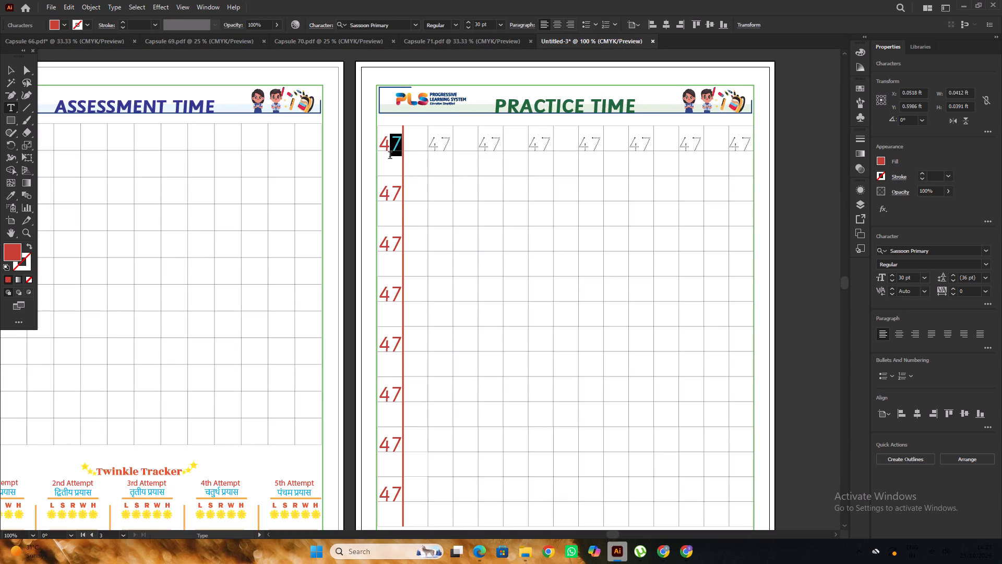
pyautogui.press('9')
pyautogui.scroll(-2, 390, 158)
pyautogui.moveTo(397, 172); pyautogui.dragTo(394, 182)
pyautogui.press('9')
pyautogui.scroll(-2, 392, 180)
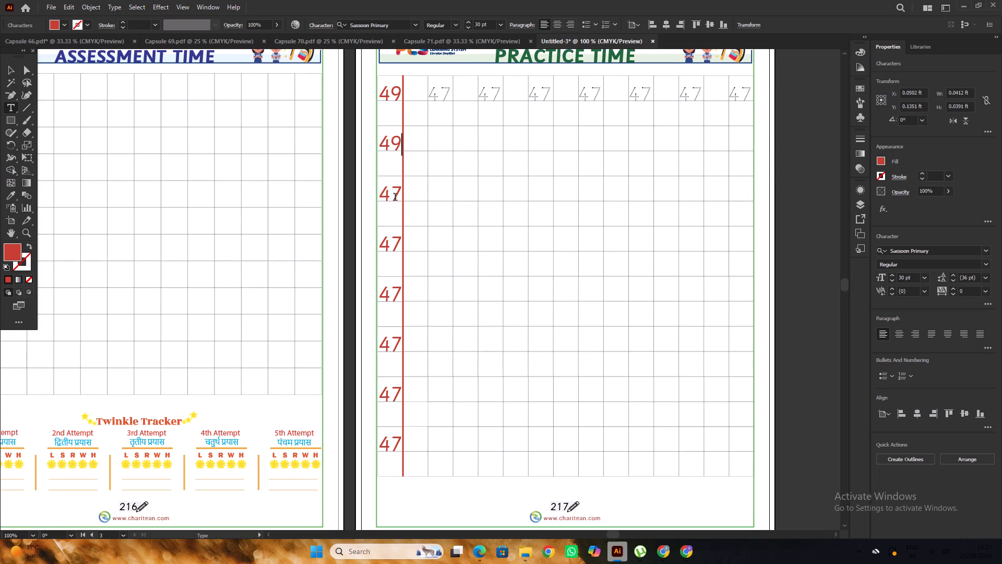
pyautogui.moveTo(398, 195); pyautogui.dragTo(393, 204)
pyautogui.press('9')
pyautogui.scroll(-5, 390, 198)
pyautogui.moveTo(397, 183); pyautogui.dragTo(391, 192)
pyautogui.press('9')
# Change the last four red 47s in the Practice Time page's grid to 49.
pyautogui.scroll(-3, 391, 191)
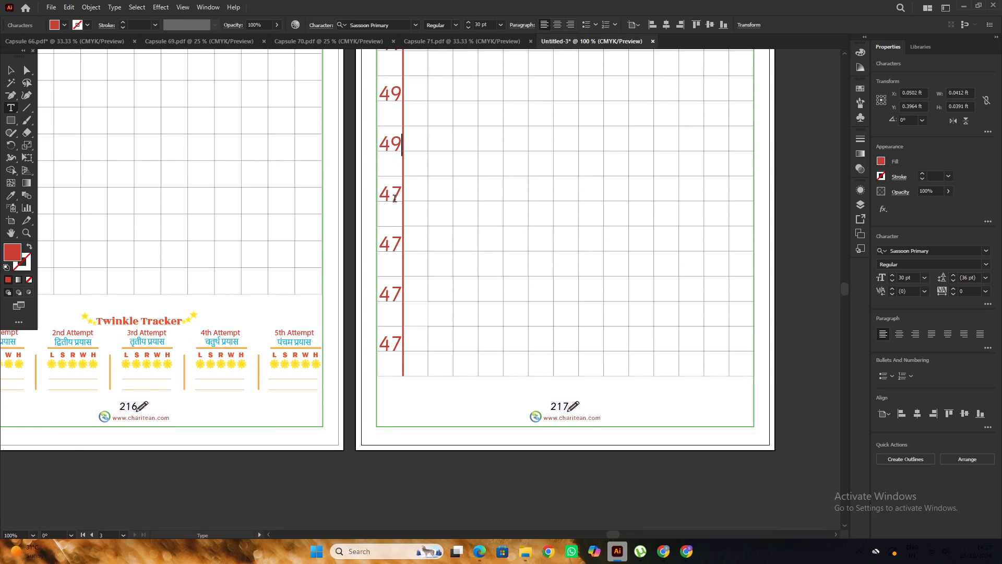
pyautogui.moveTo(399, 195); pyautogui.dragTo(390, 207)
pyautogui.press('9')
pyautogui.scroll(-3, 389, 203)
pyautogui.moveTo(398, 208); pyautogui.dragTo(392, 220)
pyautogui.press('9')
pyautogui.scroll(-3, 392, 218)
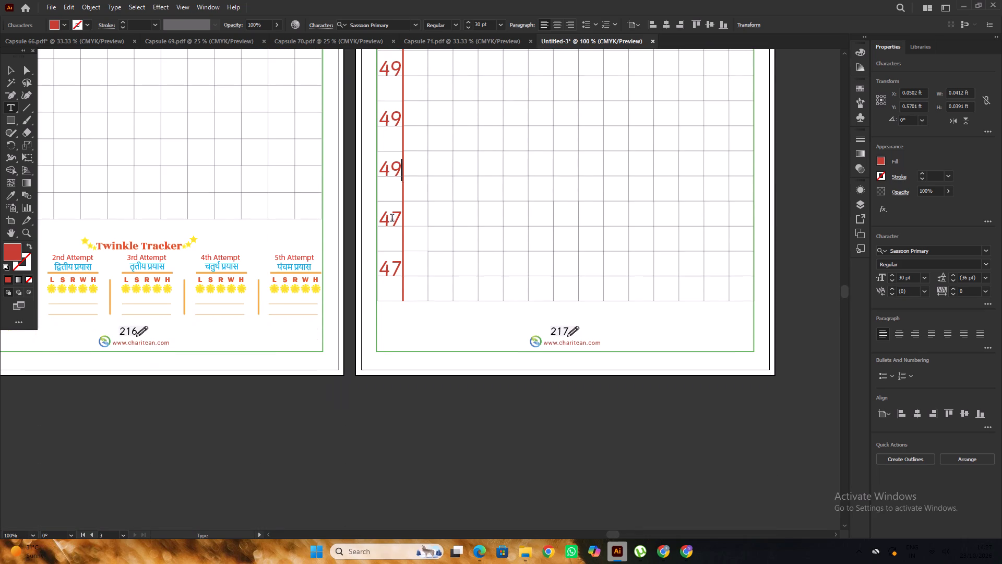
pyautogui.moveTo(397, 219); pyautogui.dragTo(387, 233)
pyautogui.press('9')
pyautogui.scroll(-3, 387, 228)
pyautogui.moveTo(399, 228); pyautogui.dragTo(392, 242)
pyautogui.press('9')
# Change the first three dotted 47s in the Practice Time page's top row to 49.
pyautogui.scroll(20, 392, 239)
pyautogui.scroll(5, 392, 239)
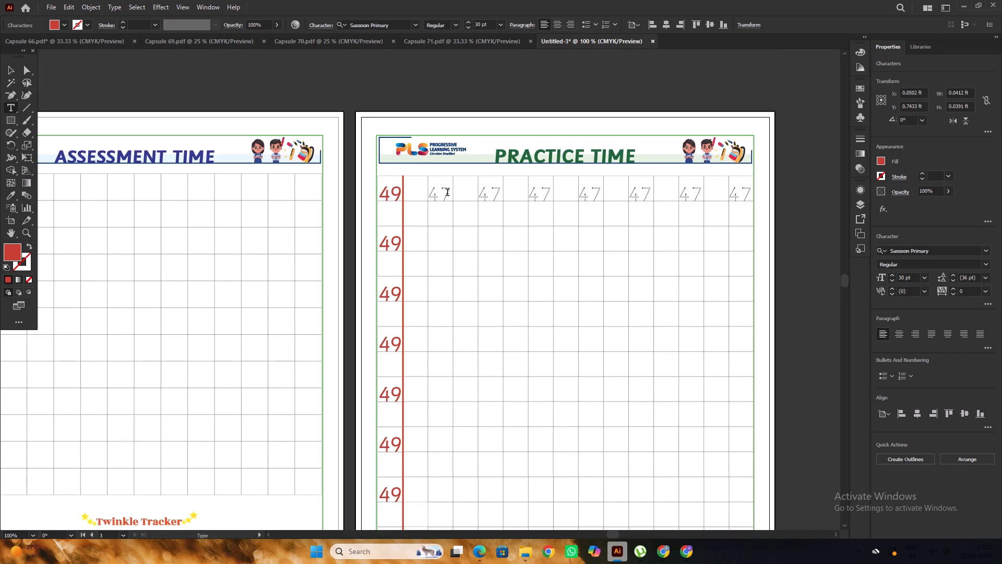
pyautogui.moveTo(447, 193); pyautogui.dragTo(445, 204)
pyautogui.press('9')
pyautogui.moveTo(496, 191); pyautogui.dragTo(496, 200)
pyautogui.press('9')
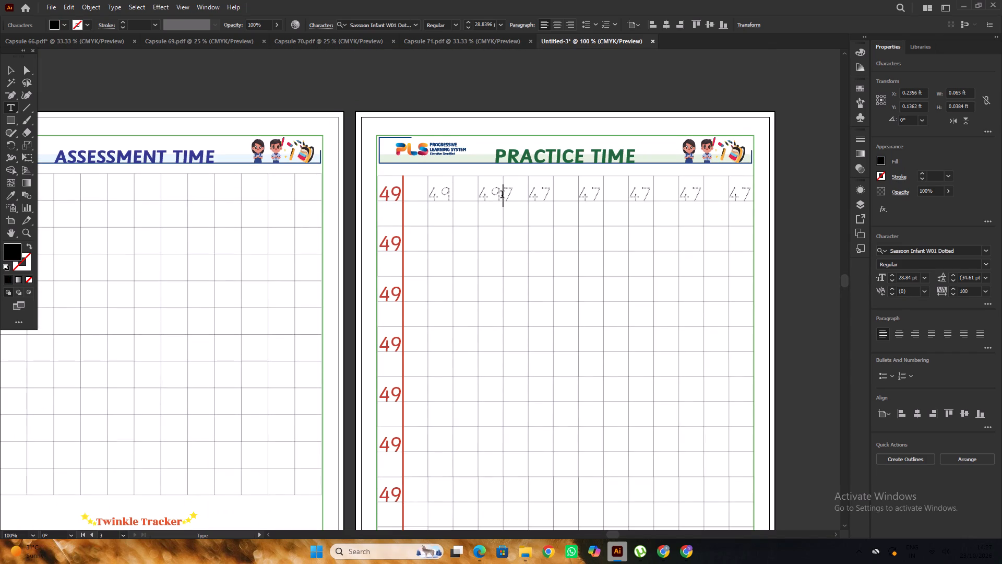
pyautogui.press('BackSpace')
pyautogui.moveTo(501, 196); pyautogui.dragTo(495, 204)
pyautogui.press('9')
pyautogui.moveTo(549, 192); pyautogui.dragTo(543, 202)
pyautogui.press('9')
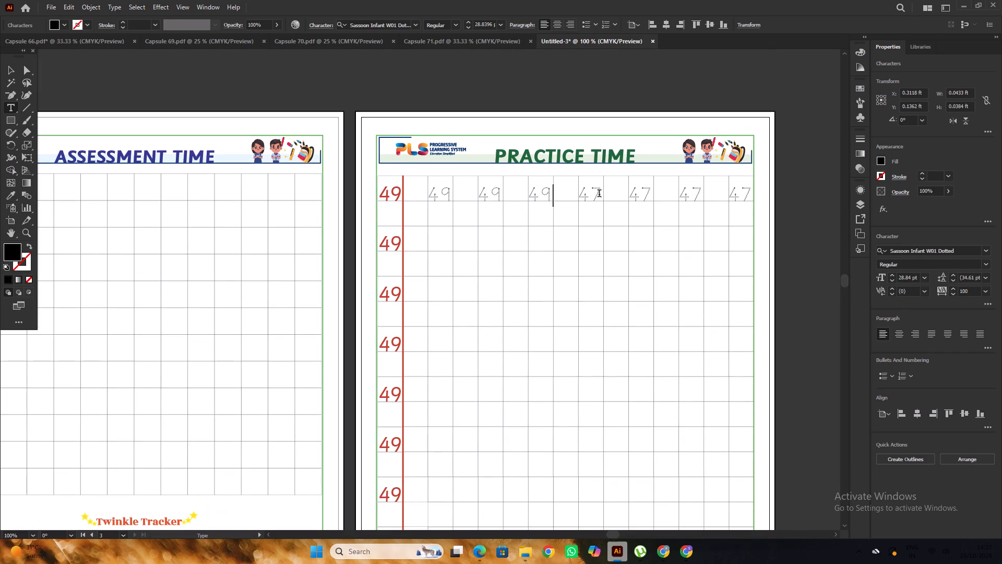
# Change the remaining four dotted 47s in the Practice Time page's top row to 49.
pyautogui.moveTo(599, 194); pyautogui.dragTo(592, 204)
pyautogui.press('9')
pyautogui.moveTo(649, 195); pyautogui.dragTo(637, 205)
pyautogui.press('9')
pyautogui.moveTo(701, 191); pyautogui.dragTo(695, 196)
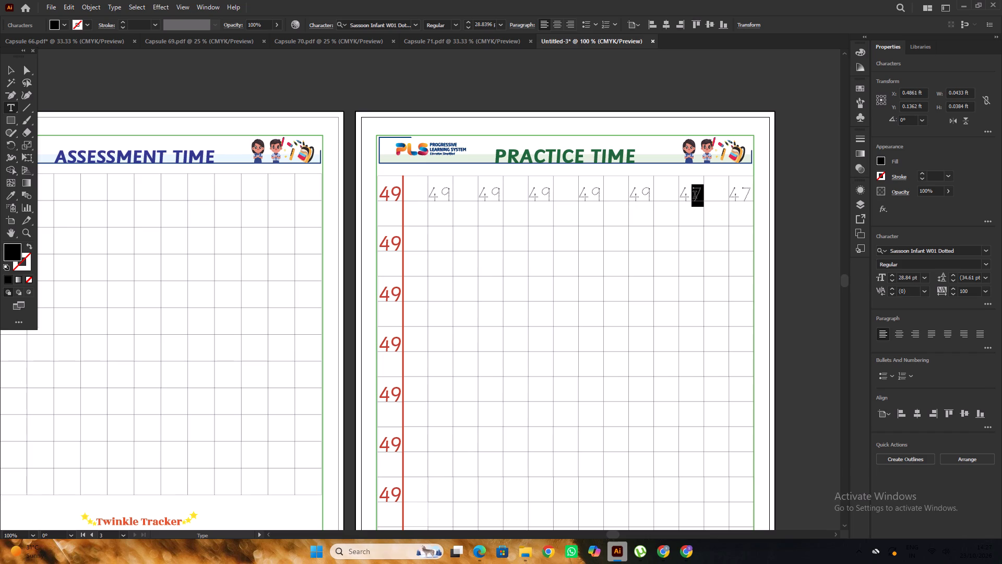
pyautogui.moveTo(695, 196); pyautogui.dragTo(694, 196)
pyautogui.press('9')
pyautogui.press('9')
pyautogui.moveTo(749, 191); pyautogui.dragTo(742, 201)
pyautogui.moveTo(742, 201); pyautogui.dragTo(740, 202)
pyautogui.press('9')
# Look over the three number 49 pages of the untitled document to review the replaced numbers.
pyautogui.scroll(-15, 646, 206)
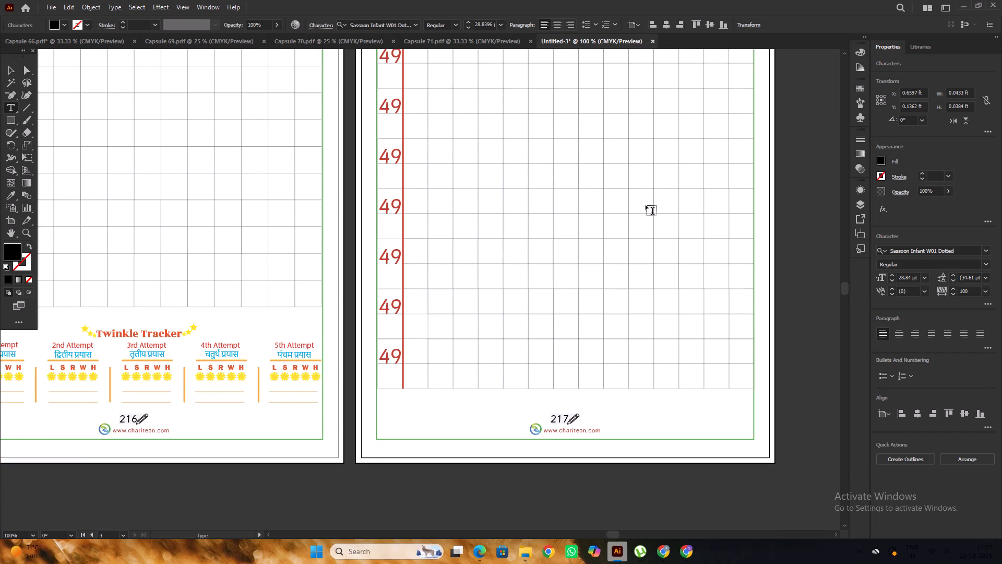
pyautogui.scroll(-7, 612, 202)
pyautogui.scroll(3, 612, 202)
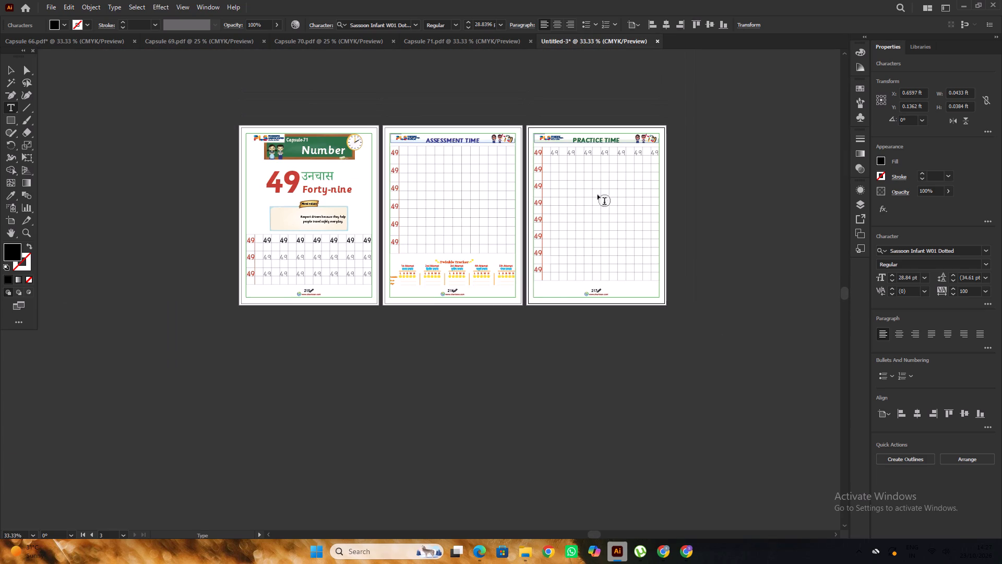
pyautogui.keyDown('alt'); pyautogui.scroll(1, 324, 225); pyautogui.keyUp('alt')
pyautogui.keyDown('alt'); pyautogui.scroll(-2, 324, 225); pyautogui.keyUp('alt')
pyautogui.keyDown('alt'); pyautogui.scroll(2, 310, 222); pyautogui.keyUp('alt')
pyautogui.keyDown('alt'); pyautogui.scroll(2, 385, 227); pyautogui.keyUp('alt')
pyautogui.keyDown('alt'); pyautogui.scroll(-2, 420, 221); pyautogui.keyUp('alt')
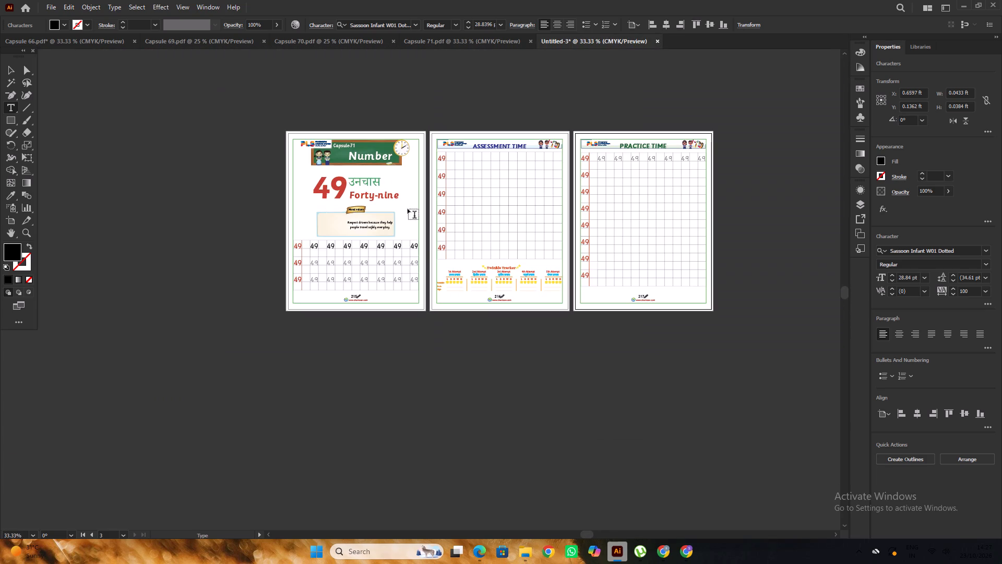
# Check the footer page numbers in the Capsule 71 and Capsule 70 documents.
pyautogui.click(446, 43)
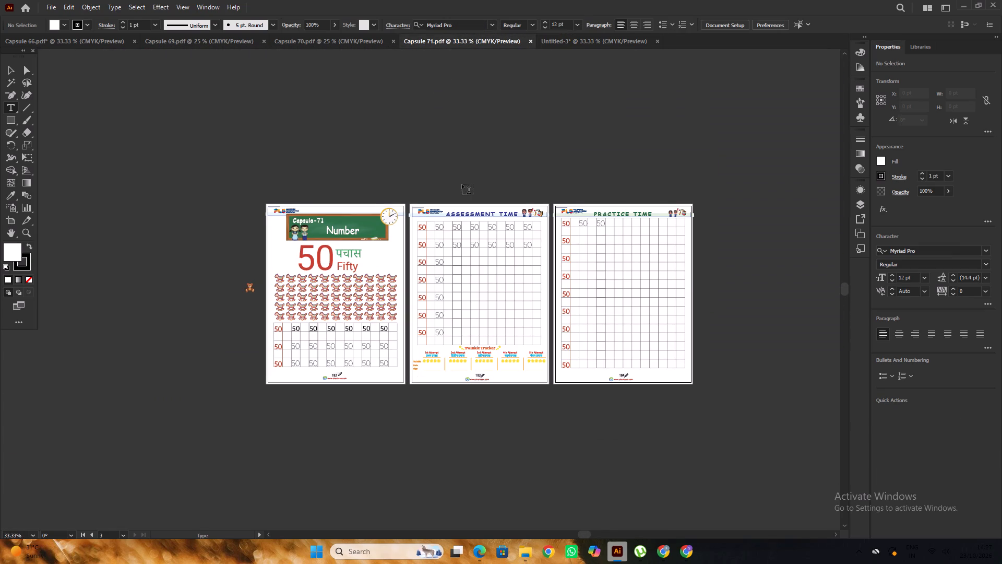
pyautogui.scroll(-9, 463, 181)
pyautogui.keyDown('alt'); pyautogui.scroll(3, 353, 289); pyautogui.keyUp('alt')
pyautogui.keyDown('alt'); pyautogui.scroll(4, 321, 246); pyautogui.keyUp('alt')
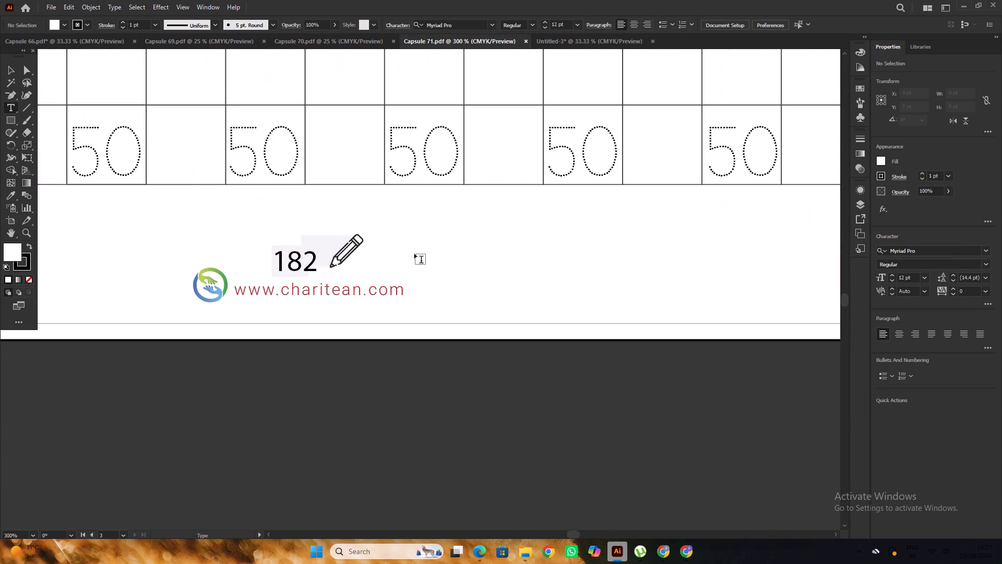
pyautogui.keyDown('alt'); pyautogui.scroll(-7, 423, 252); pyautogui.keyUp('alt')
pyautogui.click(278, 34)
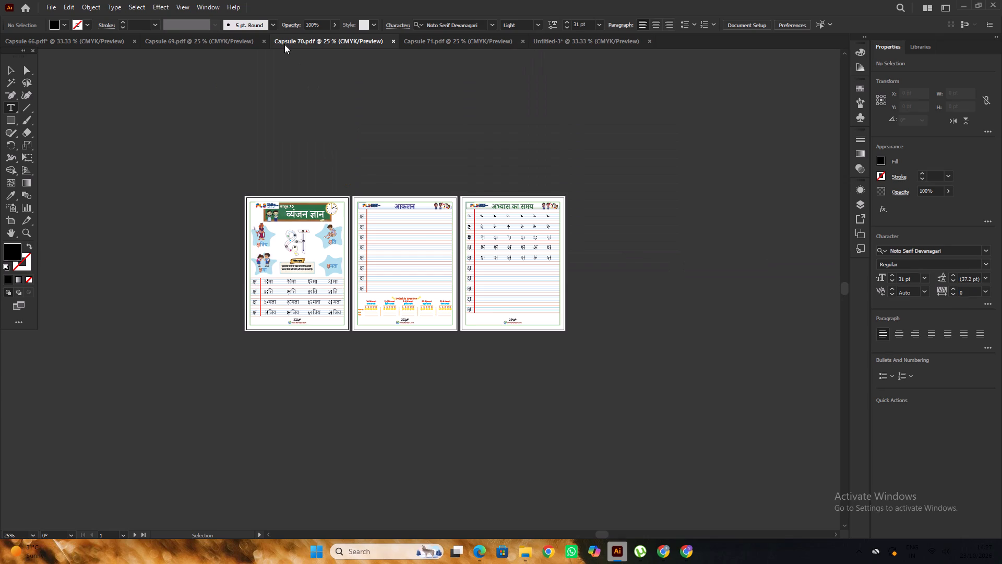
pyautogui.keyDown('alt'); pyautogui.scroll(4, 505, 336); pyautogui.keyUp('alt')
pyautogui.keyDown('alt'); pyautogui.scroll(1, 525, 279); pyautogui.keyUp('alt')
pyautogui.keyDown('alt'); pyautogui.scroll(-3, 525, 279); pyautogui.keyUp('alt')
# Renumber the three number 49 pages in the untitled document as 235, 236 and 237.
pyautogui.click(591, 40)
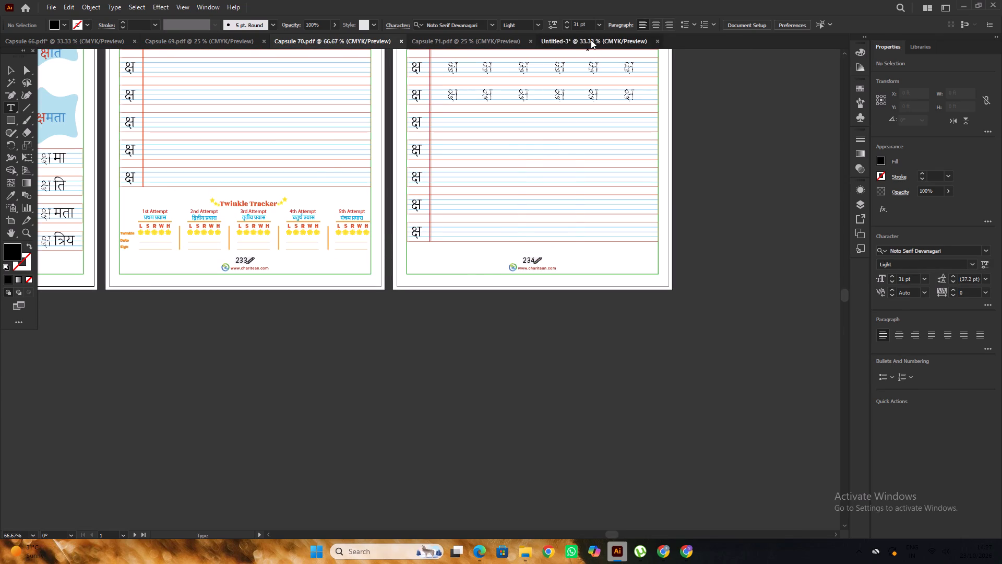
pyautogui.keyDown('alt'); pyautogui.scroll(6, 362, 304); pyautogui.keyUp('alt')
pyautogui.scroll(-6, 350, 303)
pyautogui.keyDown('alt'); pyautogui.scroll(1, 381, 292); pyautogui.keyUp('alt')
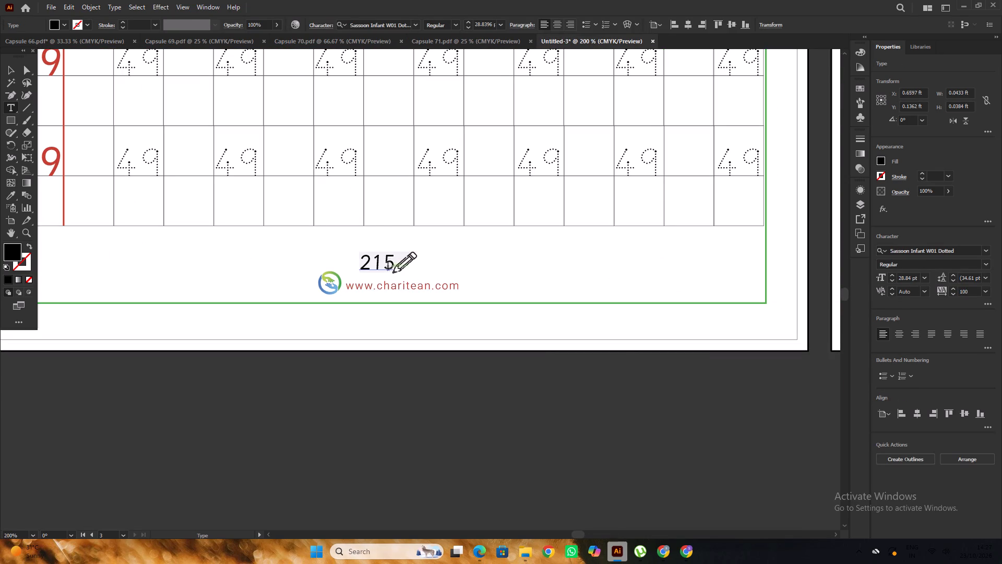
pyautogui.moveTo(381, 265); pyautogui.dragTo(372, 275)
pyautogui.press('3')
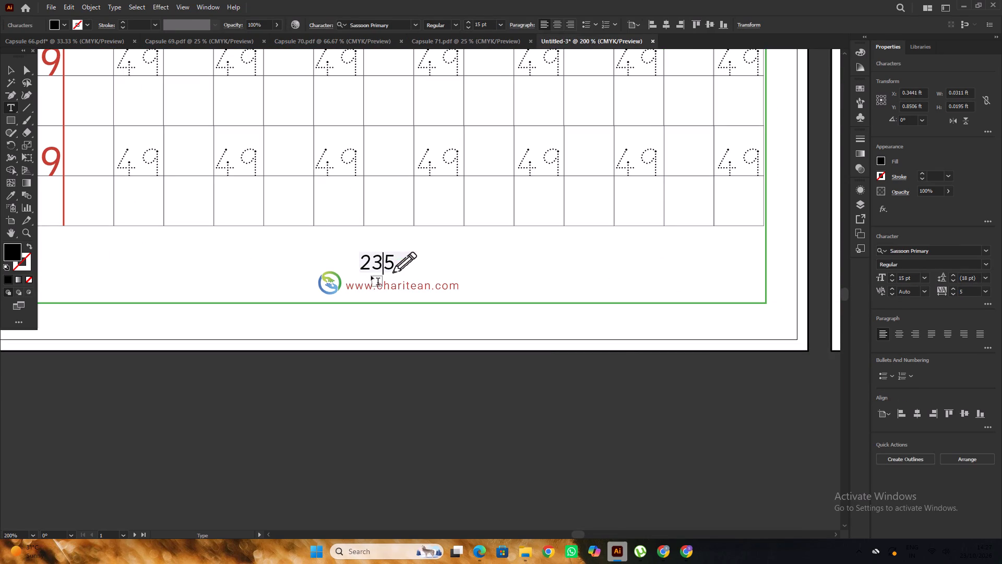
pyautogui.keyDown('alt'); pyautogui.scroll(-3, 297, 267); pyautogui.keyUp('alt')
pyautogui.keyDown('alt'); pyautogui.scroll(2, 607, 269); pyautogui.keyUp('alt')
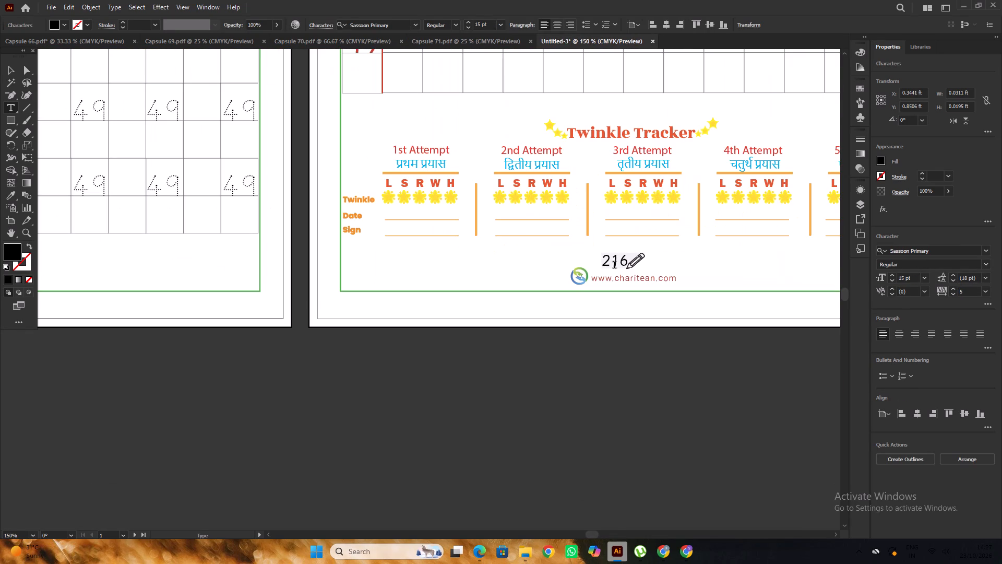
pyautogui.moveTo(618, 263); pyautogui.dragTo(612, 267)
pyautogui.press('3')
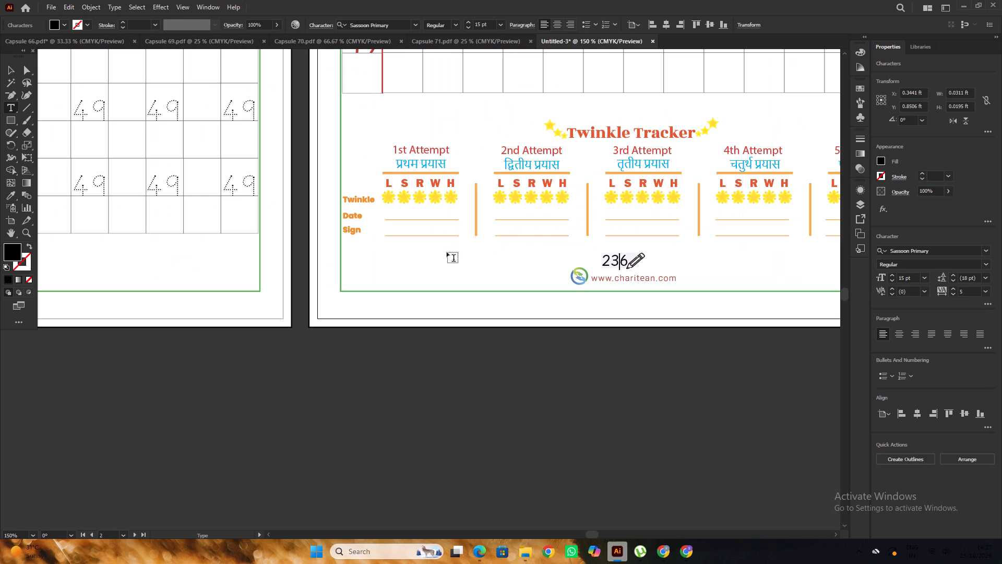
pyautogui.keyDown('alt'); pyautogui.scroll(-4, 320, 243); pyautogui.keyUp('alt')
pyautogui.keyDown('alt'); pyautogui.scroll(4, 498, 259); pyautogui.keyUp('alt')
pyautogui.keyDown('alt'); pyautogui.scroll(1, 543, 243); pyautogui.keyUp('alt')
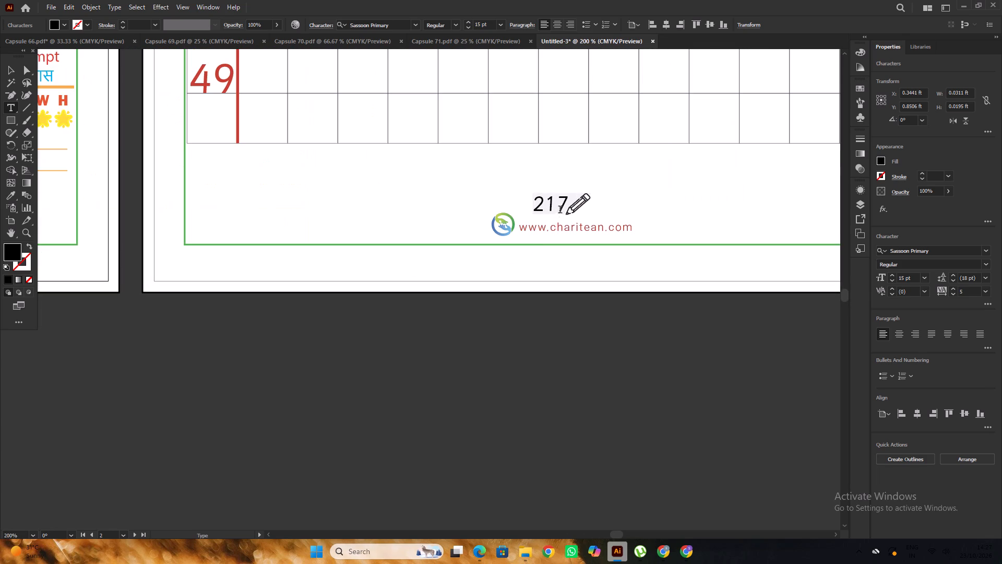
pyautogui.moveTo(557, 205); pyautogui.dragTo(545, 222)
pyautogui.press('3')
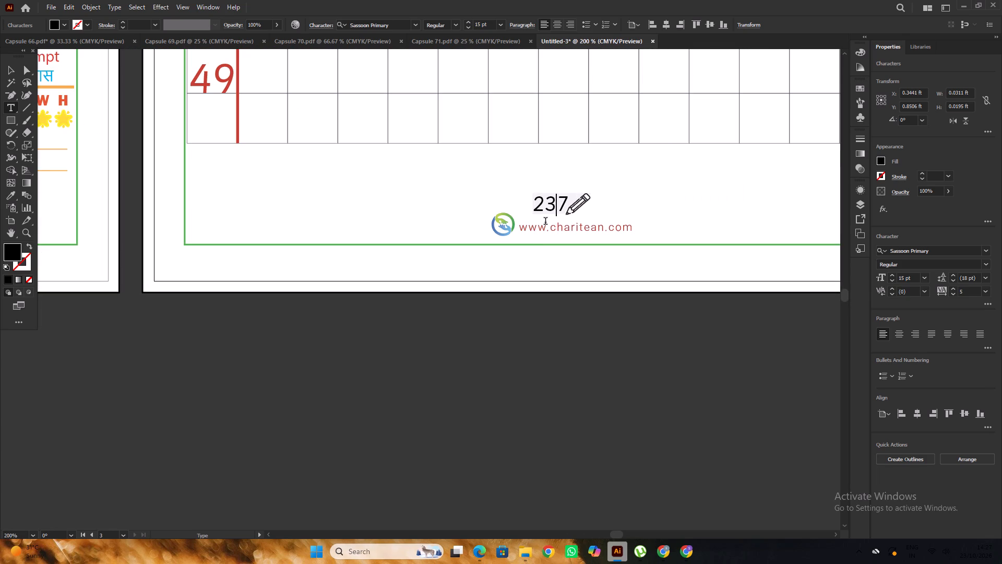
pyautogui.keyDown('alt'); pyautogui.scroll(-4, 524, 245); pyautogui.keyUp('alt')
pyautogui.scroll(4, 521, 250)
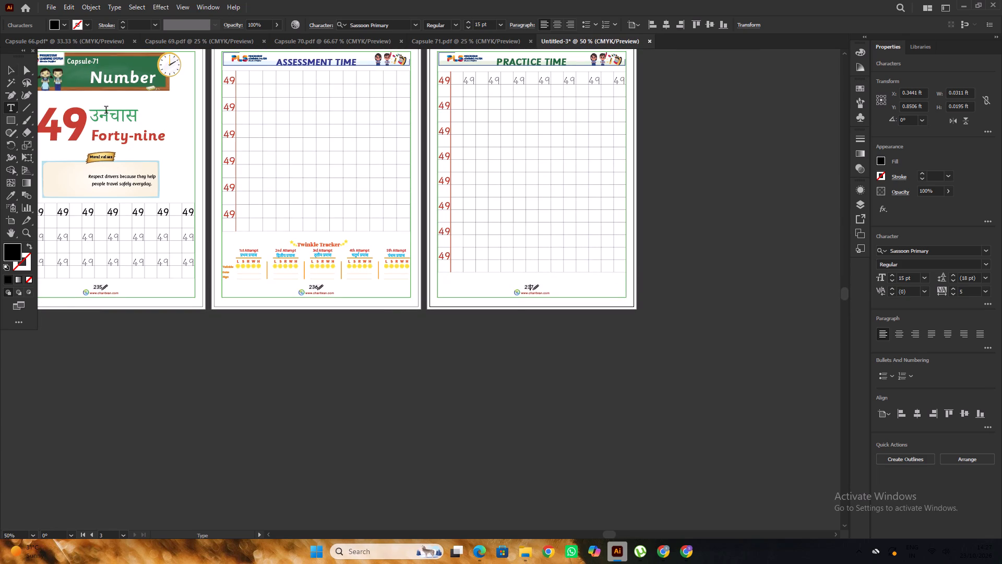
# Switch to Chrome and save ChatGPT's generated bus driver illustration as a PNG in the Downloads folder.
pyautogui.click(8, 67)
pyautogui.keyDown('alt'); pyautogui.scroll(-1, 535, 252); pyautogui.keyUp('alt')
pyautogui.click(610, 390)
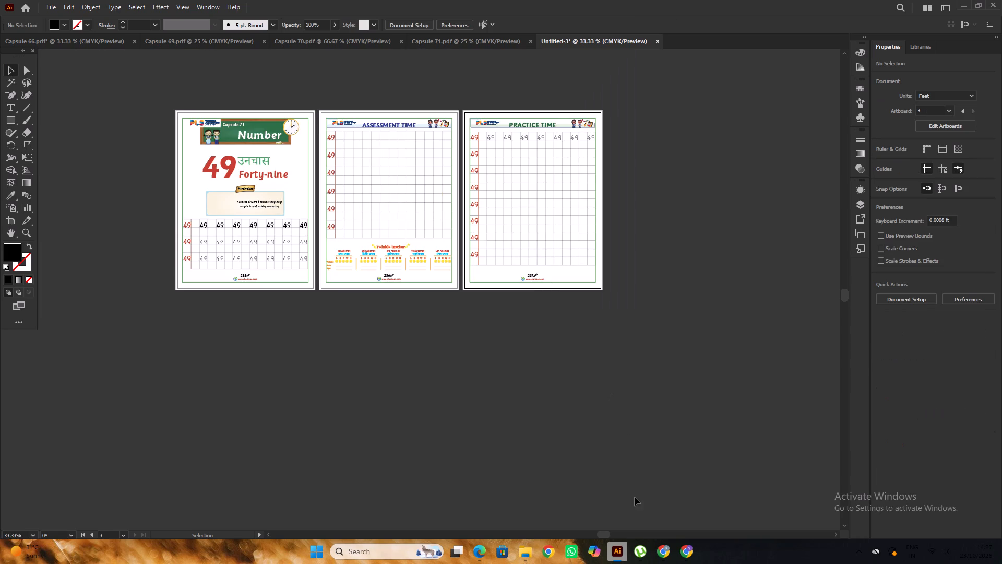
pyautogui.click(661, 554)
pyautogui.scroll(-3, 577, 385)
pyautogui.doubleClick(675, 379)
pyautogui.click(572, 355)
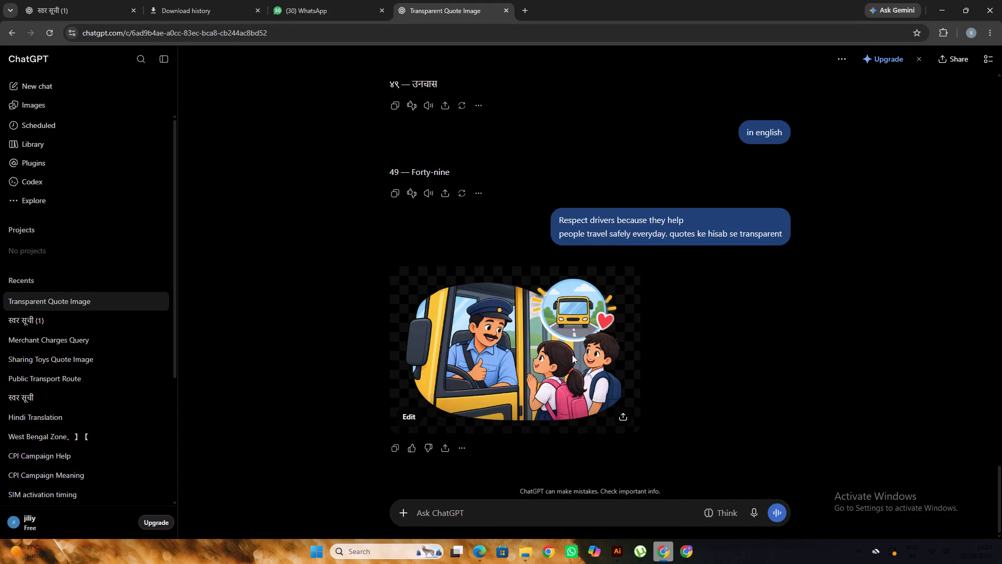
pyautogui.click(759, 356)
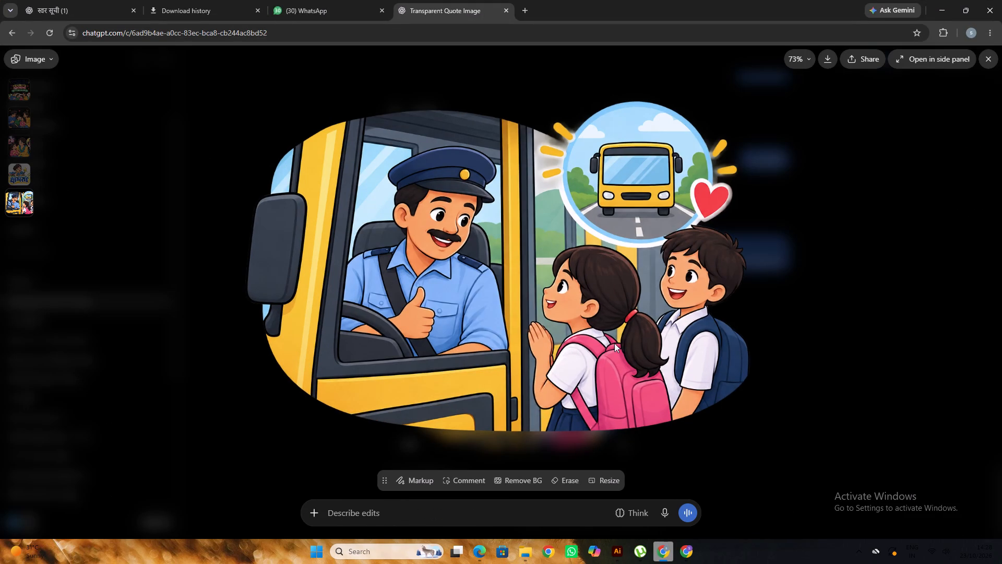
pyautogui.click(828, 355)
pyautogui.rightClick(501, 340)
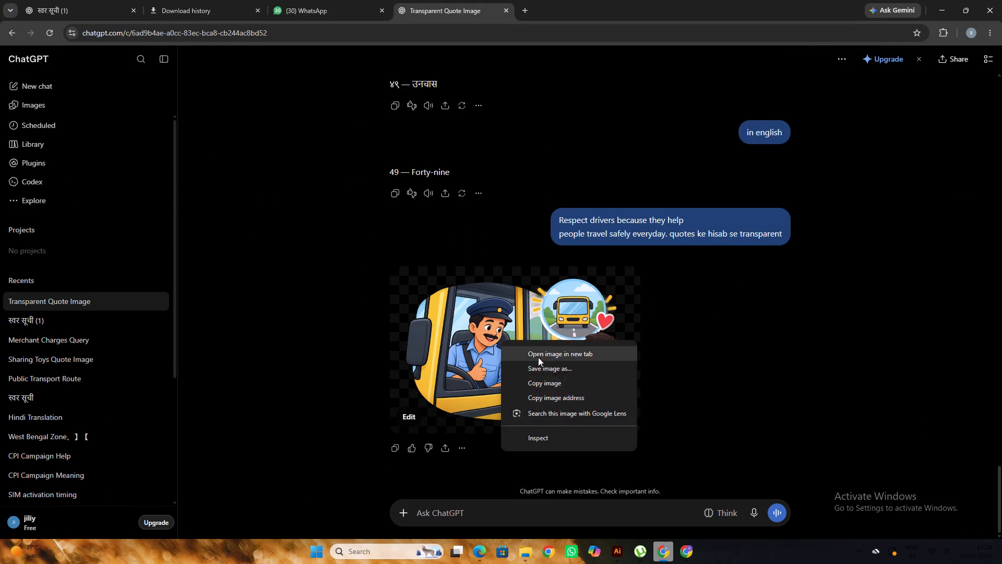
pyautogui.click(543, 372)
pyautogui.click(409, 397)
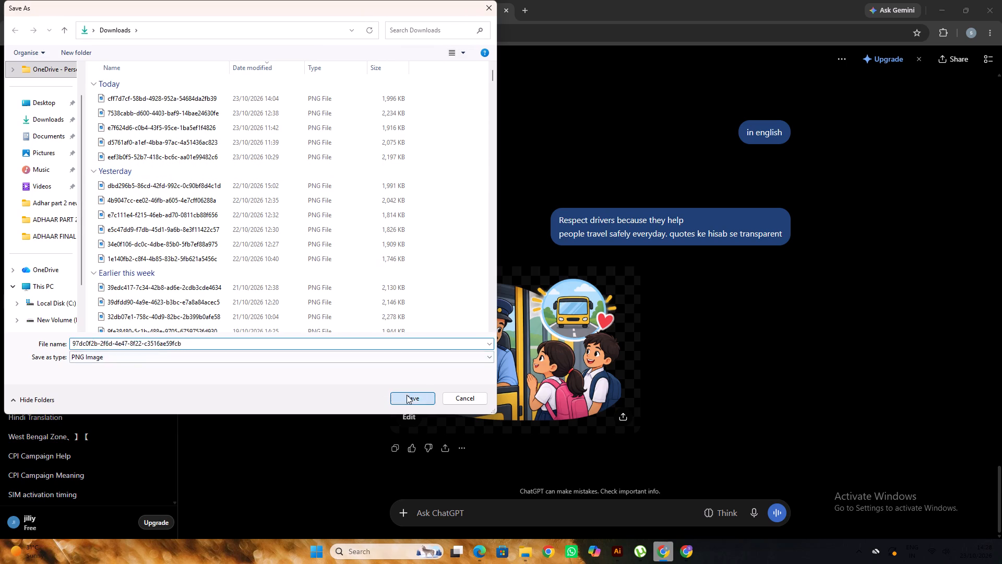
# Bring the downloaded bus driver PNG from the Downloads folder into the untitled Illustrator document, over the number 49 page.
pyautogui.click(926, 56)
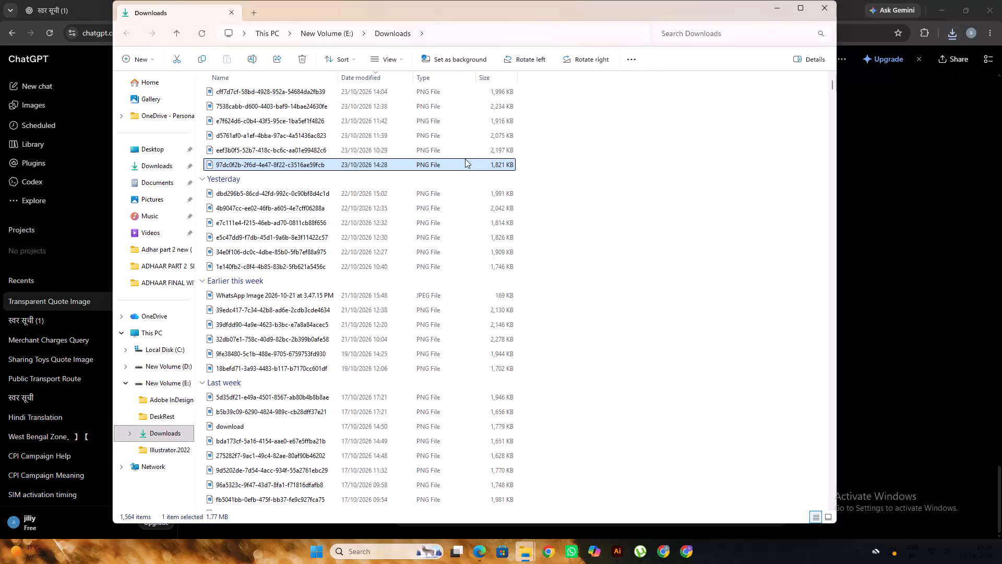
pyautogui.moveTo(463, 164); pyautogui.dragTo(614, 547)
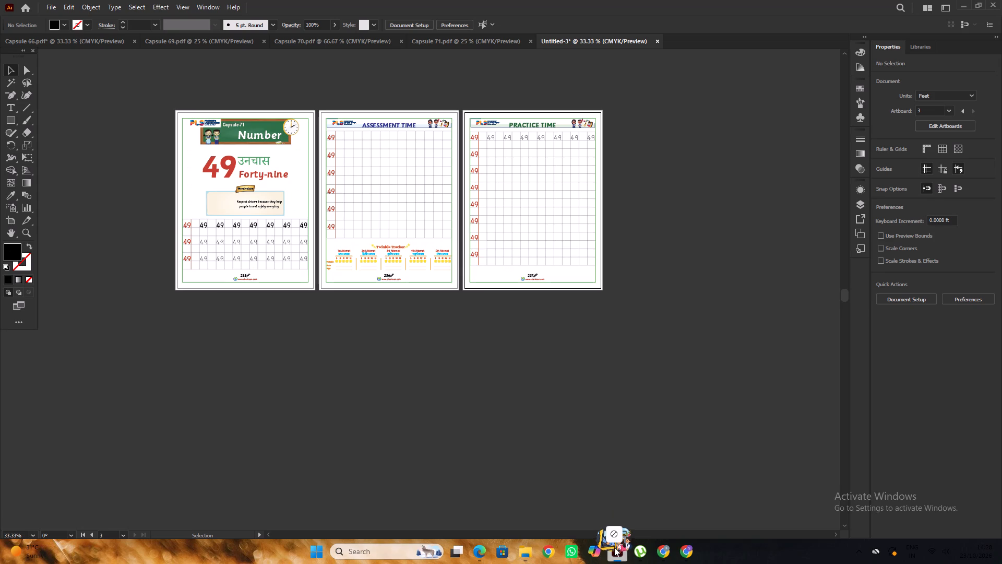
pyautogui.moveTo(614, 547); pyautogui.dragTo(491, 349)
pyautogui.keyDown('alt'); pyautogui.scroll(-3, 493, 284); pyautogui.keyUp('alt')
pyautogui.moveTo(515, 315); pyautogui.dragTo(401, 248)
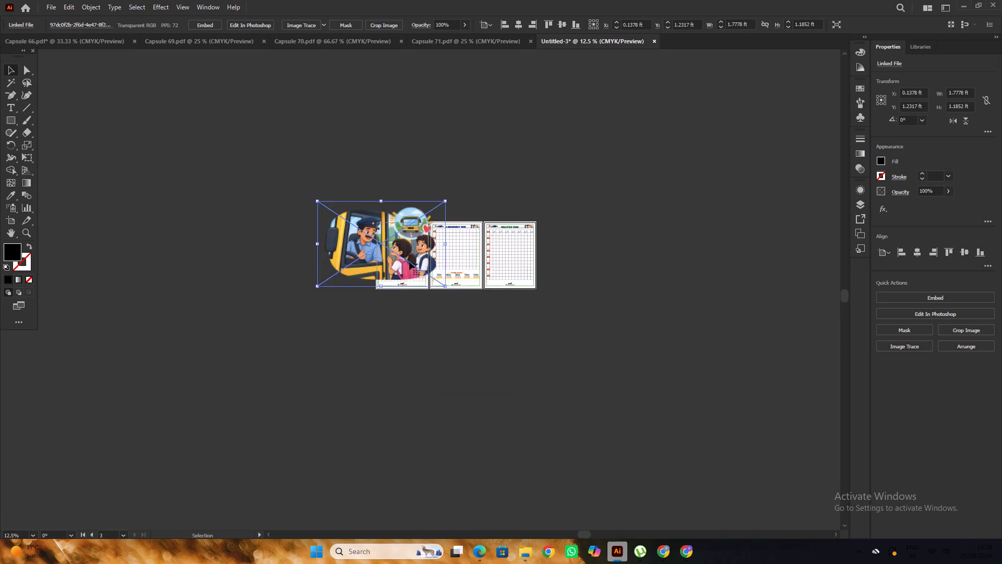
# Shrink the bus driver illustration to about 0.17 by 0.12 ft and fit it beside the quote in the Moral values box.
pyautogui.keyDown('alt'); pyautogui.scroll(3, 412, 268); pyautogui.keyUp('alt')
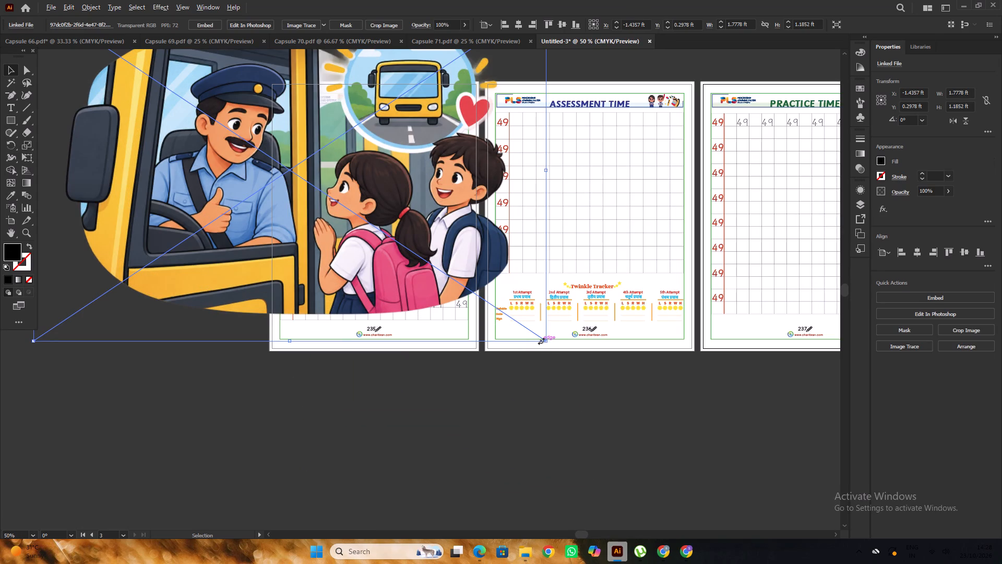
pyautogui.keyDown('alt'); pyautogui.moveTo(543, 341); pyautogui.dragTo(399, 187); pyautogui.keyUp('alt')
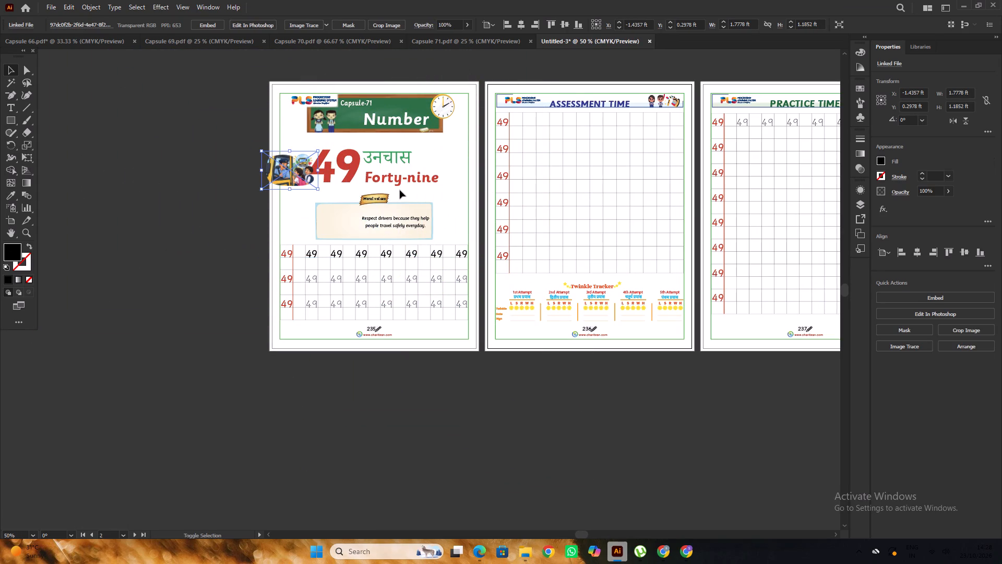
pyautogui.scroll(-2, 345, 177)
pyautogui.keyDown('alt'); pyautogui.scroll(1, 311, 145); pyautogui.keyUp('alt')
pyautogui.moveTo(281, 145); pyautogui.dragTo(346, 221)
pyautogui.keyDown('alt'); pyautogui.scroll(4, 353, 223); pyautogui.keyUp('alt')
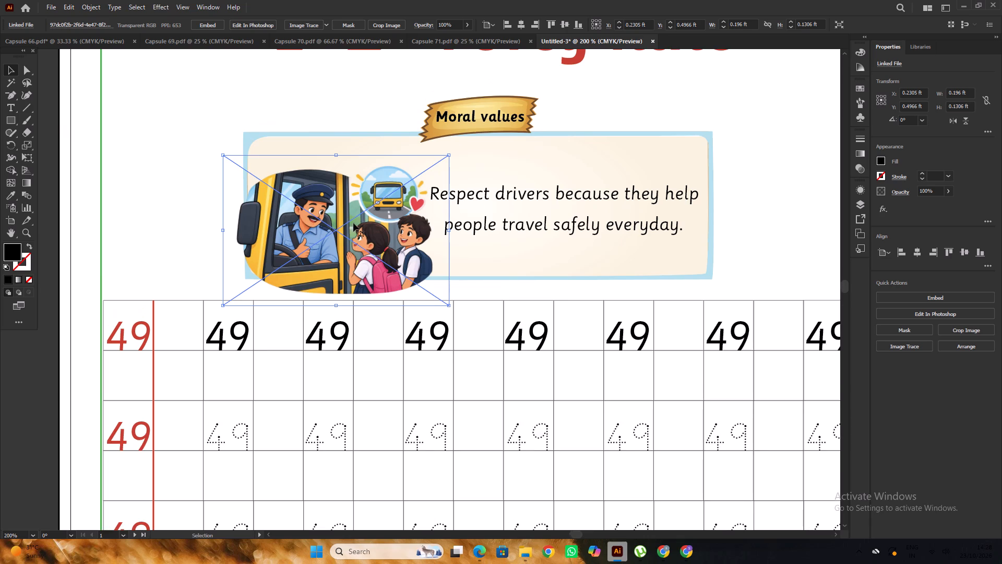
pyautogui.moveTo(371, 245); pyautogui.dragTo(378, 229)
pyautogui.keyDown('alt'); pyautogui.keyDown('shift'); pyautogui.moveTo(455, 290); pyautogui.dragTo(451, 278); pyautogui.keyUp('shift'); pyautogui.keyUp('alt')
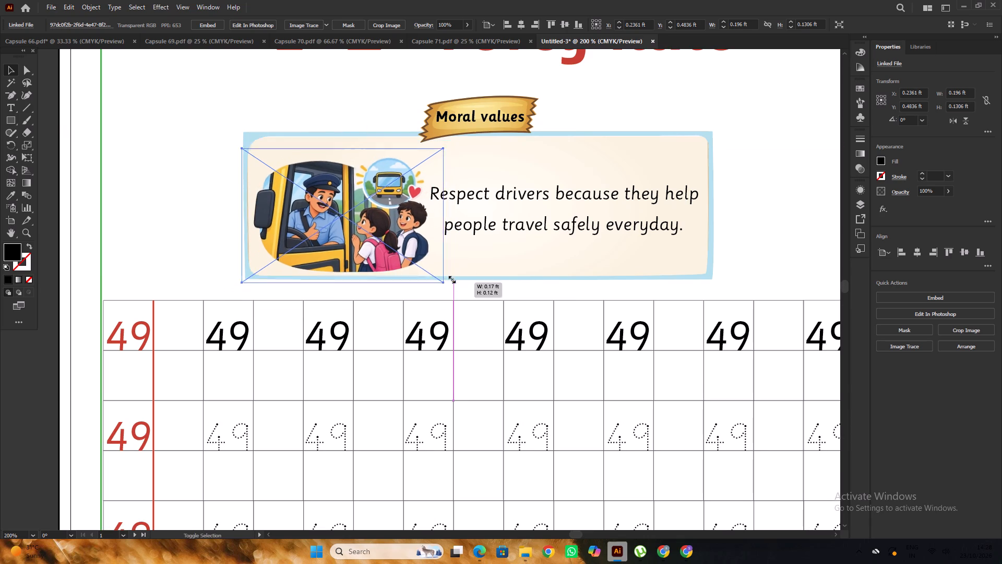
pyautogui.keyDown('alt'); pyautogui.keyDown('shift'); pyautogui.moveTo(451, 278); pyautogui.dragTo(450, 276); pyautogui.keyUp('shift'); pyautogui.keyUp('alt')
pyautogui.moveTo(392, 234); pyautogui.dragTo(386, 229)
pyautogui.keyDown('shift'); pyautogui.moveTo(426, 270); pyautogui.dragTo(443, 284); pyautogui.keyUp('shift')
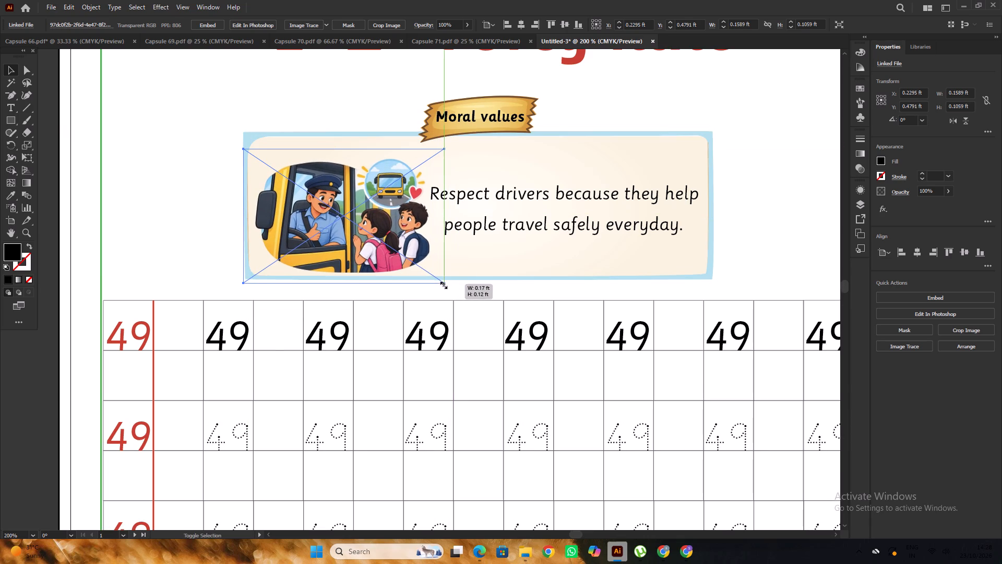
pyautogui.keyDown('shift'); pyautogui.moveTo(443, 284); pyautogui.dragTo(446, 287); pyautogui.keyUp('shift')
pyautogui.click(388, 213)
pyautogui.keyDown('alt'); pyautogui.scroll(-3, 386, 209); pyautogui.keyUp('alt')
pyautogui.click(149, 166)
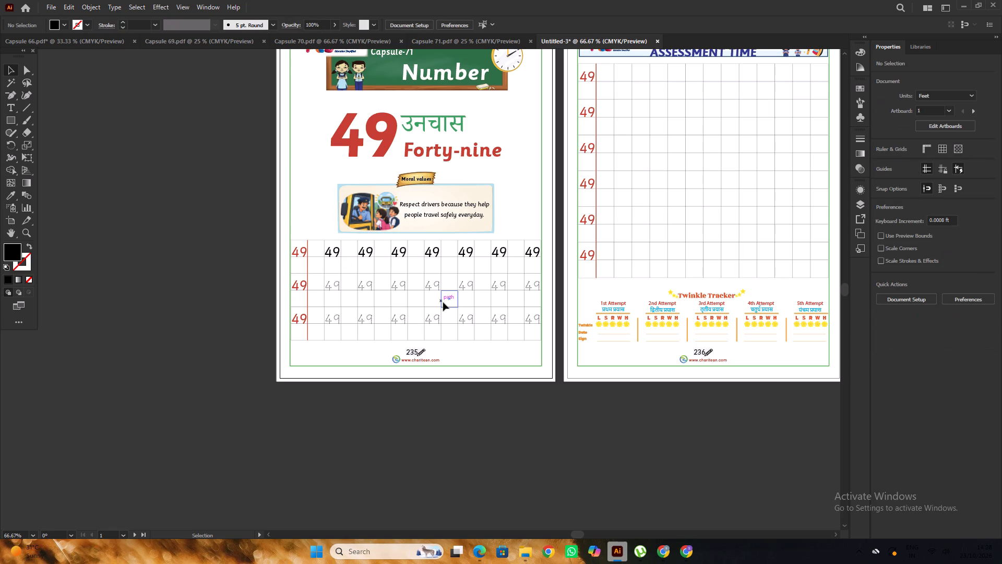
# Check the footer page numbers in the Capsule 70, Capsule 71 and untitled number 49 documents.
pyautogui.keyDown('alt'); pyautogui.scroll(-2, 292, 260); pyautogui.keyUp('alt')
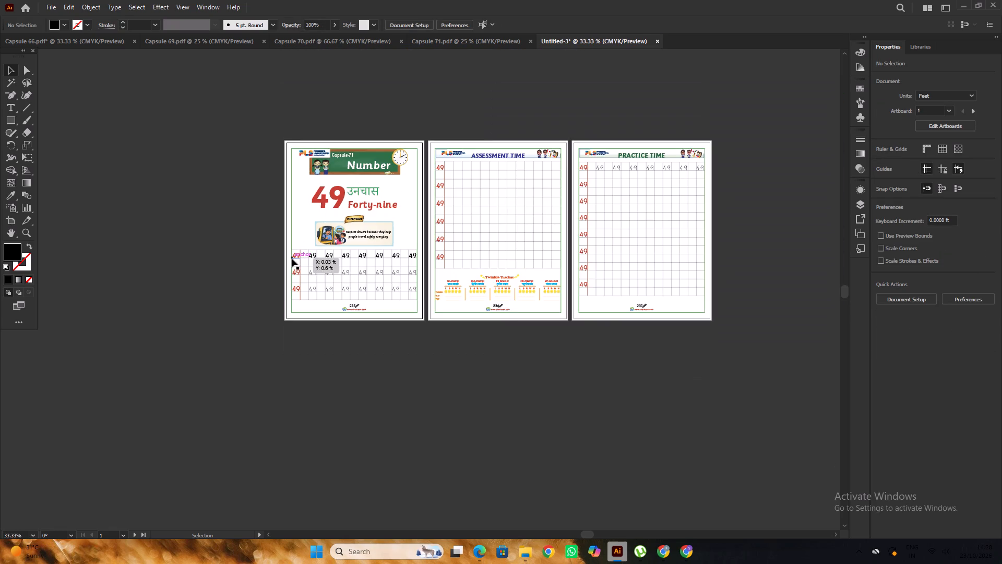
pyautogui.keyDown('alt'); pyautogui.scroll(3, 653, 328); pyautogui.keyUp('alt')
pyautogui.keyDown('alt'); pyautogui.scroll(-2, 625, 308); pyautogui.keyUp('alt')
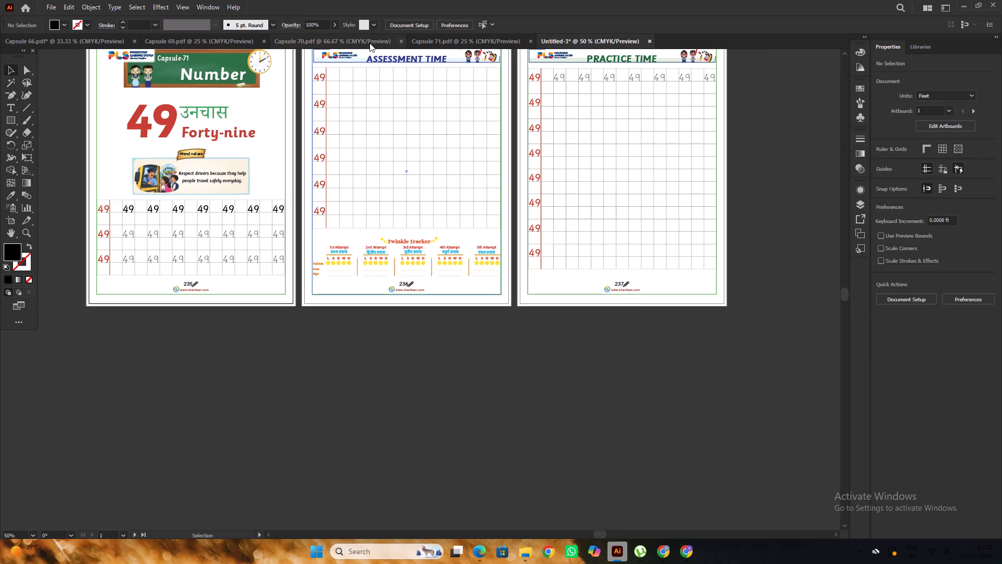
pyautogui.click(435, 40)
pyautogui.click(380, 40)
pyautogui.keyDown('alt'); pyautogui.scroll(1, 620, 300); pyautogui.keyUp('alt')
pyautogui.keyDown('alt'); pyautogui.scroll(-2, 592, 273); pyautogui.keyUp('alt')
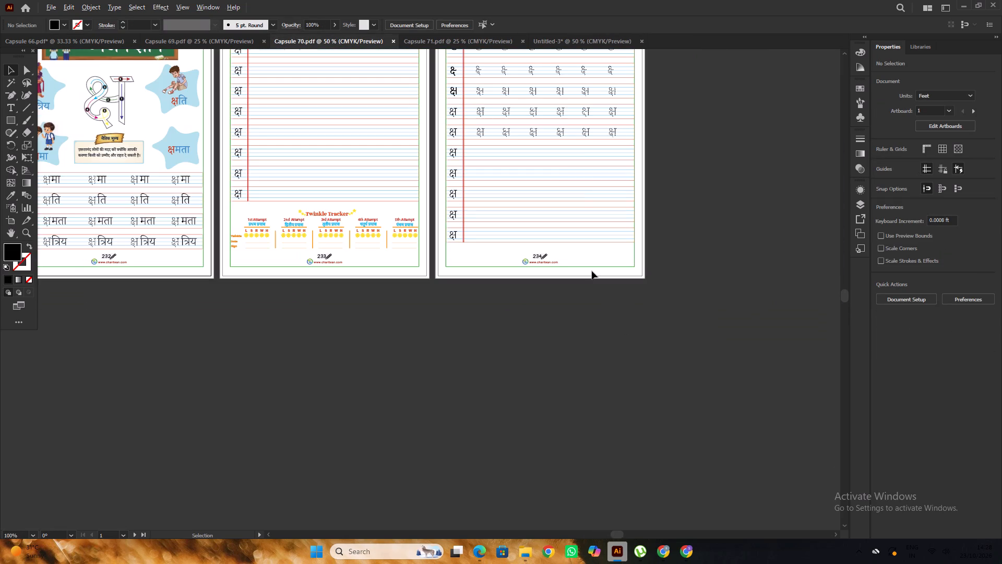
pyautogui.click(470, 40)
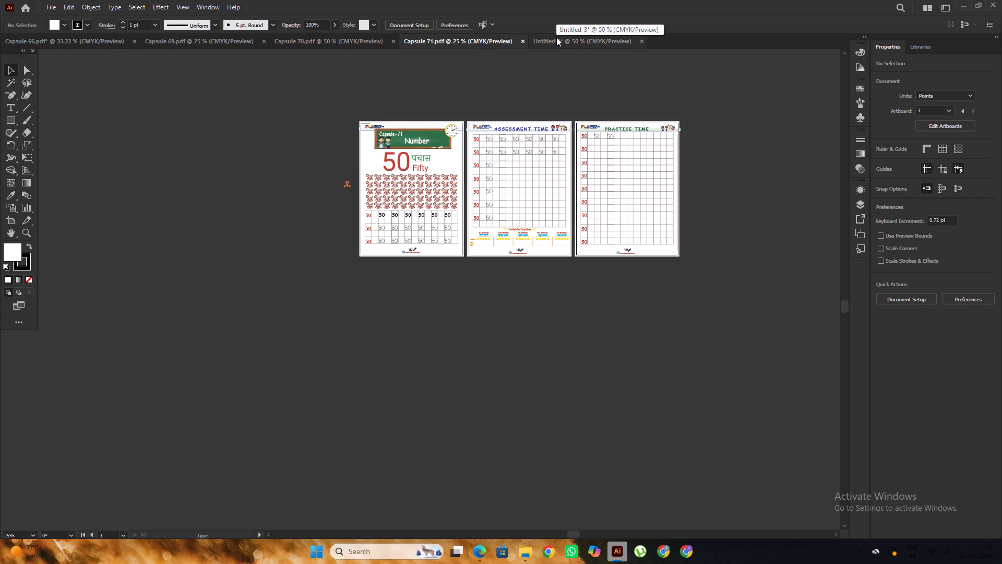
pyautogui.keyDown('alt'); pyautogui.scroll(3, 649, 203); pyautogui.keyUp('alt')
pyautogui.keyDown('alt'); pyautogui.scroll(-2, 648, 202); pyautogui.keyUp('alt')
pyautogui.scroll(4, 648, 202)
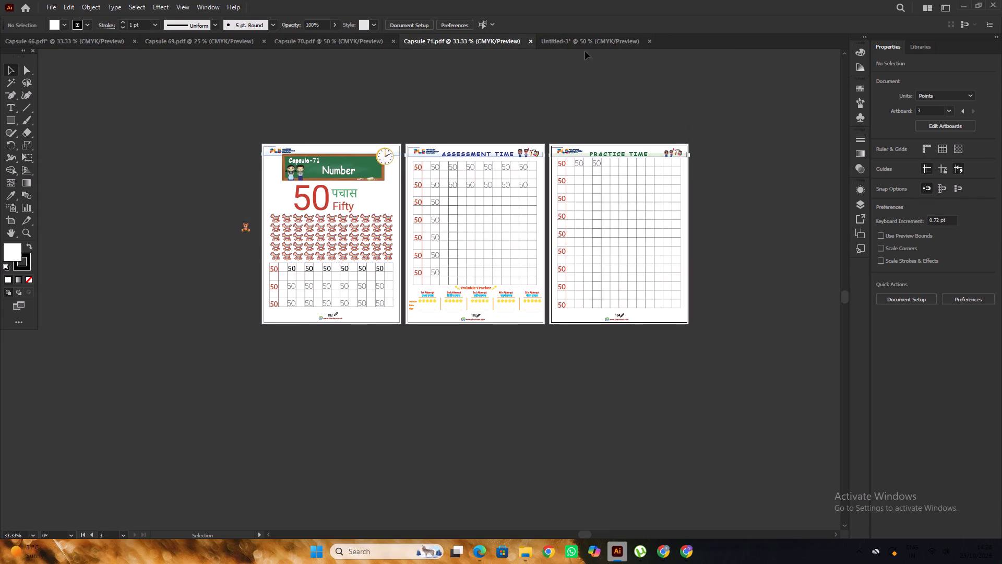
pyautogui.click(585, 42)
pyautogui.keyDown('alt'); pyautogui.scroll(4, 611, 301); pyautogui.keyUp('alt')
pyautogui.keyDown('alt'); pyautogui.scroll(-2, 611, 301); pyautogui.keyUp('alt')
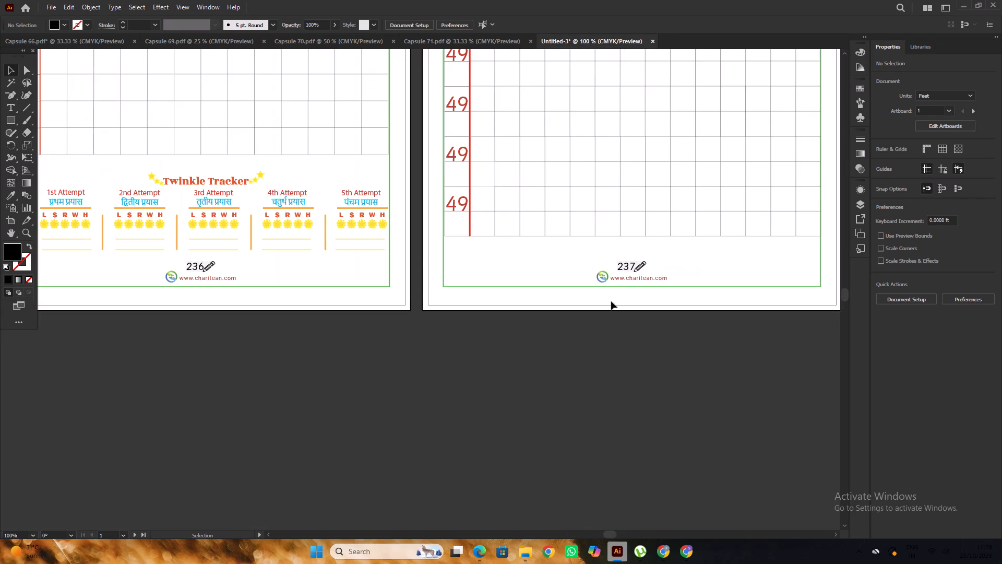
pyautogui.scroll(-5, 611, 301)
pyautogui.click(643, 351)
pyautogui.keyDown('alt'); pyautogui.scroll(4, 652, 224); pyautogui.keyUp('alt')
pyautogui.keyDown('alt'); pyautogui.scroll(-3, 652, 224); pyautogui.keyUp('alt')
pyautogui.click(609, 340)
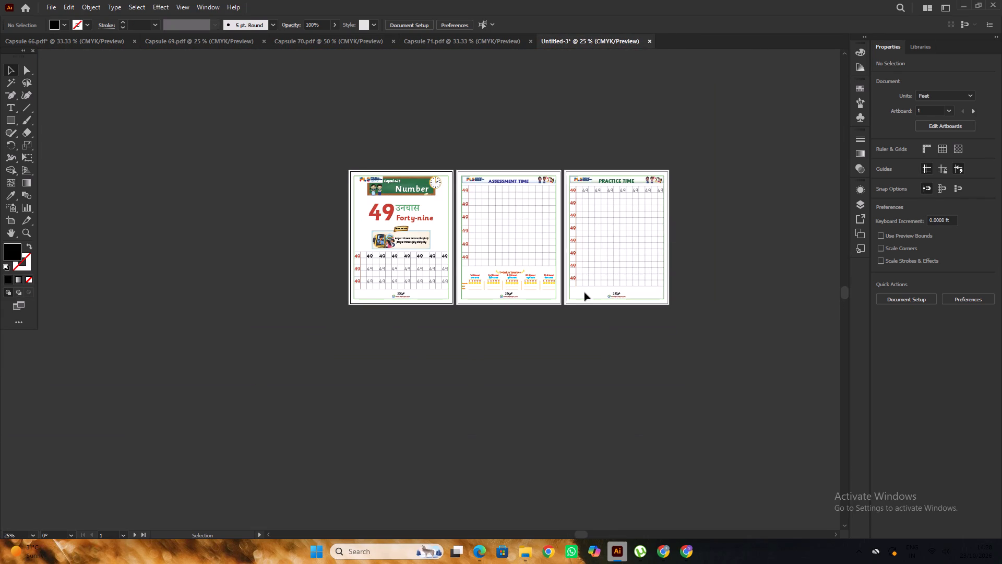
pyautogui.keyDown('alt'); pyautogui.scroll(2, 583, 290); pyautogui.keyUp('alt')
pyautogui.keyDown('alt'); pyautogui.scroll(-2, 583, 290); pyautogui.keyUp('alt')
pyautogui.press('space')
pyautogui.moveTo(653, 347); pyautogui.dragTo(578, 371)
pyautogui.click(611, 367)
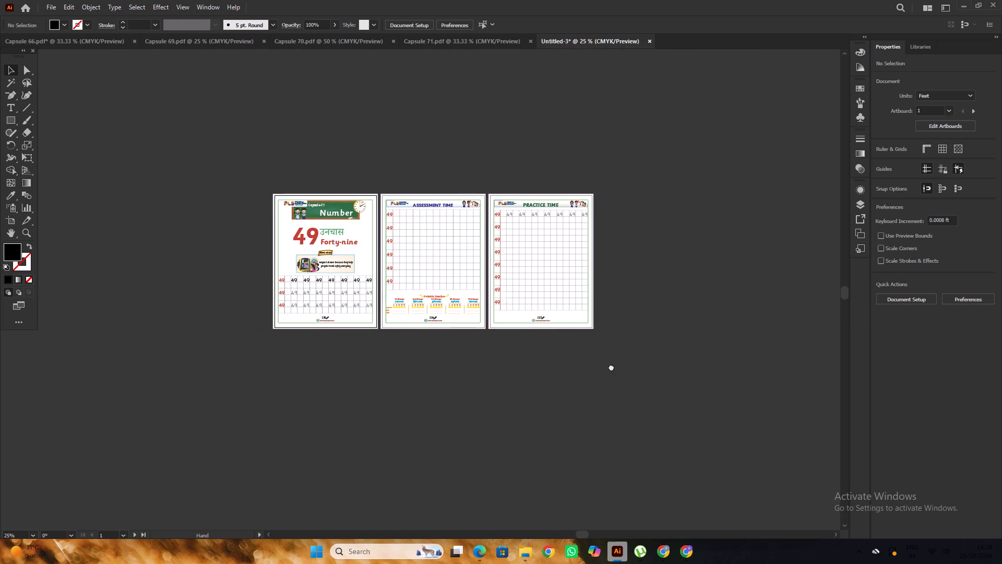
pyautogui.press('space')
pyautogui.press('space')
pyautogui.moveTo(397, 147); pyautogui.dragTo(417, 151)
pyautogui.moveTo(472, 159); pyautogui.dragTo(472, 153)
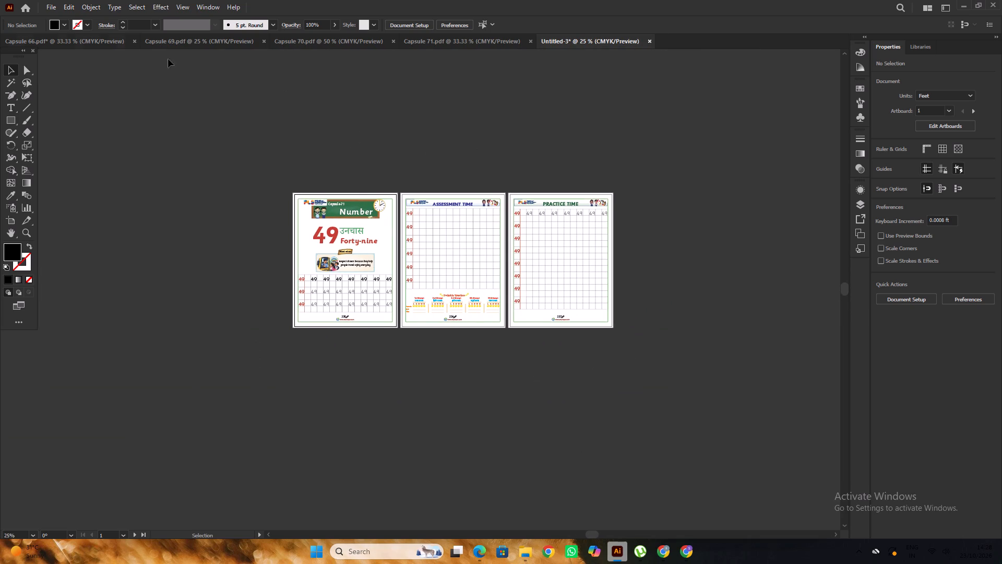
# Save the number 49 document as an Adobe PDF named Capsule 71 in the Adhar part 2 new folder, using the Illustrator Default preset.
pyautogui.click(52, 5)
pyautogui.click(80, 114)
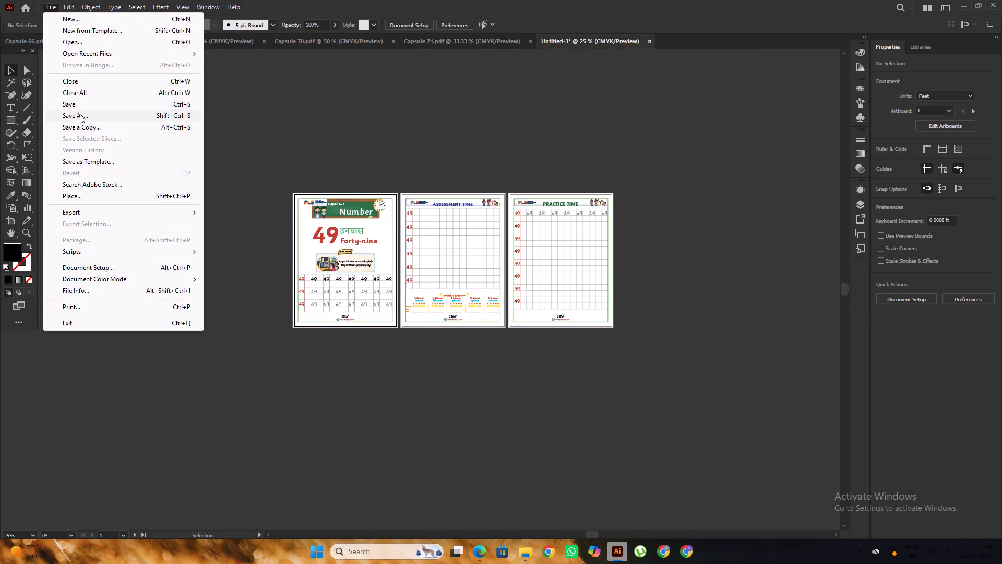
pyautogui.click(230, 426)
pyautogui.click(209, 443)
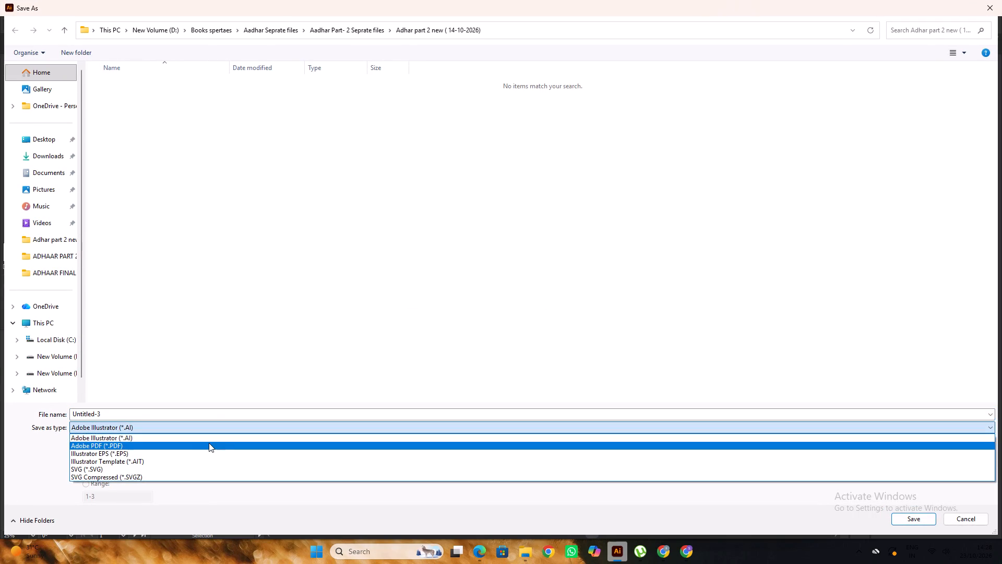
pyautogui.scroll(-20, 248, 280)
pyautogui.scroll(-5, 248, 280)
pyautogui.click(188, 396)
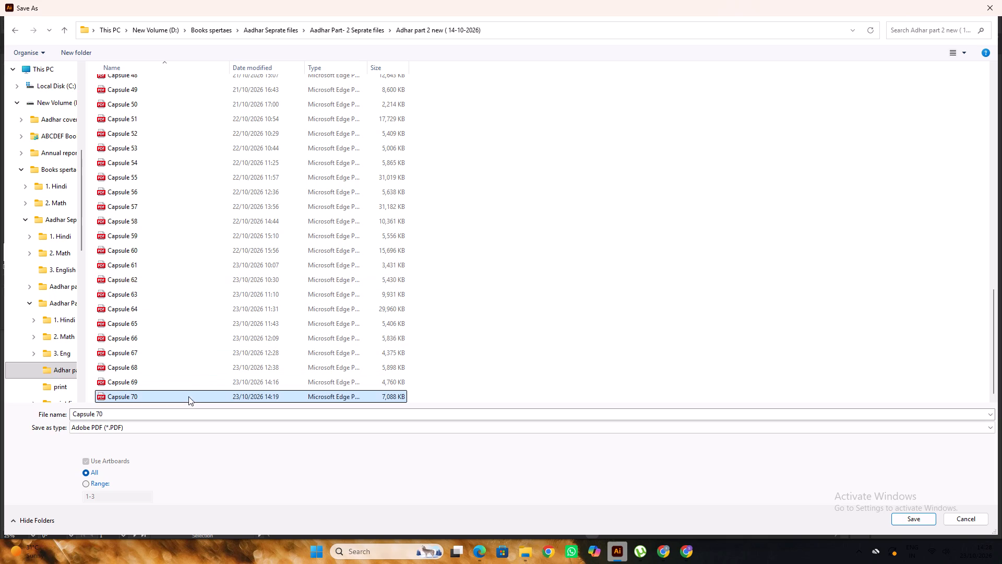
pyautogui.doubleClick(176, 413)
pyautogui.write('71')
pyautogui.press('Return')
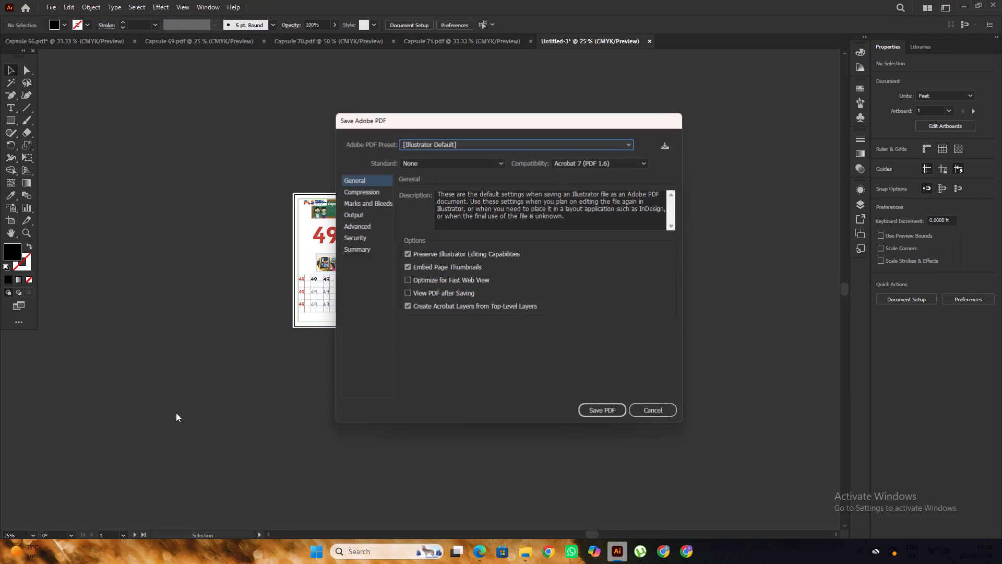
pyautogui.press('Return')
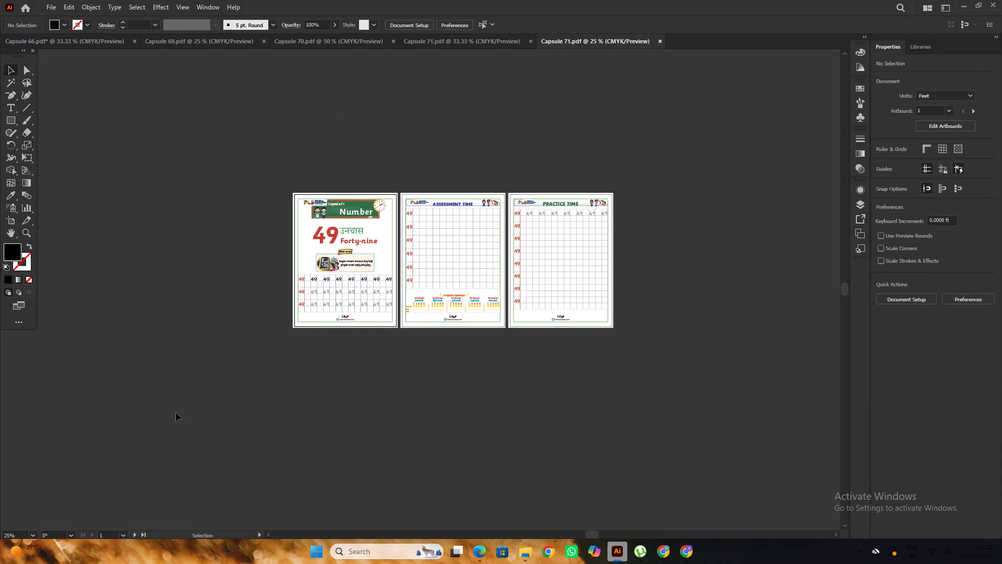
# Close the old Capsule 71 document that contains the number 50 pages.
pyautogui.click(492, 44)
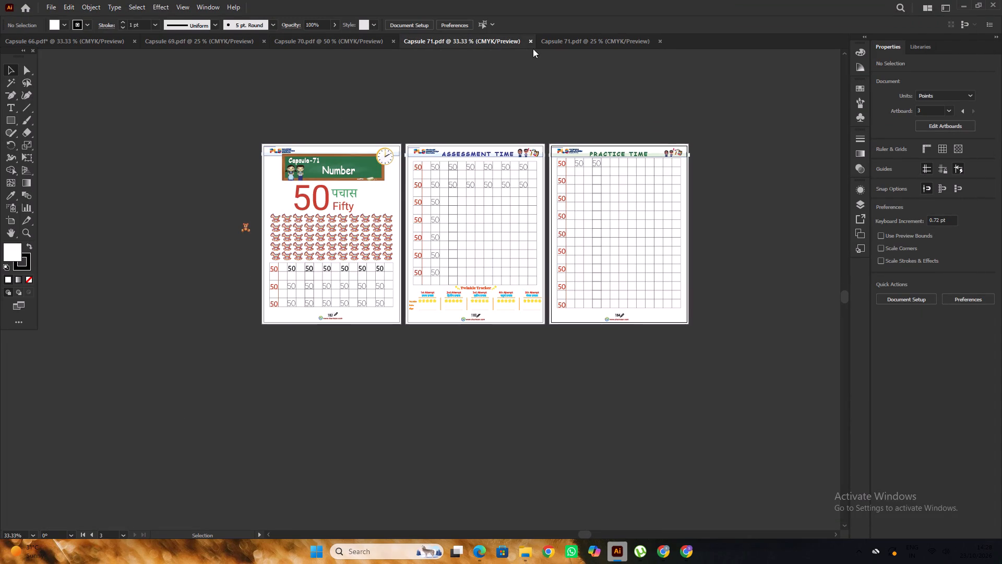
pyautogui.click(530, 43)
# Look over the three number 49 pages of the saved Capsule 71 document.
pyautogui.click(466, 143)
pyautogui.scroll(-3, 466, 143)
pyautogui.keyDown('alt'); pyautogui.scroll(2, 469, 148); pyautogui.keyUp('alt')
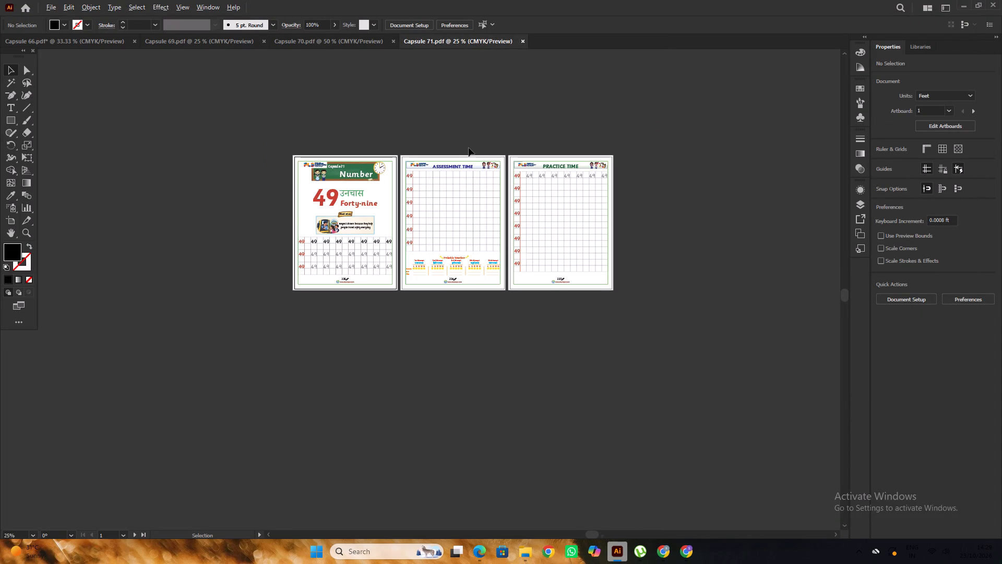
pyautogui.keyDown('alt'); pyautogui.scroll(-1, 469, 142); pyautogui.keyUp('alt')
pyautogui.press('space')
pyautogui.moveTo(475, 118); pyautogui.dragTo(462, 135)
pyautogui.scroll(-3, 464, 134)
pyautogui.keyDown('alt'); pyautogui.scroll(2, 515, 149); pyautogui.keyUp('alt')
pyautogui.keyDown('alt'); pyautogui.scroll(-2, 515, 144); pyautogui.keyUp('alt')
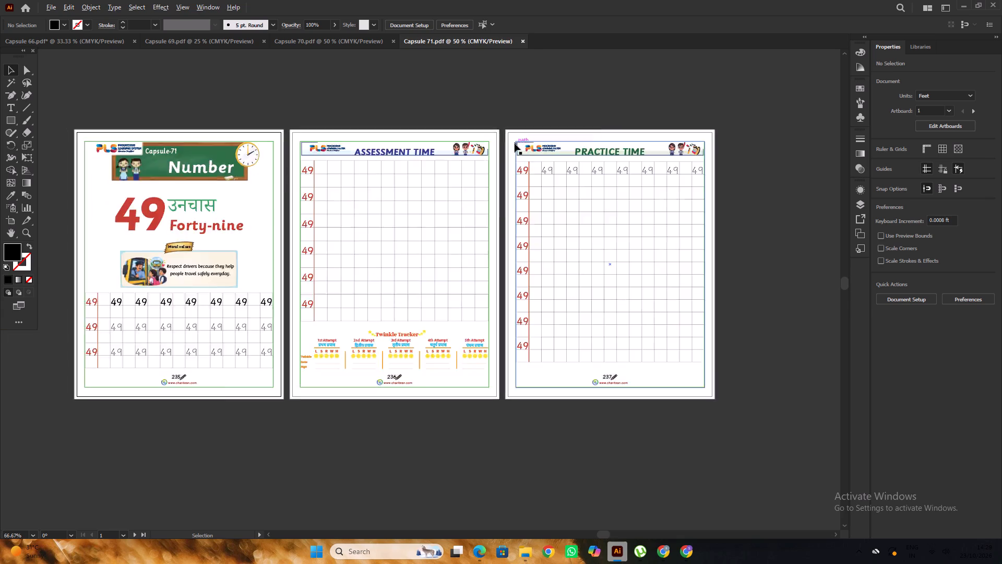
pyautogui.scroll(1, 513, 141)
# Review the Capsule 70 pages and compare them with the three Capsule 71 pages.
pyautogui.click(364, 41)
pyautogui.scroll(1, 546, 186)
pyautogui.keyDown('alt'); pyautogui.scroll(-2, 546, 186); pyautogui.keyUp('alt')
pyautogui.scroll(2, 546, 184)
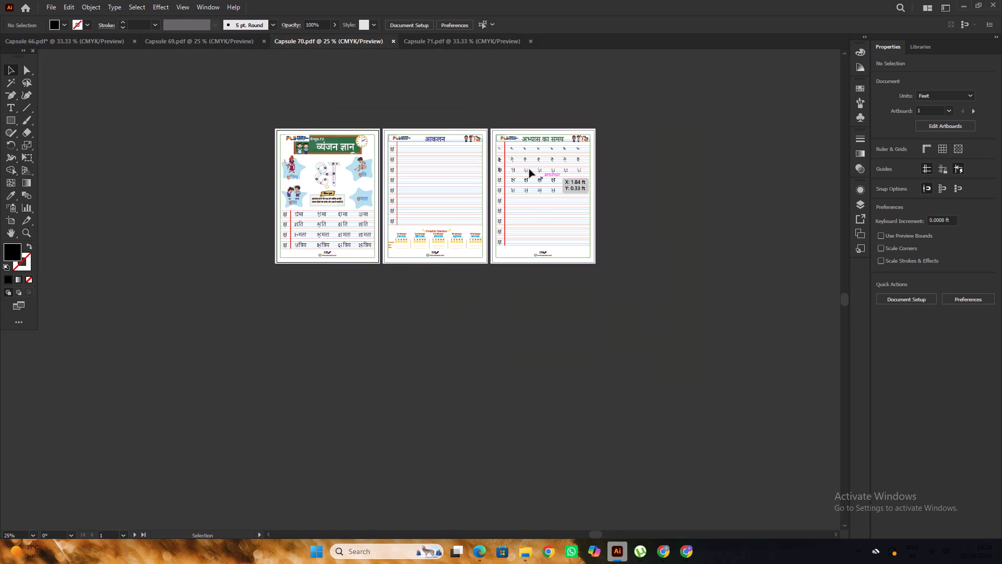
pyautogui.scroll(2, 529, 169)
pyautogui.keyDown('alt'); pyautogui.scroll(-1, 508, 155); pyautogui.keyUp('alt')
pyautogui.scroll(2, 507, 153)
pyautogui.click(470, 92)
pyautogui.keyDown('alt'); pyautogui.scroll(2, 465, 100); pyautogui.keyUp('alt')
pyautogui.keyDown('alt'); pyautogui.scroll(-1, 467, 100); pyautogui.keyUp('alt')
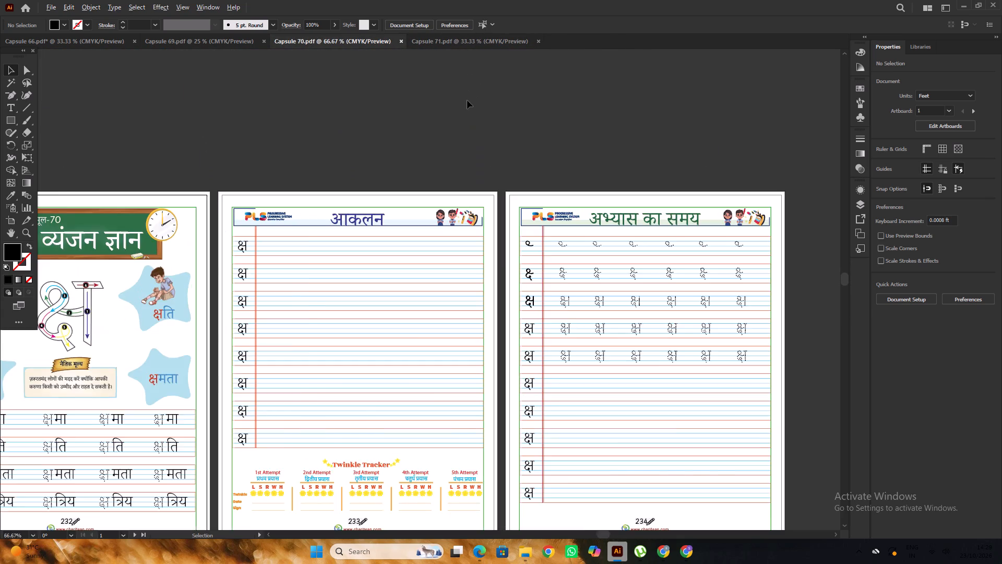
pyautogui.keyDown('alt'); pyautogui.scroll(-2, 467, 100); pyautogui.keyUp('alt')
pyautogui.keyDown('alt'); pyautogui.scroll(3, 471, 106); pyautogui.keyUp('alt')
pyautogui.keyDown('alt'); pyautogui.scroll(-1, 471, 106); pyautogui.keyUp('alt')
pyautogui.click(471, 105)
pyautogui.click(455, 45)
pyautogui.keyDown('alt'); pyautogui.scroll(2, 470, 118); pyautogui.keyUp('alt')
pyautogui.keyDown('alt'); pyautogui.scroll(-1, 470, 118); pyautogui.keyUp('alt')
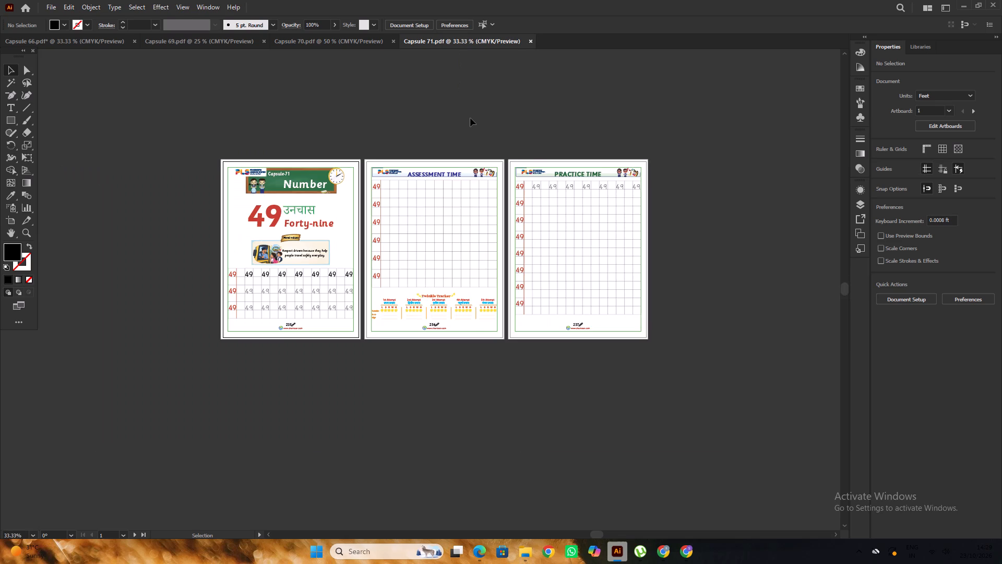
pyautogui.click(470, 118)
pyautogui.keyDown('alt'); pyautogui.scroll(2, 609, 185); pyautogui.keyUp('alt')
pyautogui.keyDown('alt'); pyautogui.scroll(-2, 570, 157); pyautogui.keyUp('alt')
pyautogui.click(556, 120)
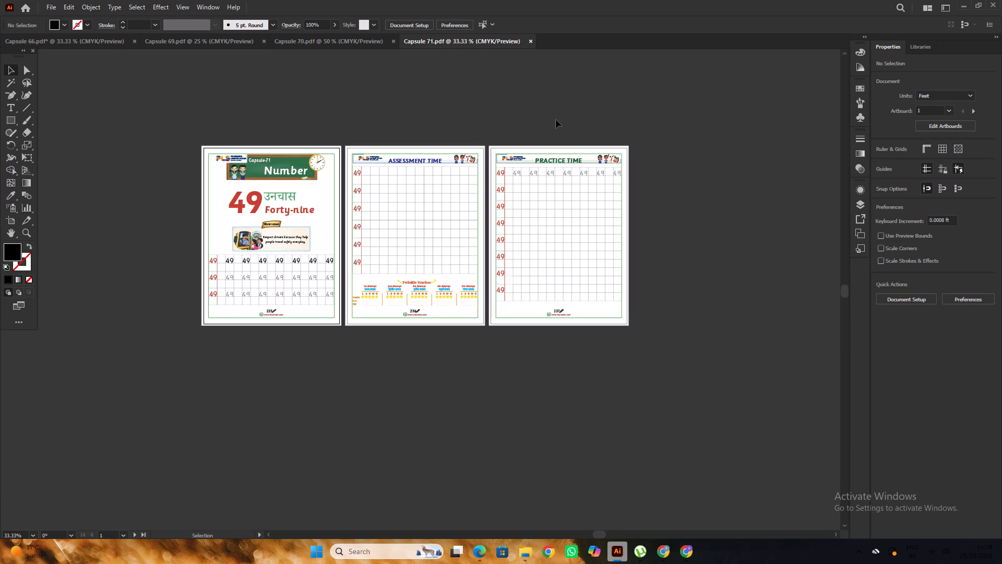